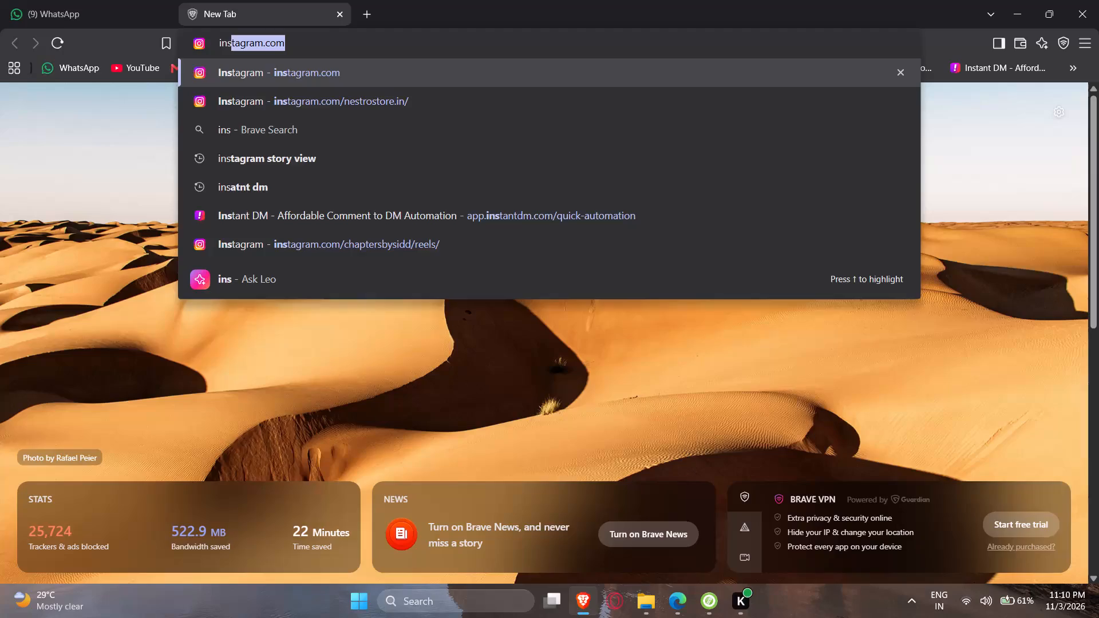
Search the web for "instagram reel download" and open IGExport's Instagram Reels Download page.
{"action": "key", "text": "ctrl+a"}
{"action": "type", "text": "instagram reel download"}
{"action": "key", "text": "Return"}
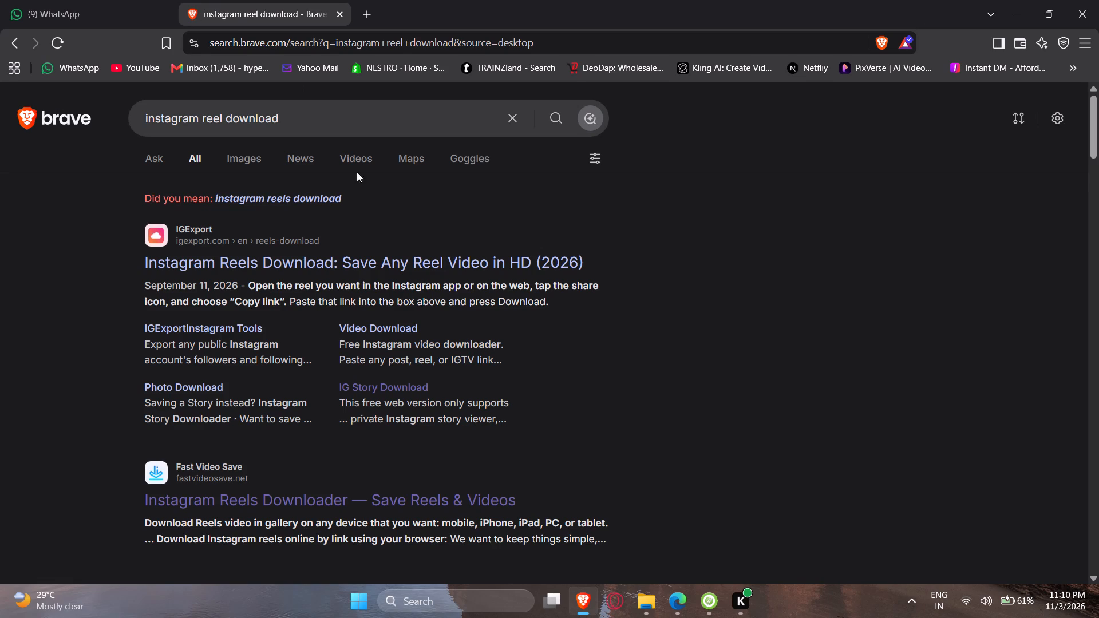
{"action": "left_click", "coordinate": [462, 266]}
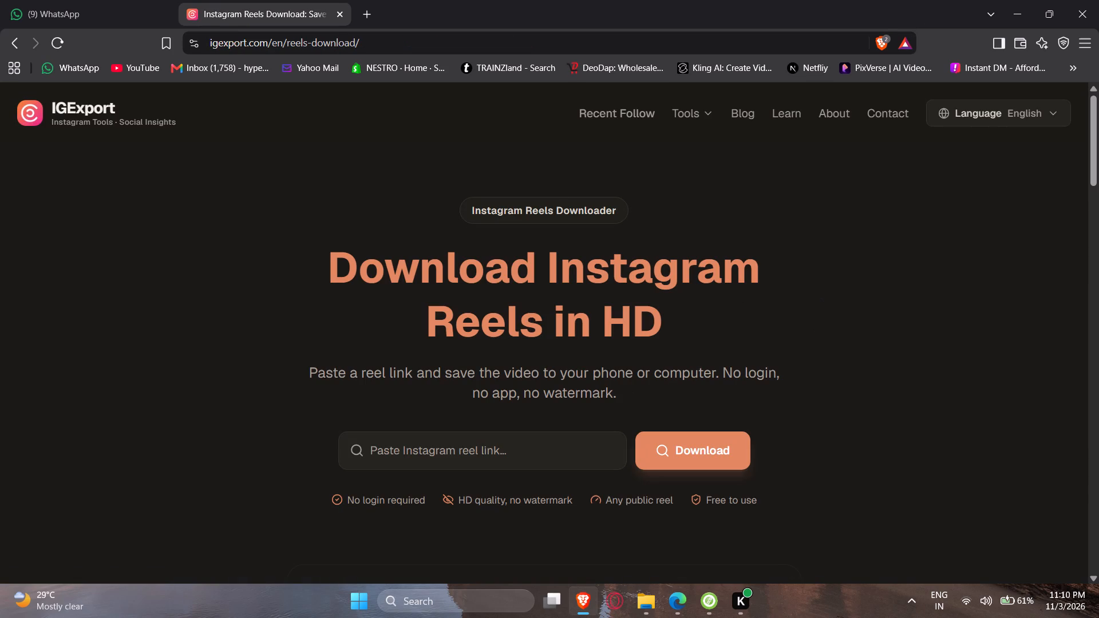
Paste the copied Instagram reel link into the IGExport downloader and fetch the reel.
{"action": "left_click", "coordinate": [388, 460]}
{"action": "right_click", "coordinate": [388, 460]}
{"action": "left_click", "coordinate": [438, 282]}
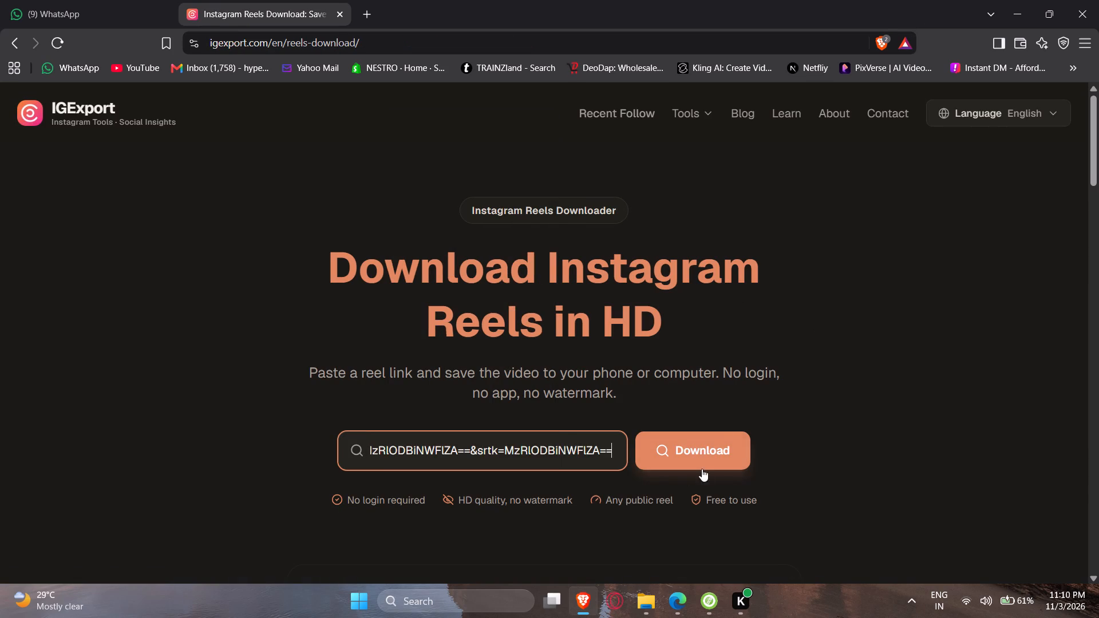
{"action": "left_click", "coordinate": [702, 469]}
Download the fetched reel from its video preview and save the file to the computer.
{"action": "scroll", "coordinate": [782, 318], "scroll_direction": "down", "scroll_amount": 2}
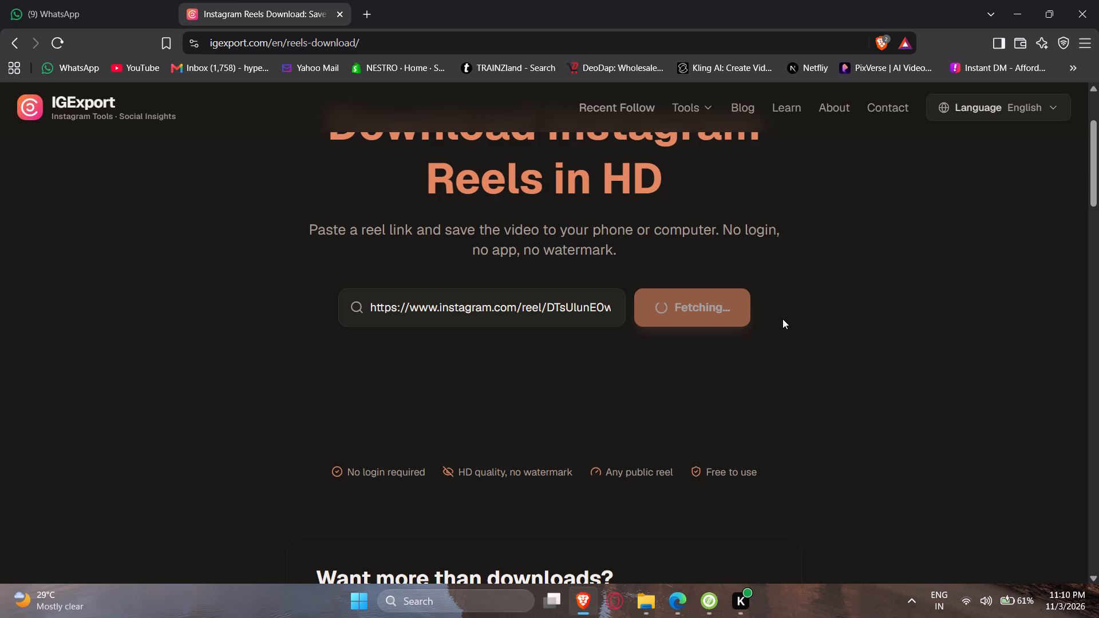
{"action": "scroll", "coordinate": [782, 319], "scroll_direction": "down", "scroll_amount": 2}
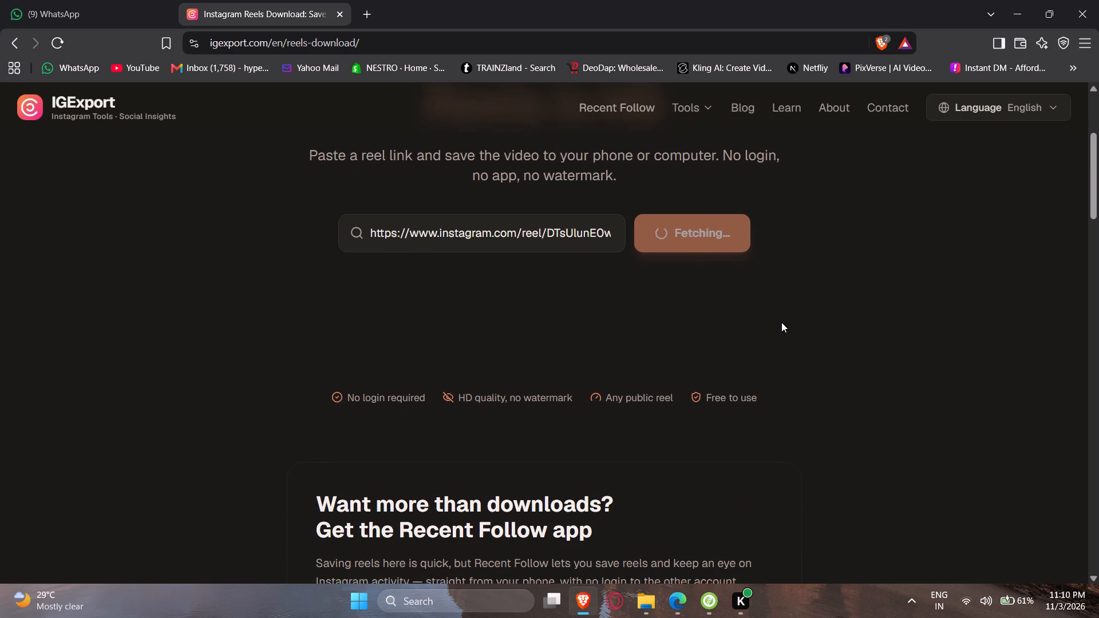
{"action": "scroll", "coordinate": [781, 322], "scroll_direction": "down", "scroll_amount": 1}
{"action": "left_click", "coordinate": [456, 318]}
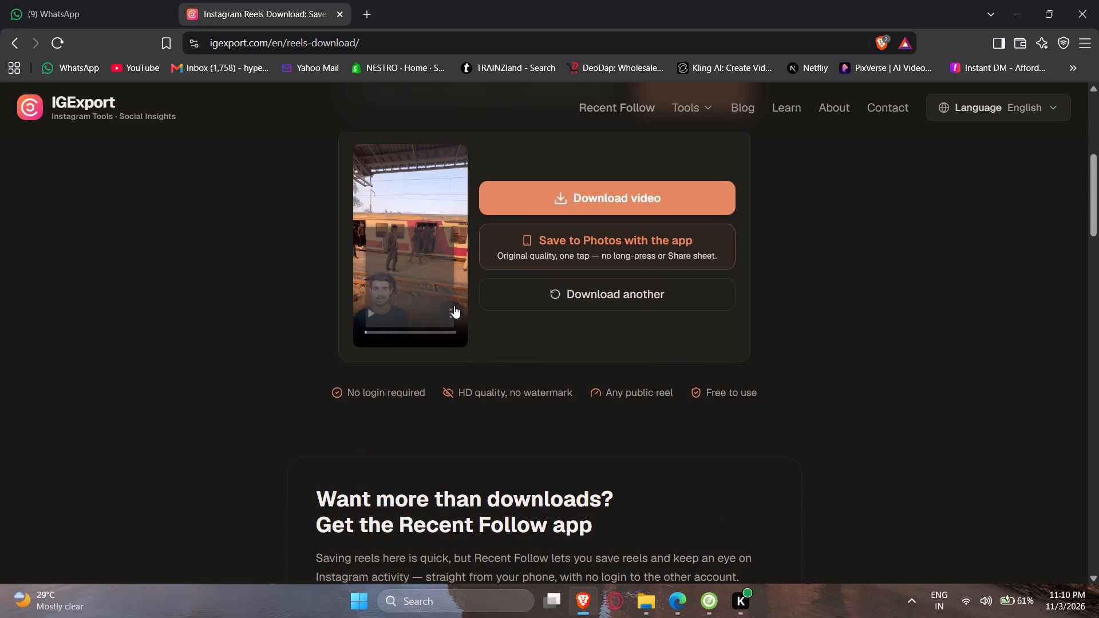
{"action": "left_click", "coordinate": [391, 216]}
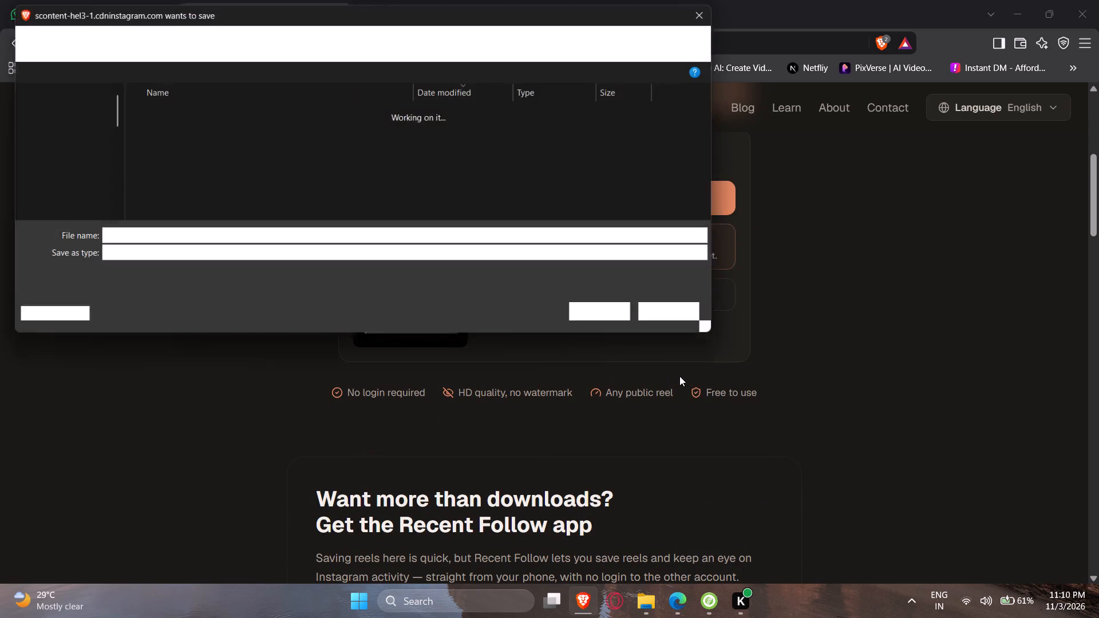
{"action": "left_click", "coordinate": [591, 317]}
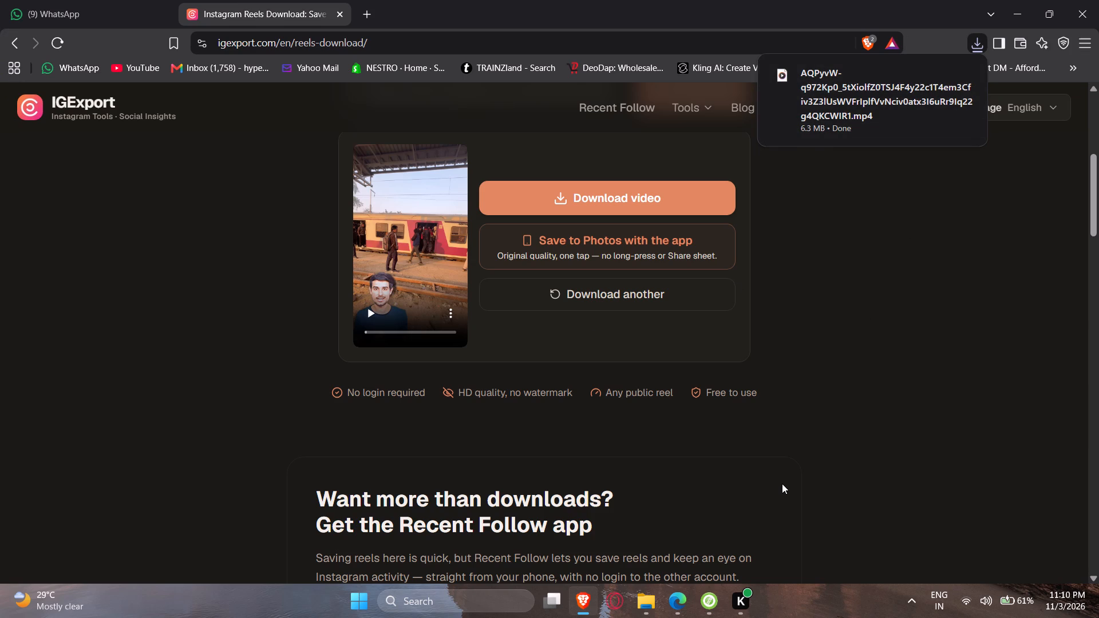
Search the computer for "ca" and launch the matching app.
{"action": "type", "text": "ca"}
{"action": "left_click", "coordinate": [416, 204]}
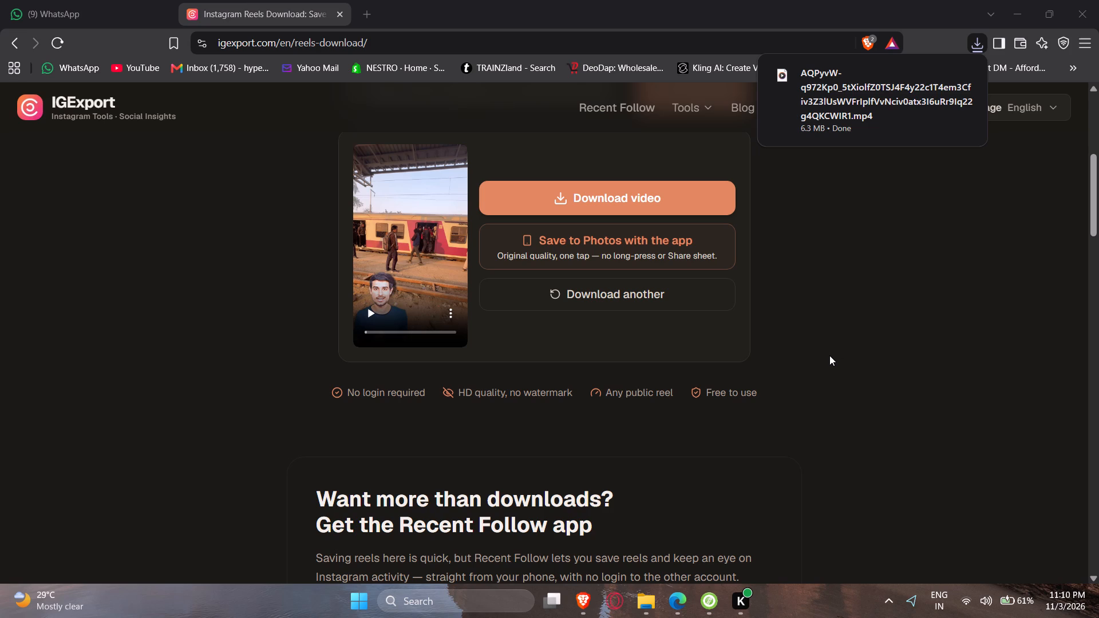
Switch from the browser to CapCut.
{"action": "left_click", "coordinate": [829, 355]}
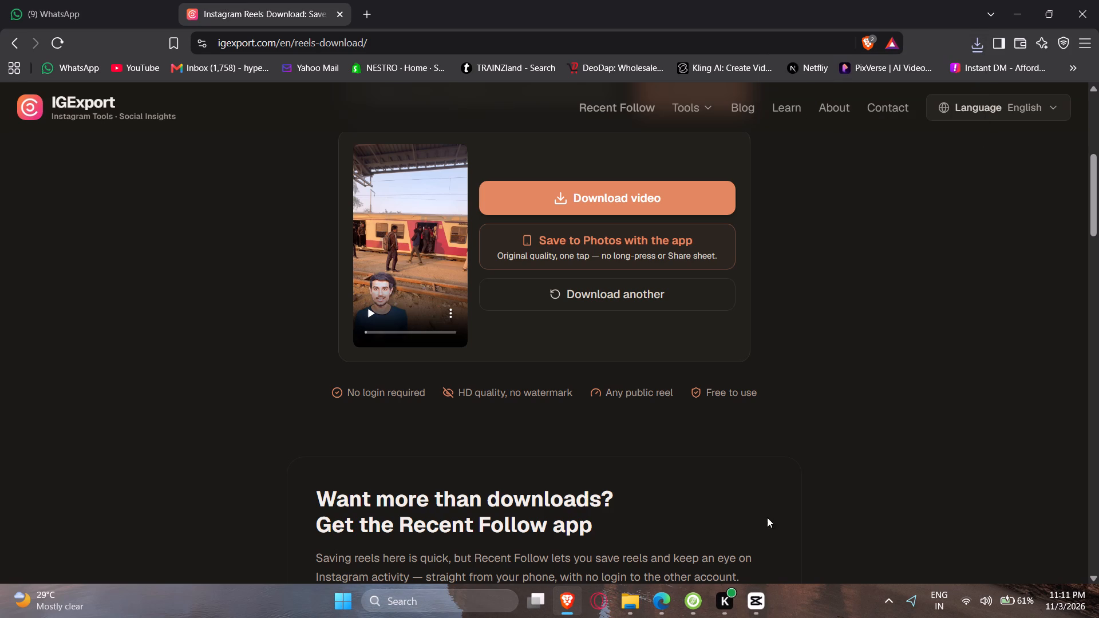
{"action": "left_click", "coordinate": [759, 609]}
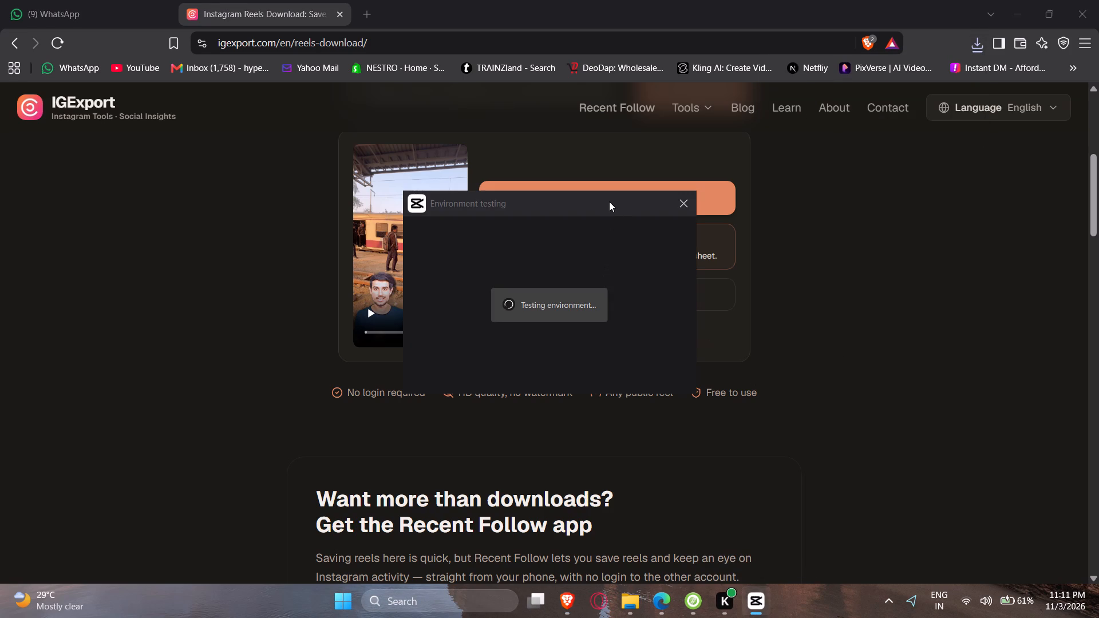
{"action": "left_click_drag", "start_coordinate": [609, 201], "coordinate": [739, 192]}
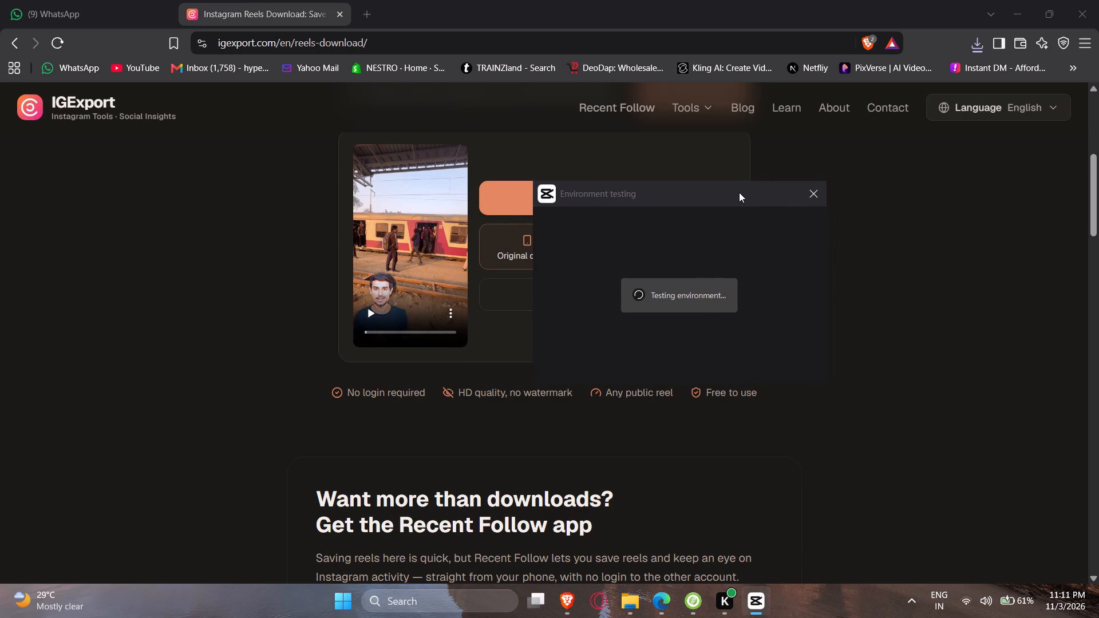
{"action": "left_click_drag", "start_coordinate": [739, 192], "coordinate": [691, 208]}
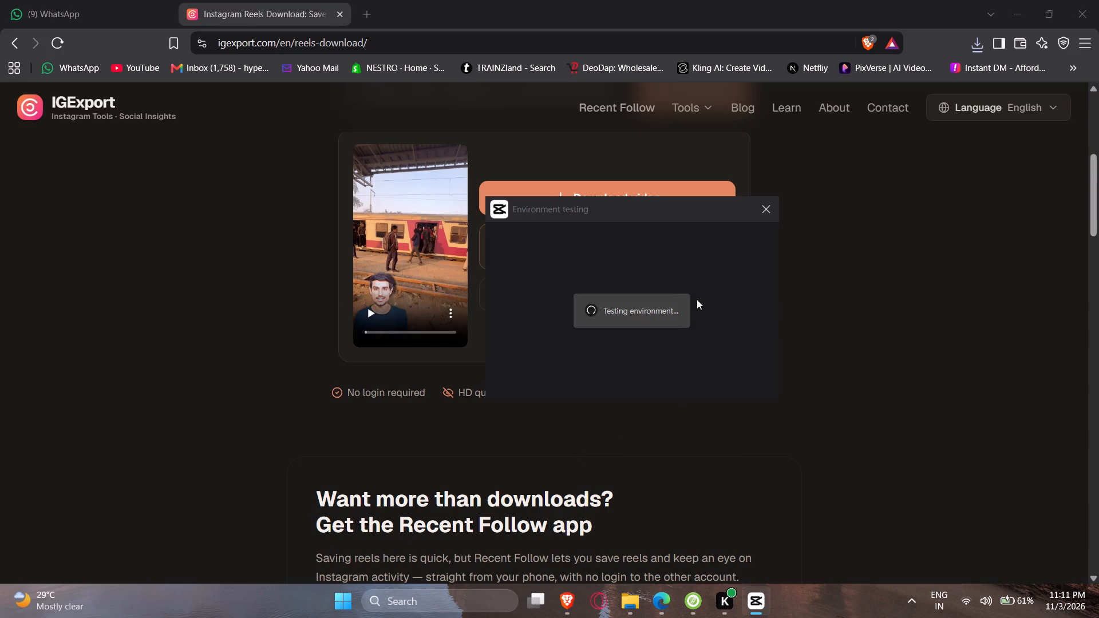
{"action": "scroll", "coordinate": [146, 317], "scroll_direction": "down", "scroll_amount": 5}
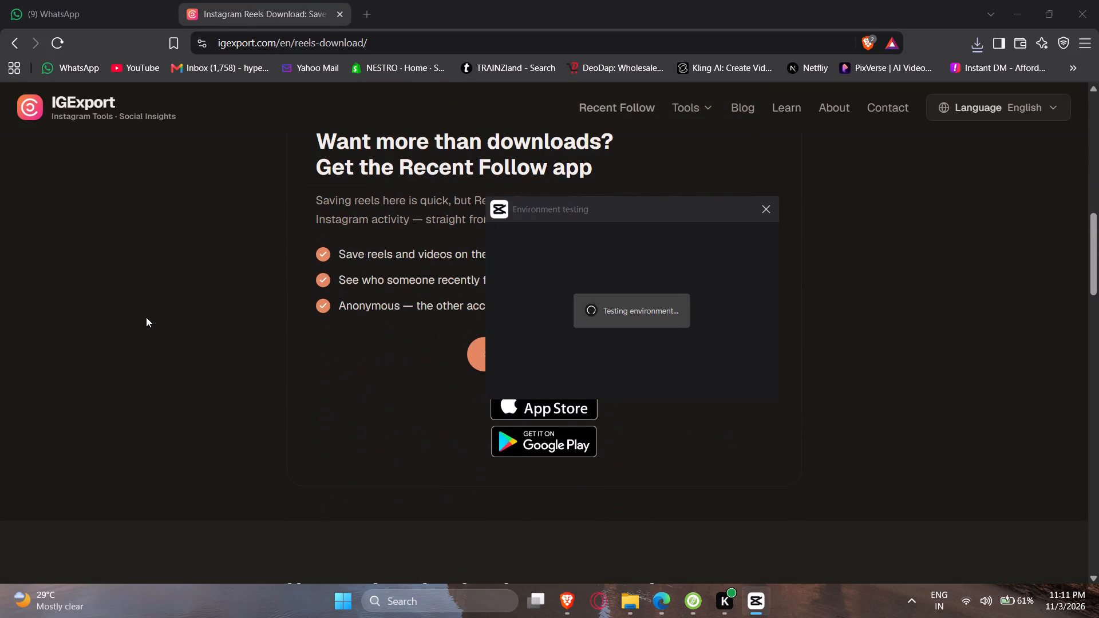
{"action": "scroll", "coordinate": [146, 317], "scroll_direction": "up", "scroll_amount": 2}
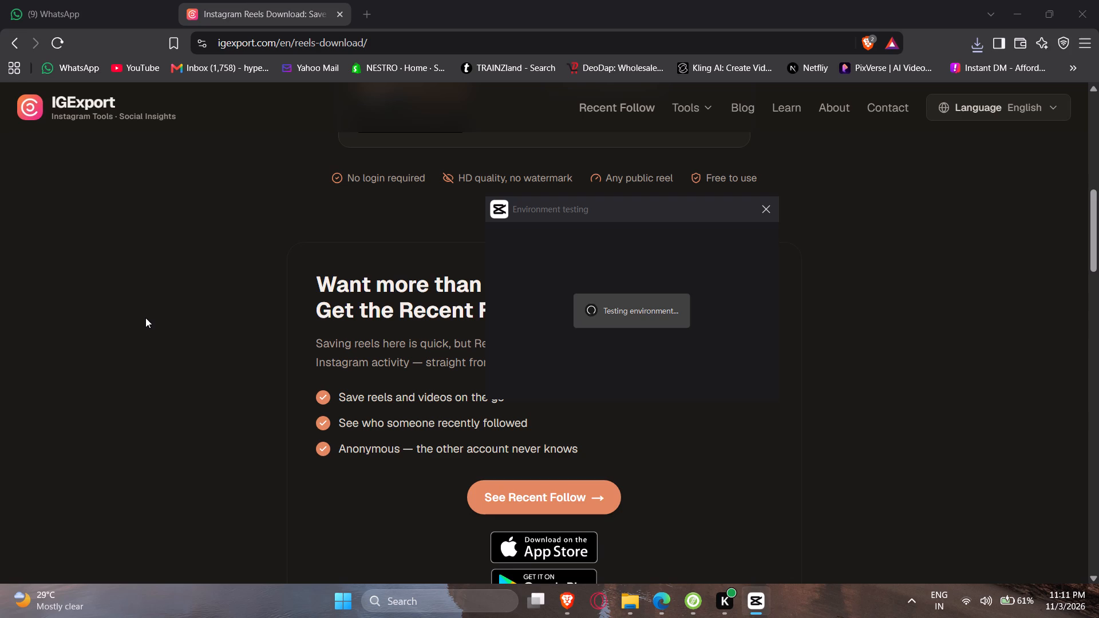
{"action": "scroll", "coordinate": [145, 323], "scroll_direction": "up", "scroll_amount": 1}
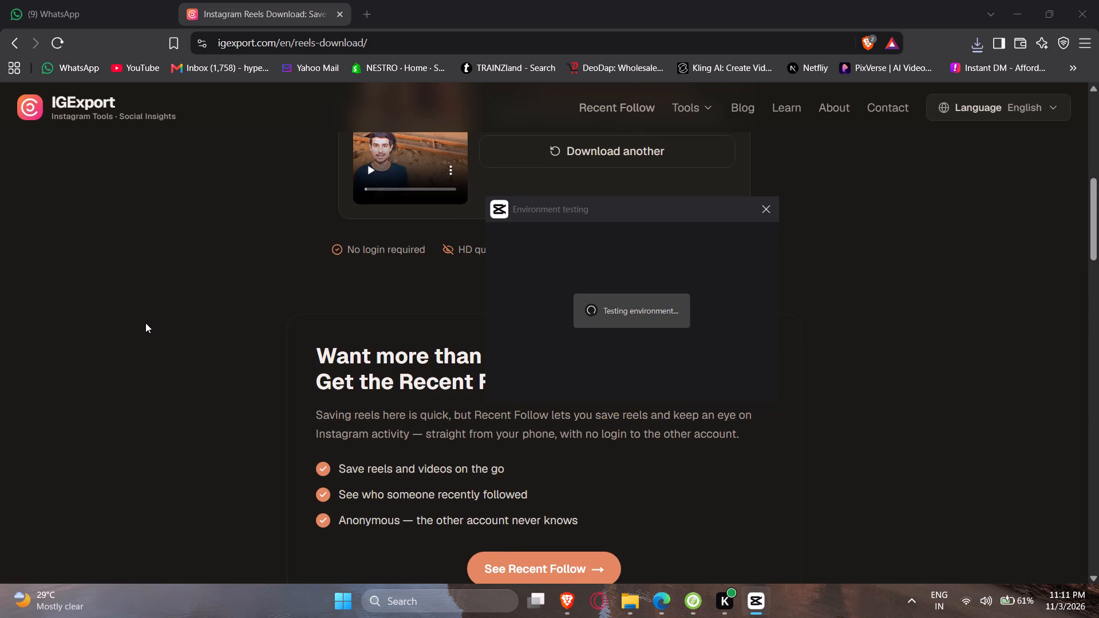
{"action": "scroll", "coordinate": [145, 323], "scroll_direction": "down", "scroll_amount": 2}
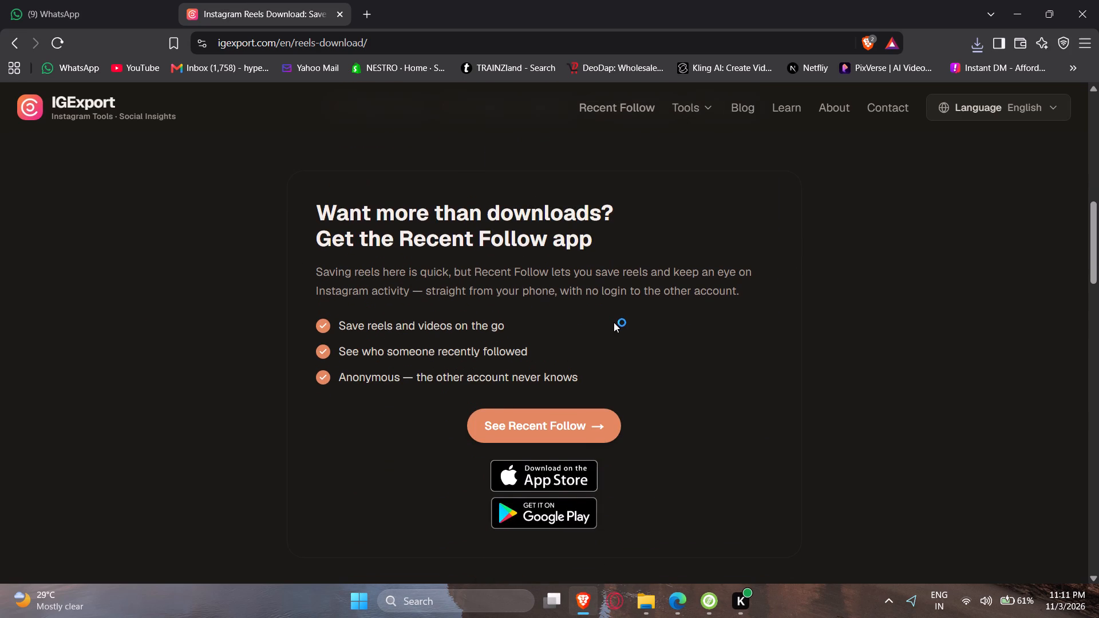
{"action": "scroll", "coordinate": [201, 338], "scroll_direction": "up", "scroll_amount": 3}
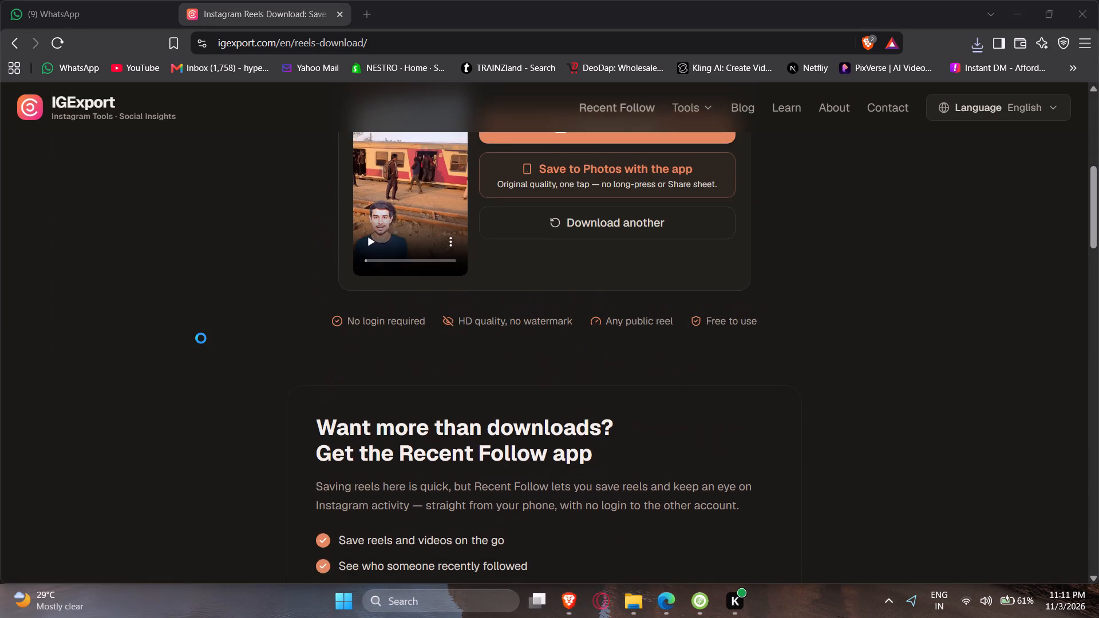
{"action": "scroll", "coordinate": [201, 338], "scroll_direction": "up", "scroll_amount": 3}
Create a new video project in CapCut.
{"action": "left_click", "coordinate": [637, 101]}
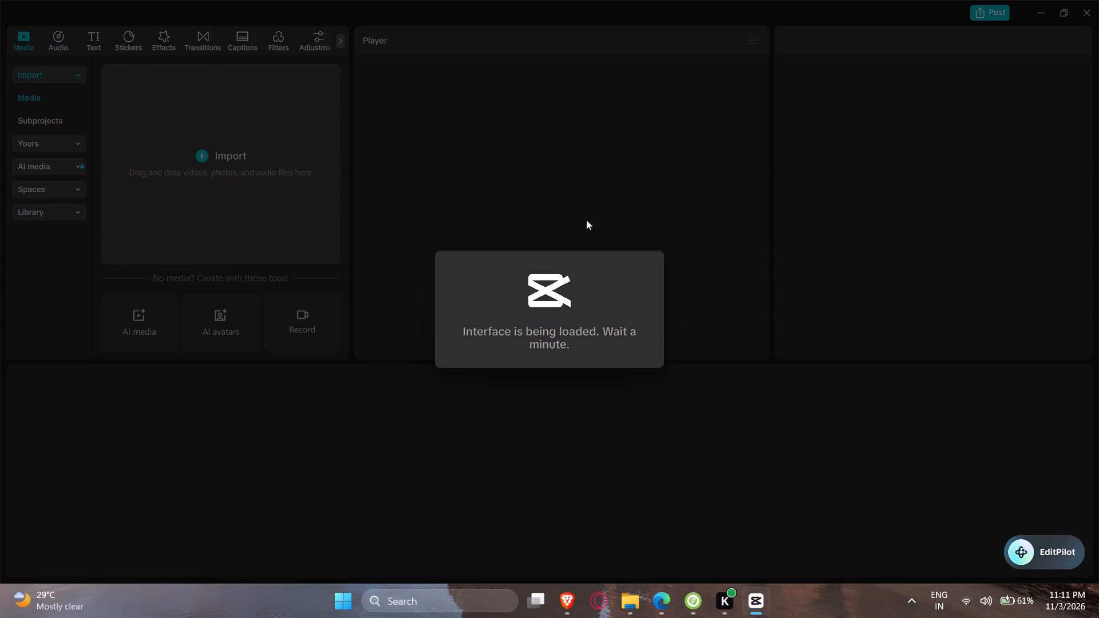
Import the newly downloaded AQPyvW-q972Kp0 reel MP4 from Downloads and place it at the start of the timeline.
{"action": "left_click", "coordinate": [211, 149]}
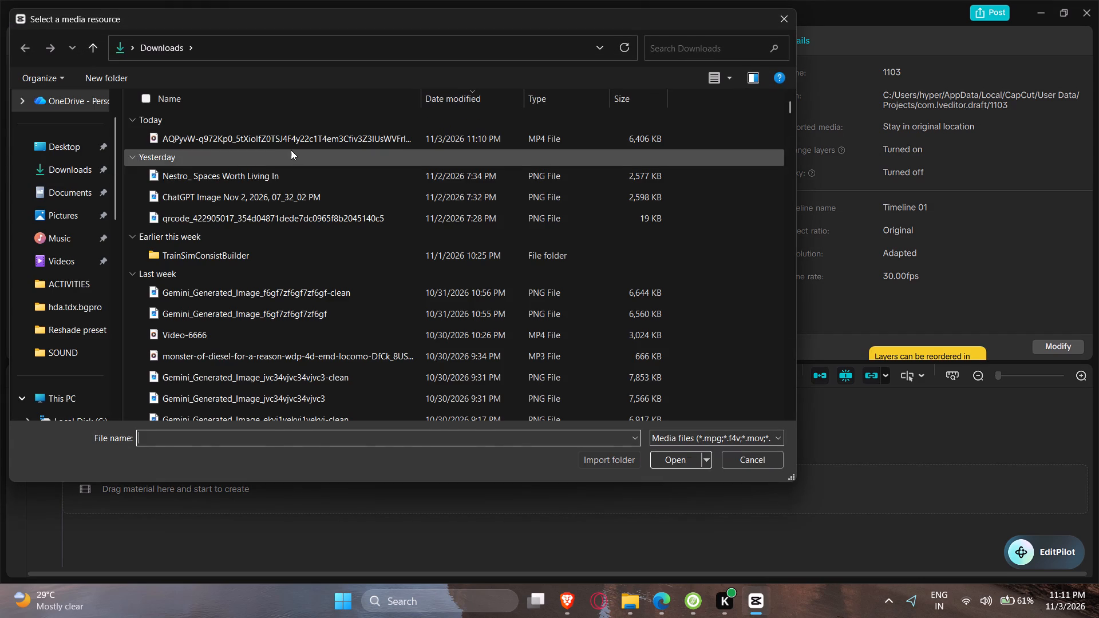
{"action": "double_click", "coordinate": [292, 144]}
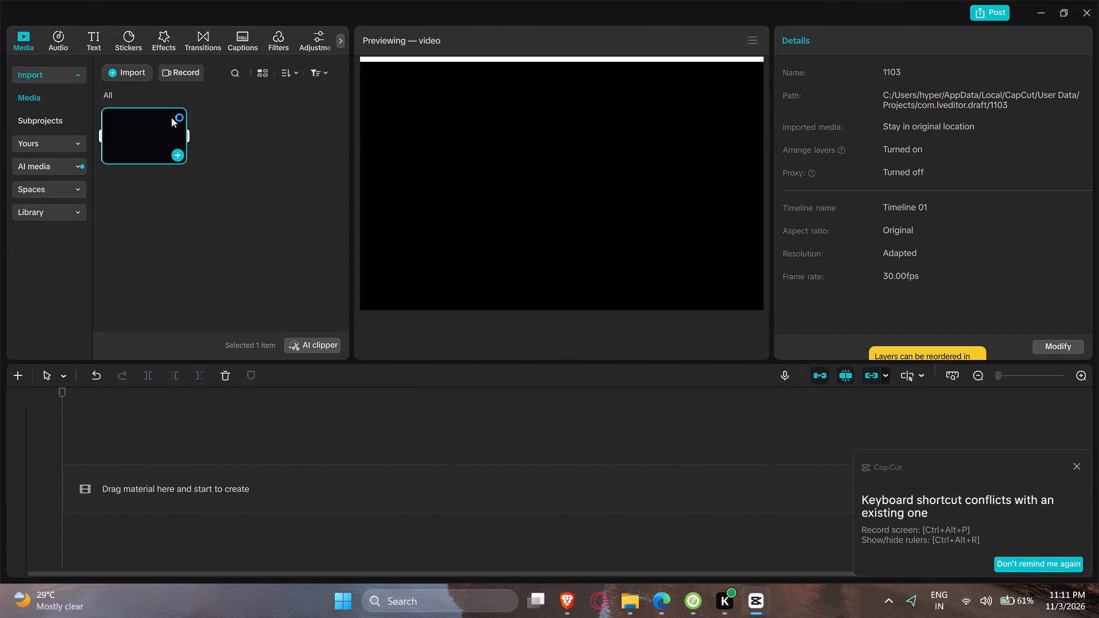
{"action": "left_click_drag", "start_coordinate": [156, 123], "coordinate": [198, 460]}
Extract the reel clip's audio onto its own track and dismiss the shortcut conflict notice.
{"action": "right_click", "coordinate": [256, 471]}
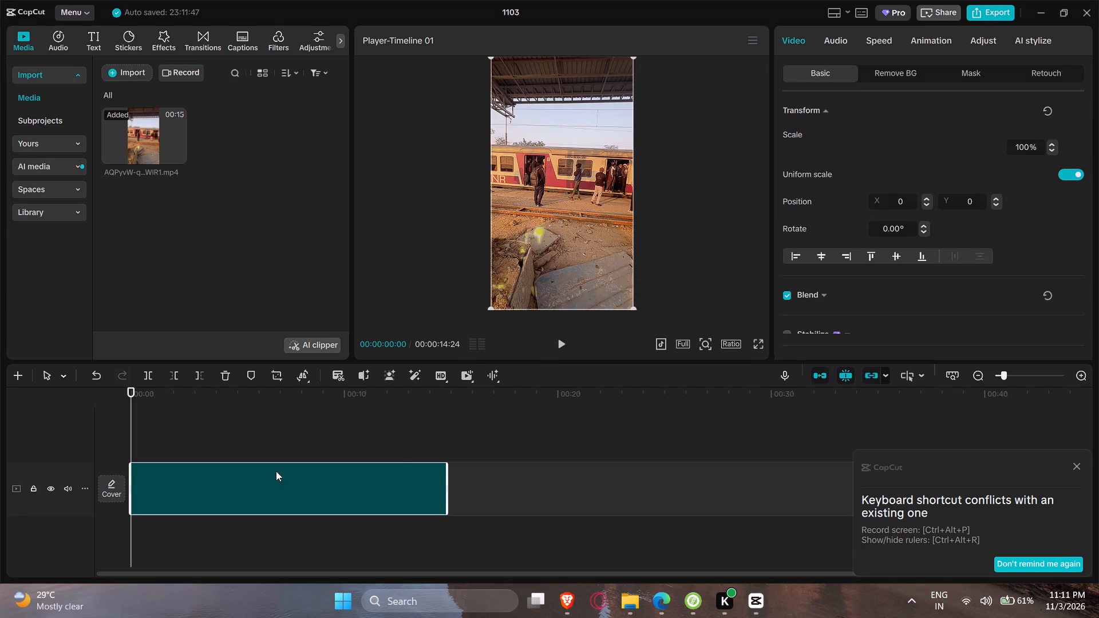
{"action": "left_click", "coordinate": [343, 253]}
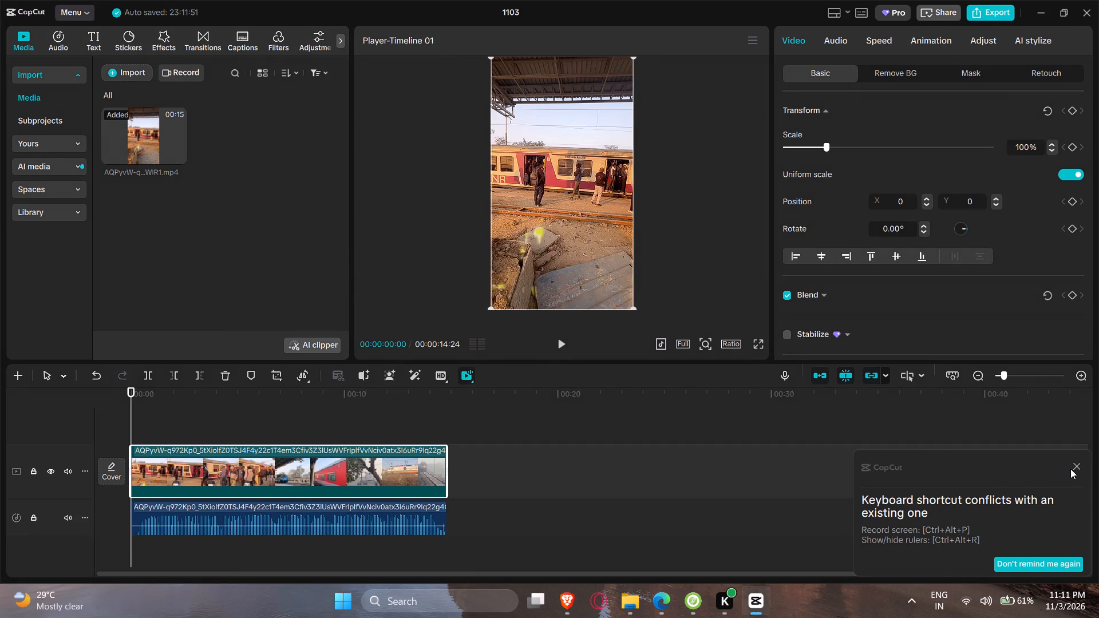
{"action": "left_click", "coordinate": [1080, 468]}
Find the end of the intro footage frame by frame and delete the video clip's portion after 00:00:05:27.
{"action": "left_click", "coordinate": [556, 346]}
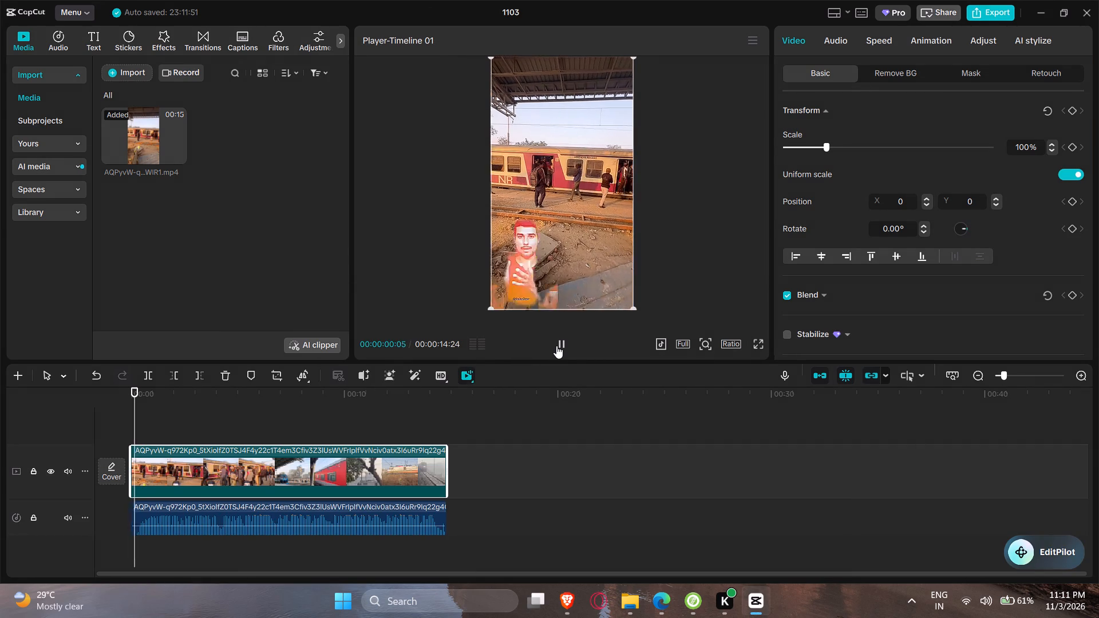
{"action": "left_click", "coordinate": [556, 346]}
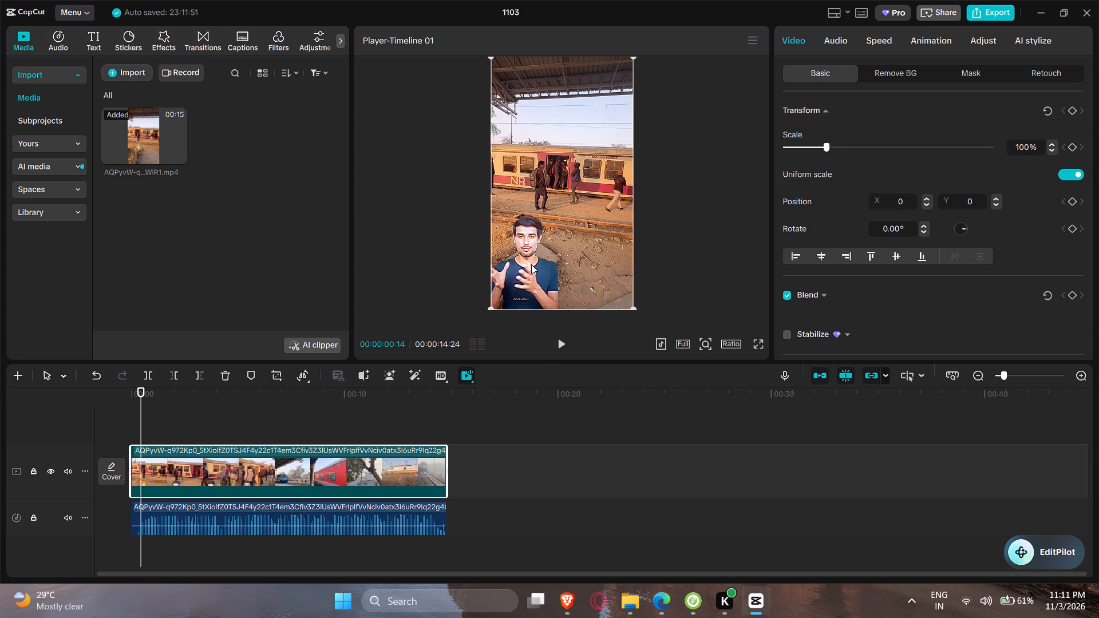
{"action": "left_click", "coordinate": [570, 348]}
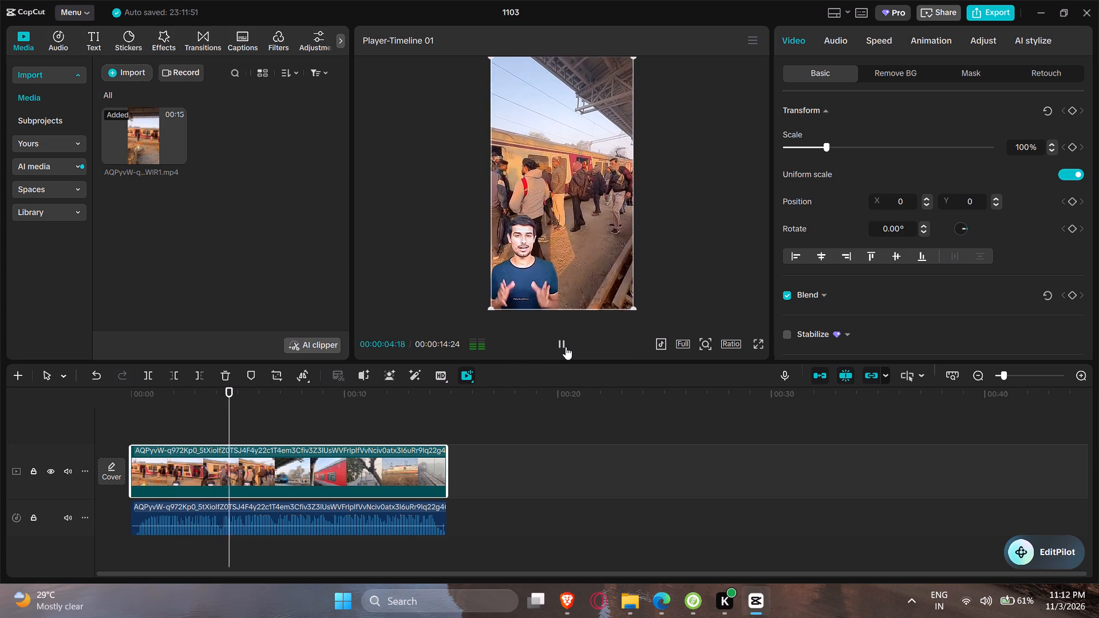
{"action": "left_click", "coordinate": [566, 347]}
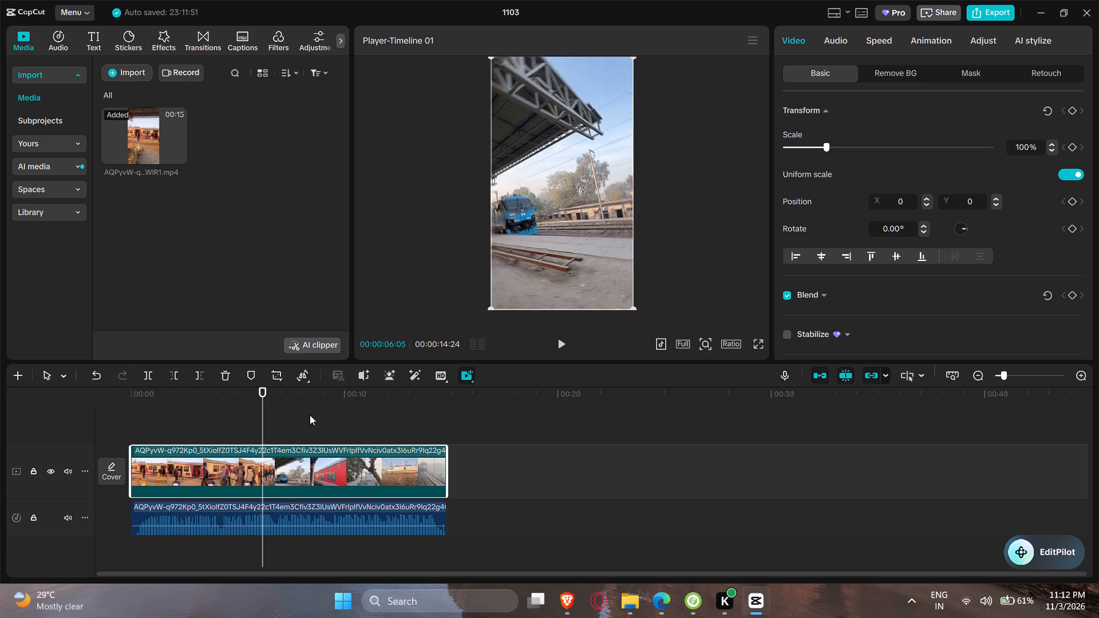
{"action": "key", "text": "Left"}
{"action": "key", "text": "Left"}
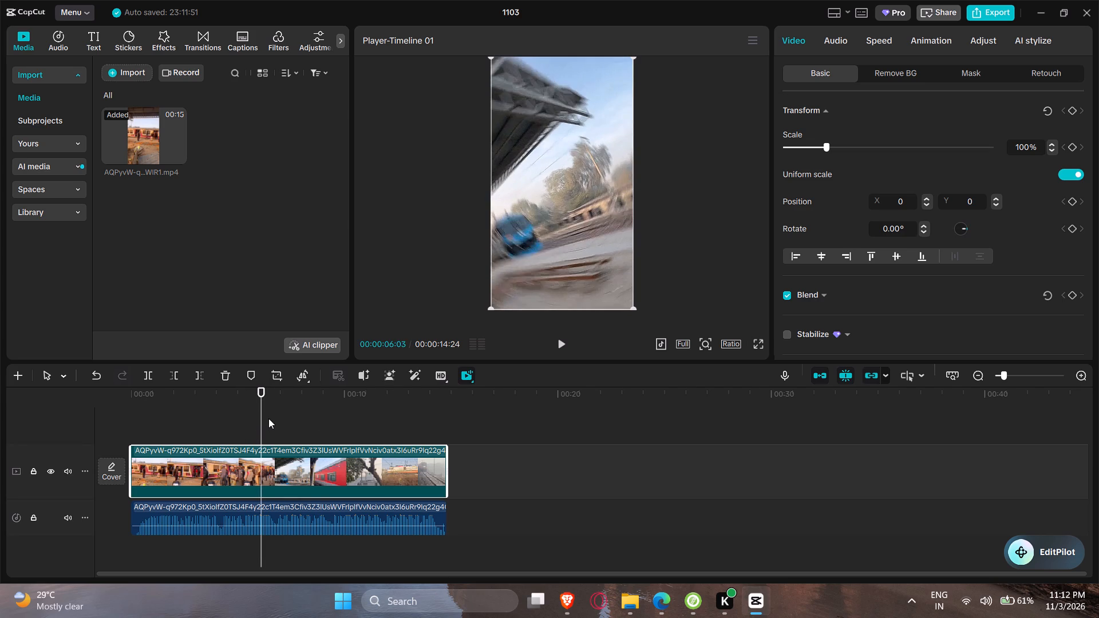
{"action": "key", "text": "Left"}
{"action": "key", "text": "Left"}
{"action": "key", "text": "Left"}
{"action": "key", "text": "Left"}
{"action": "key", "text": "Left"}
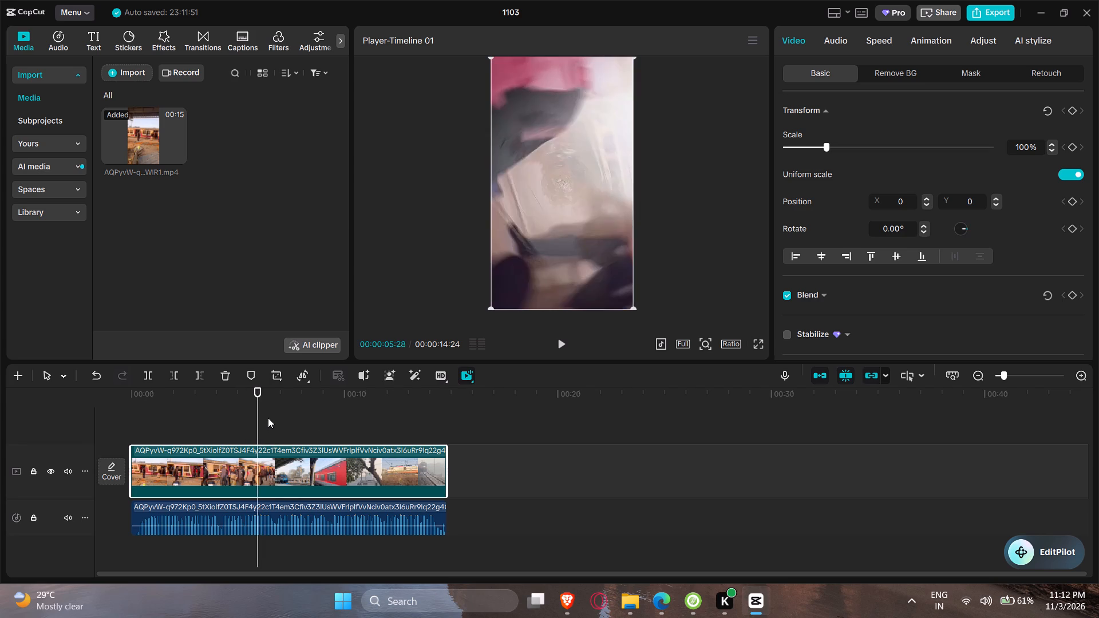
{"action": "key", "text": "Left"}
{"action": "key", "text": "Left"}
{"action": "key", "text": "Right"}
{"action": "key", "text": "Right"}
{"action": "key", "text": "Right"}
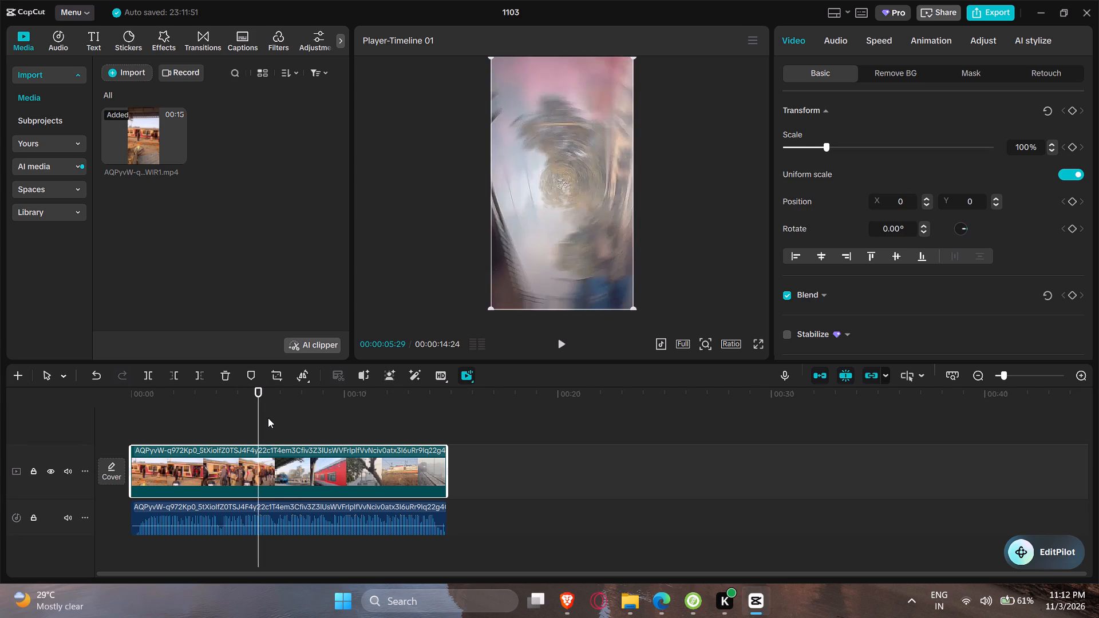
{"action": "key", "text": "Left"}
{"action": "key", "text": "Left"}
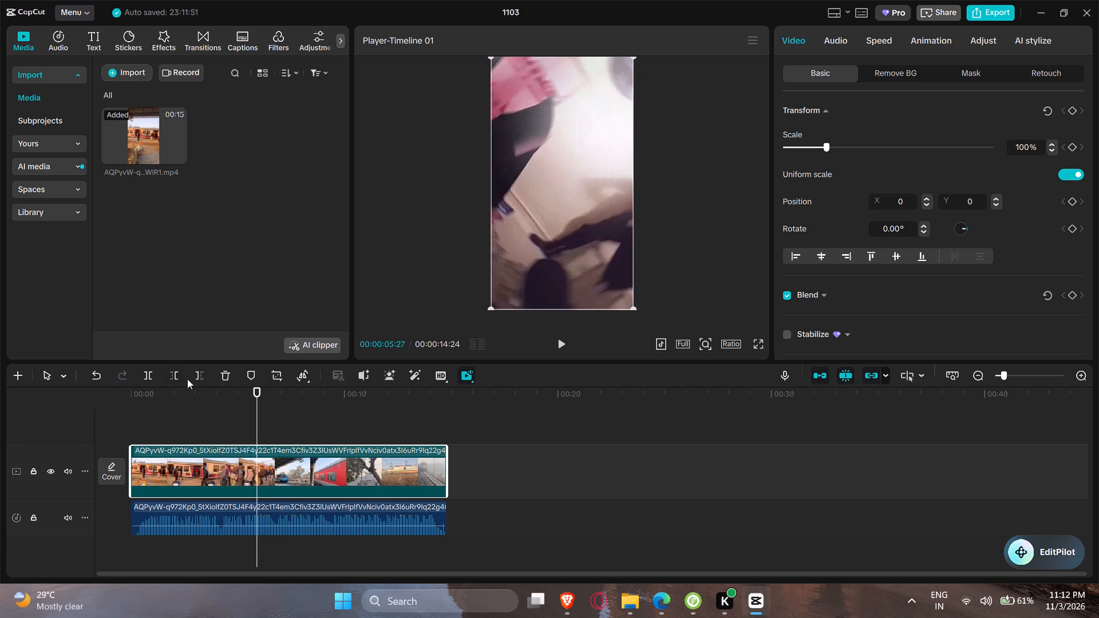
{"action": "left_click", "coordinate": [200, 373]}
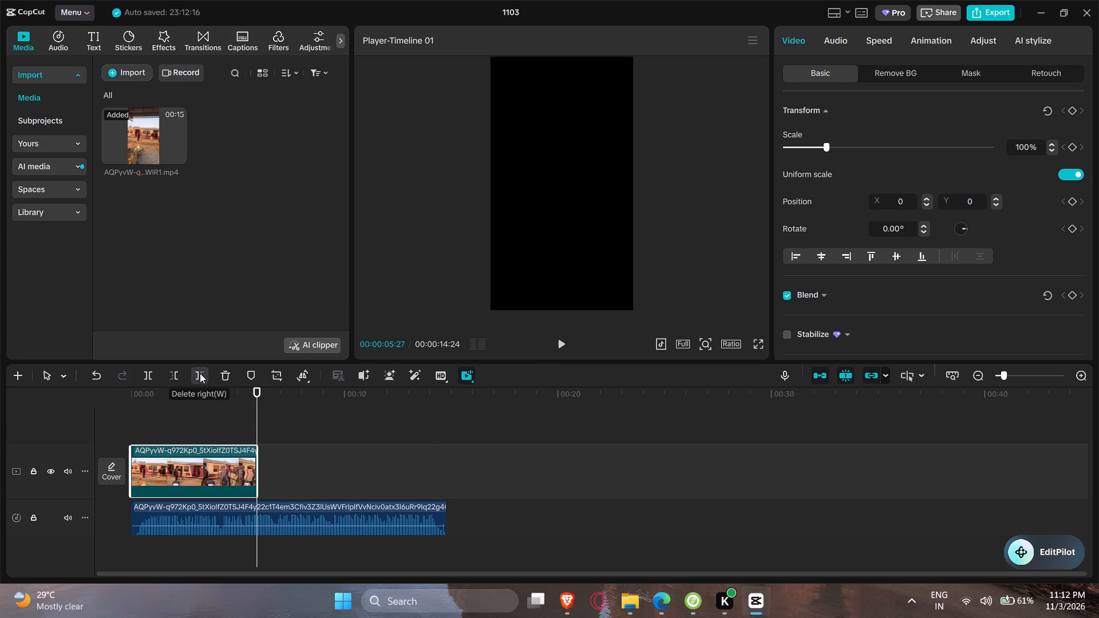
Play back the trimmed clip with its audio from the start and review the end of the intro.
{"action": "key", "text": "space"}
{"action": "left_click_drag", "start_coordinate": [199, 408], "coordinate": [102, 403]}
{"action": "left_click_drag", "start_coordinate": [137, 401], "coordinate": [117, 399]}
{"action": "key", "text": "space"}
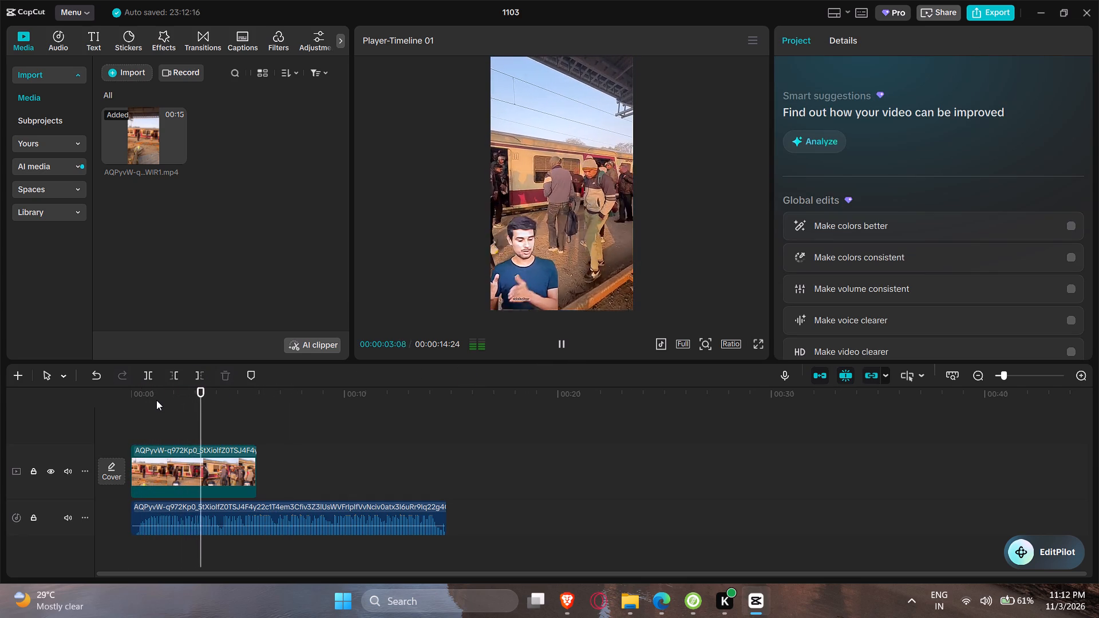
{"action": "left_click_drag", "start_coordinate": [214, 394], "coordinate": [116, 396]}
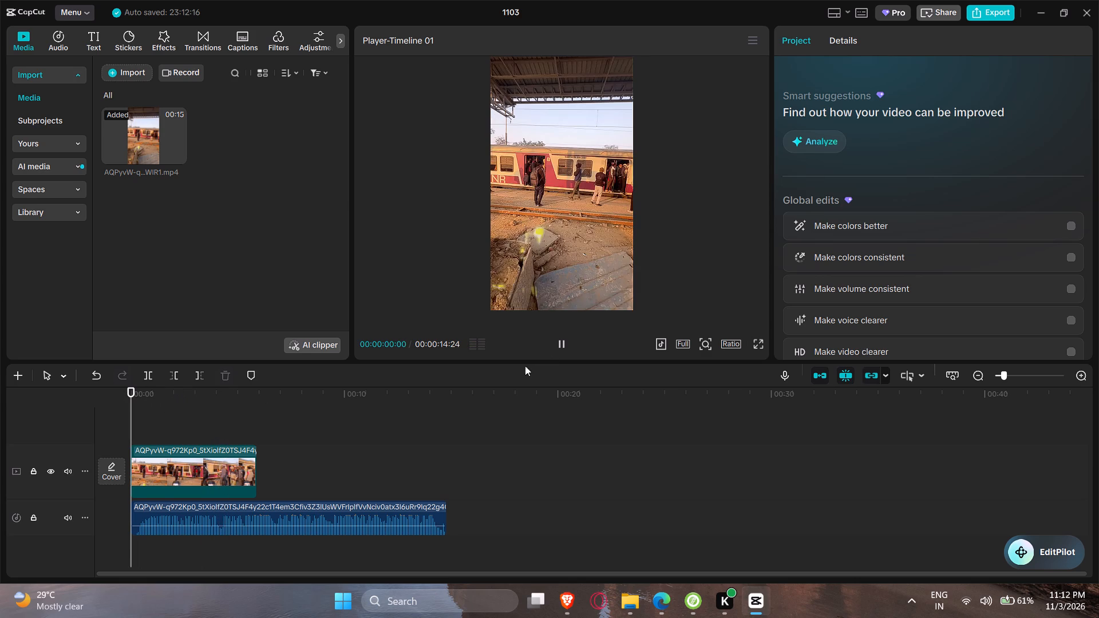
{"action": "left_click", "coordinate": [566, 352]}
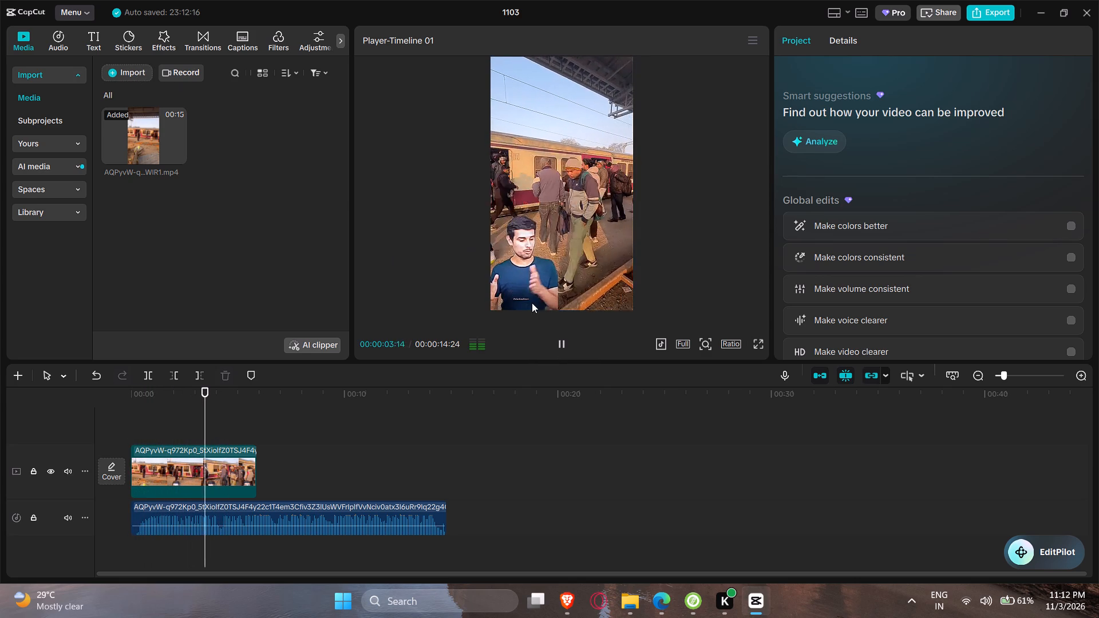
{"action": "left_click", "coordinate": [563, 350]}
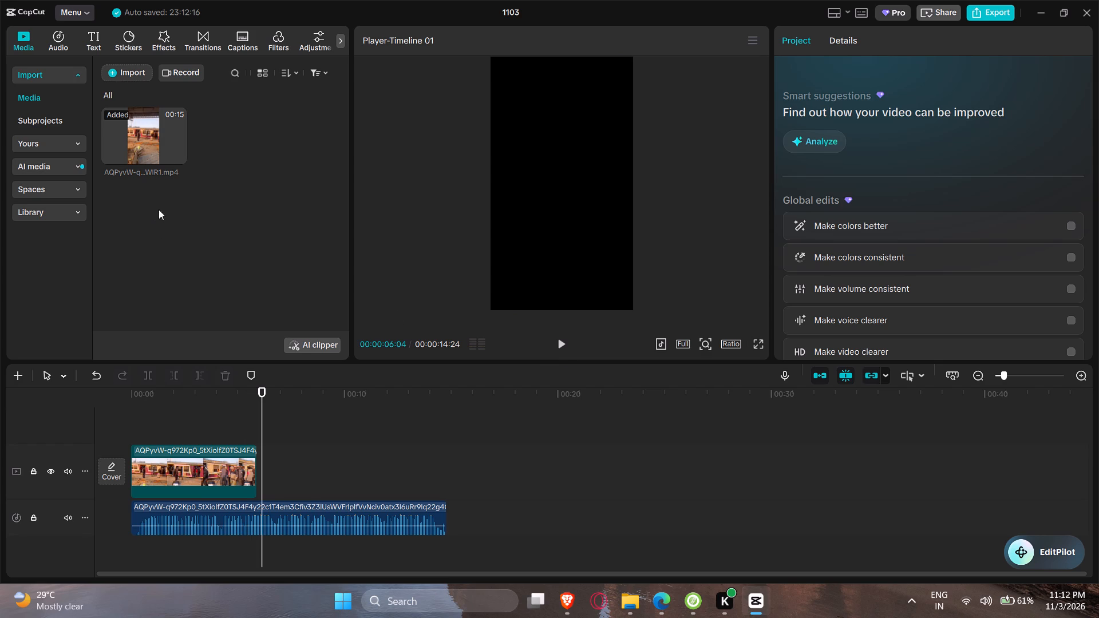
{"action": "left_click", "coordinate": [244, 390]}
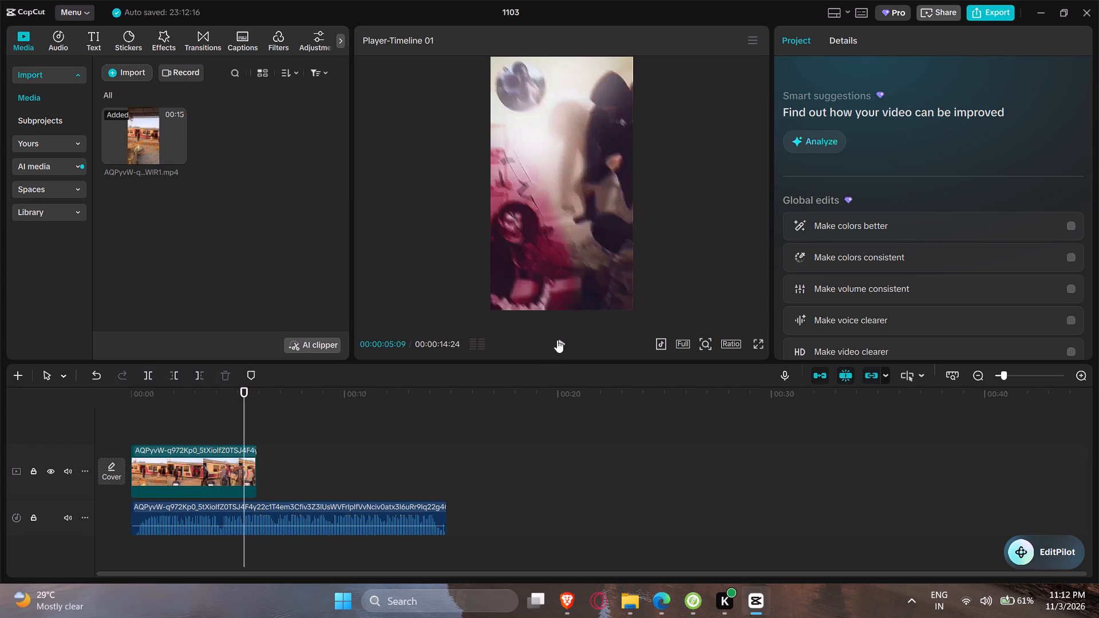
{"action": "left_click", "coordinate": [559, 340]}
{"action": "left_click", "coordinate": [559, 340]}
Import the "Delhi Cantt Railway Station Arrival _ WAP-7 & Powerful Locomotives" video from the Videos folder.
{"action": "left_click", "coordinate": [113, 77]}
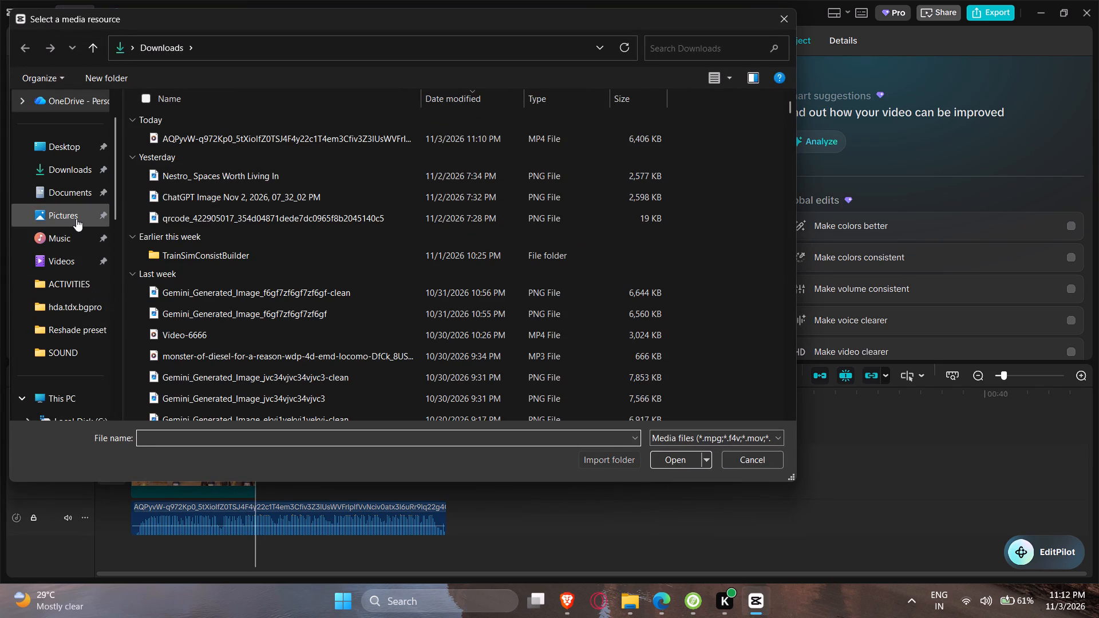
{"action": "left_click", "coordinate": [80, 266]}
{"action": "scroll", "coordinate": [569, 272], "scroll_direction": "down", "scroll_amount": 1}
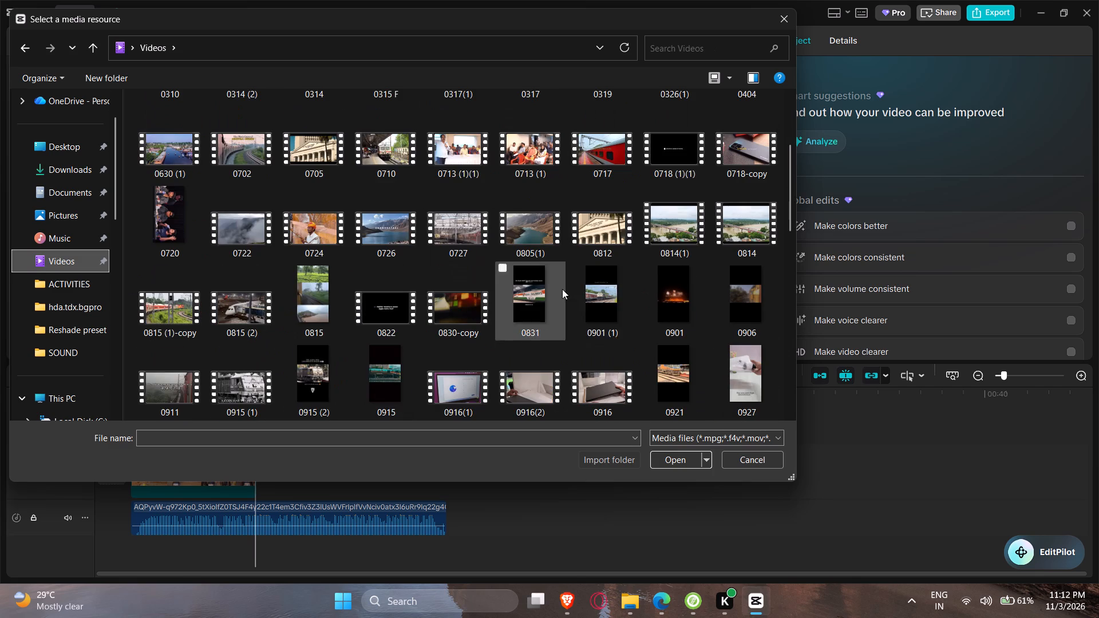
{"action": "scroll", "coordinate": [579, 266], "scroll_direction": "down", "scroll_amount": 2}
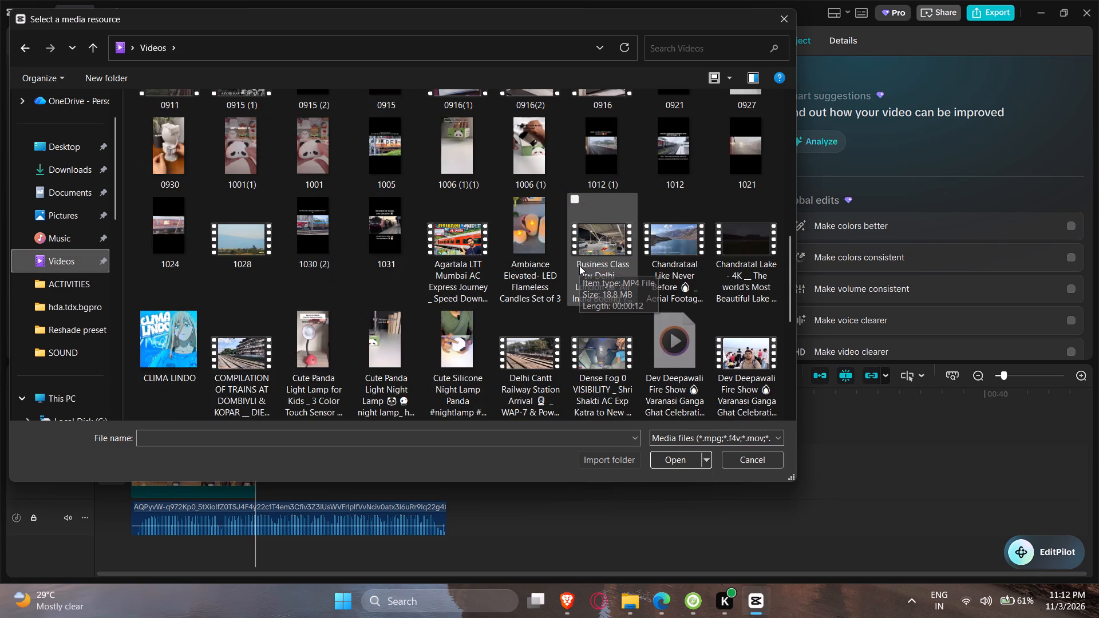
{"action": "scroll", "coordinate": [613, 257], "scroll_direction": "down", "scroll_amount": 2}
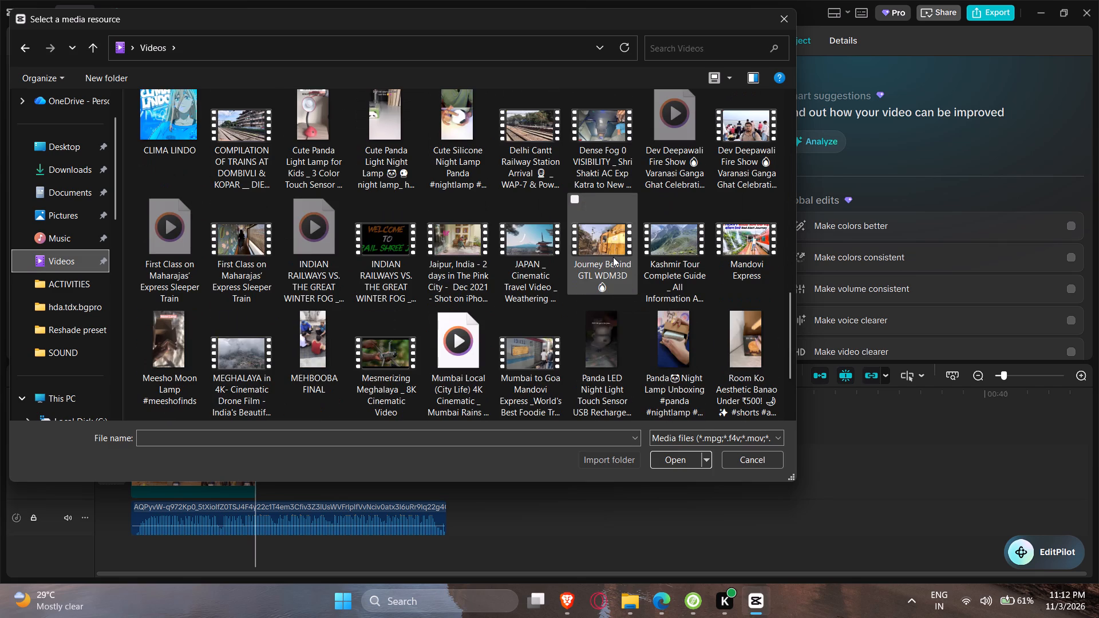
{"action": "left_click", "coordinate": [546, 138]}
{"action": "scroll", "coordinate": [569, 278], "scroll_direction": "down", "scroll_amount": 1}
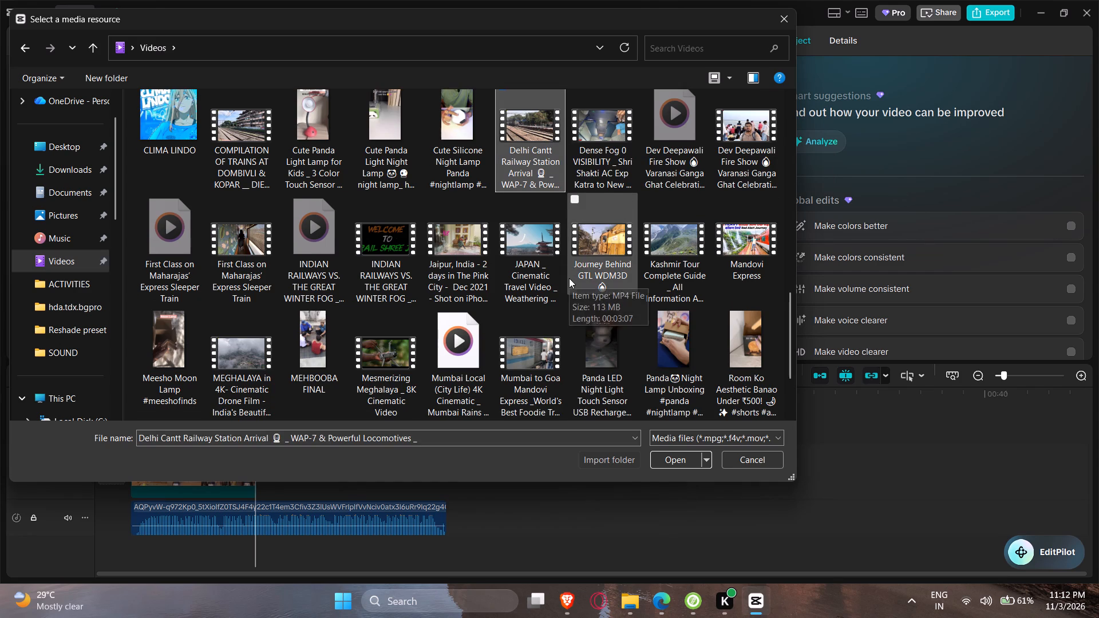
{"action": "scroll", "coordinate": [569, 278], "scroll_direction": "down", "scroll_amount": 1}
{"action": "scroll", "coordinate": [632, 332], "scroll_direction": "down", "scroll_amount": 1}
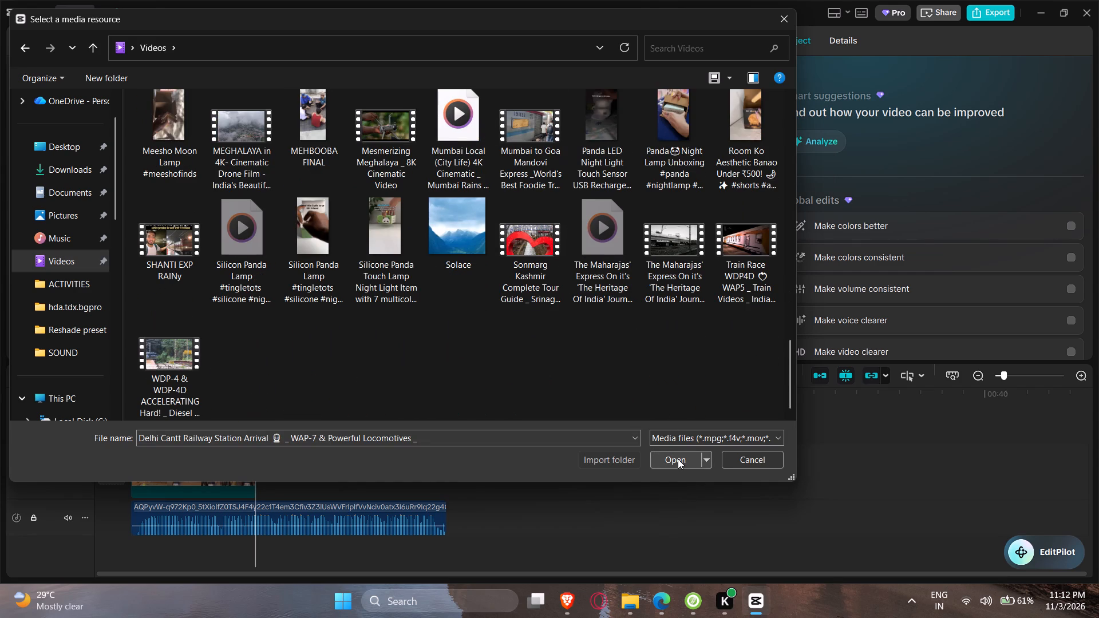
{"action": "left_click", "coordinate": [677, 458]}
{"action": "left_click", "coordinate": [139, 140]}
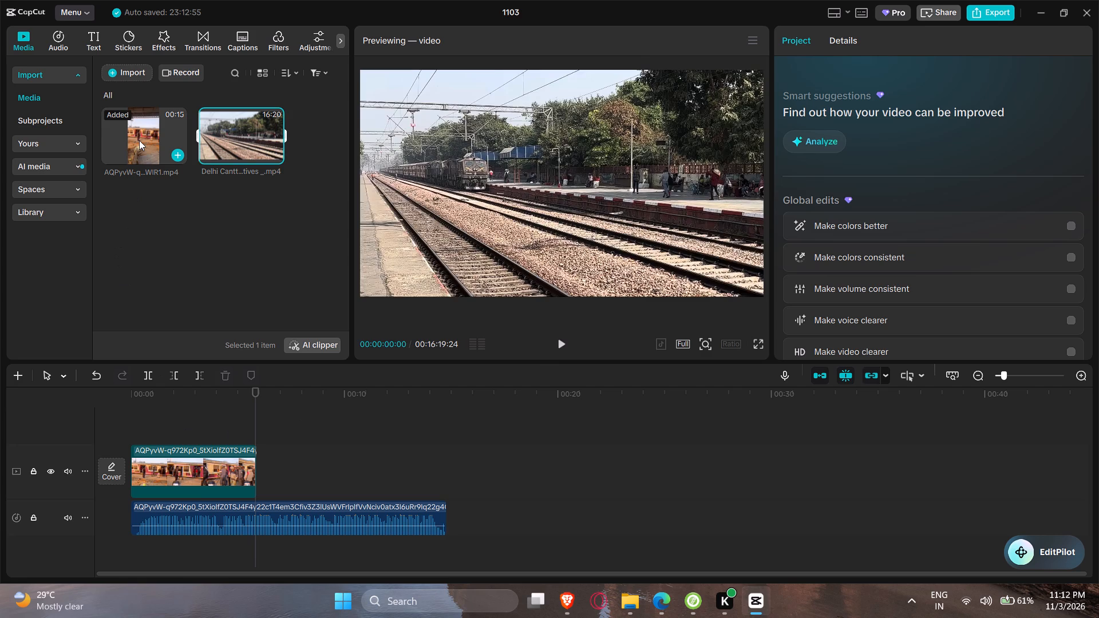
Add a second copy of the reel clip on a track above, starting at about 00:23, and preview part of it.
{"action": "left_click_drag", "start_coordinate": [140, 138], "coordinate": [590, 447]}
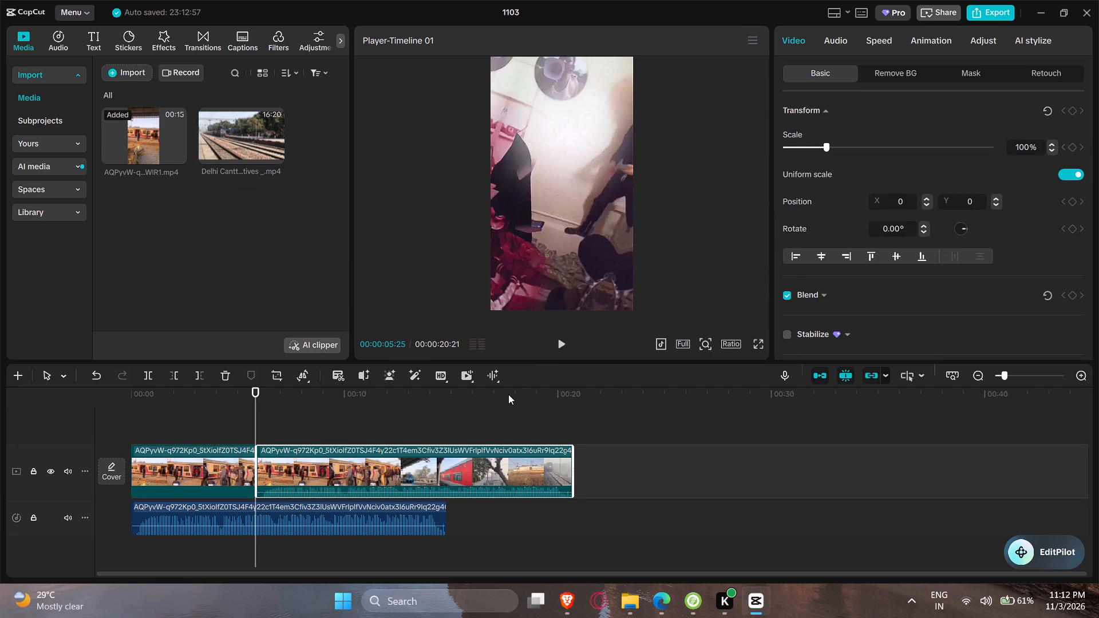
{"action": "left_click_drag", "start_coordinate": [458, 469], "coordinate": [819, 441]}
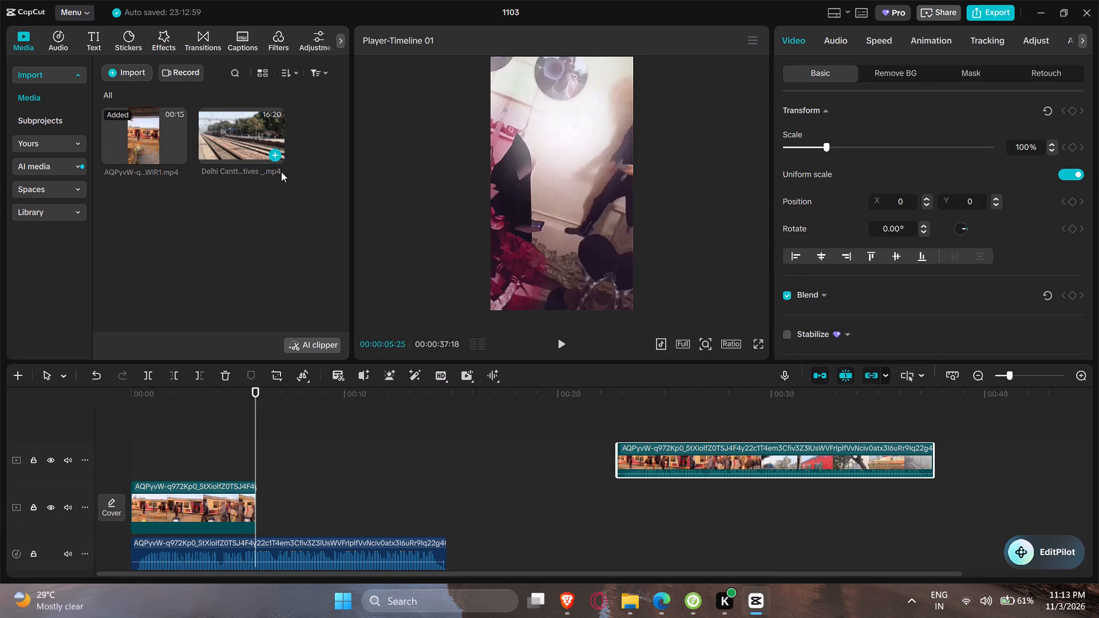
{"action": "left_click_drag", "start_coordinate": [620, 389], "coordinate": [725, 410]}
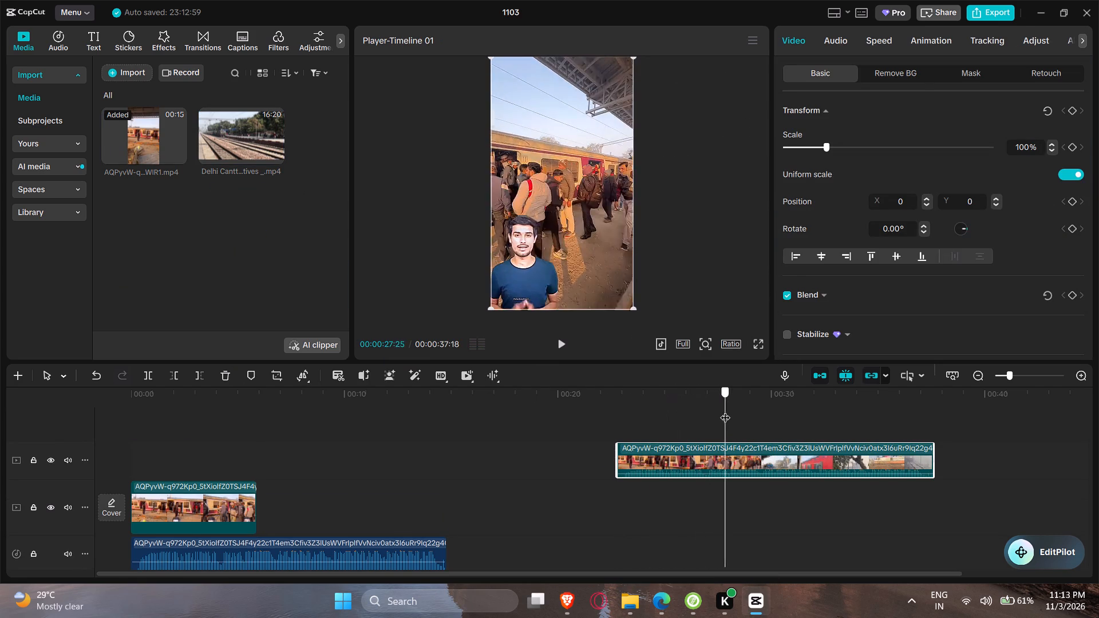
{"action": "left_click_drag", "start_coordinate": [725, 410], "coordinate": [748, 411]}
{"action": "key", "text": "space"}
{"action": "key", "text": "space"}
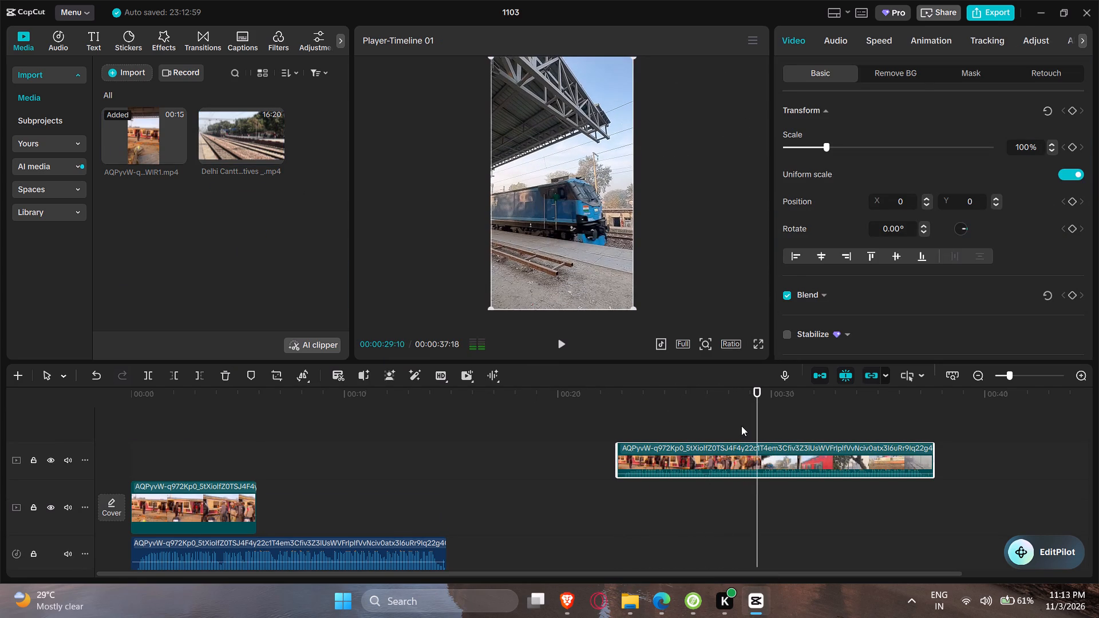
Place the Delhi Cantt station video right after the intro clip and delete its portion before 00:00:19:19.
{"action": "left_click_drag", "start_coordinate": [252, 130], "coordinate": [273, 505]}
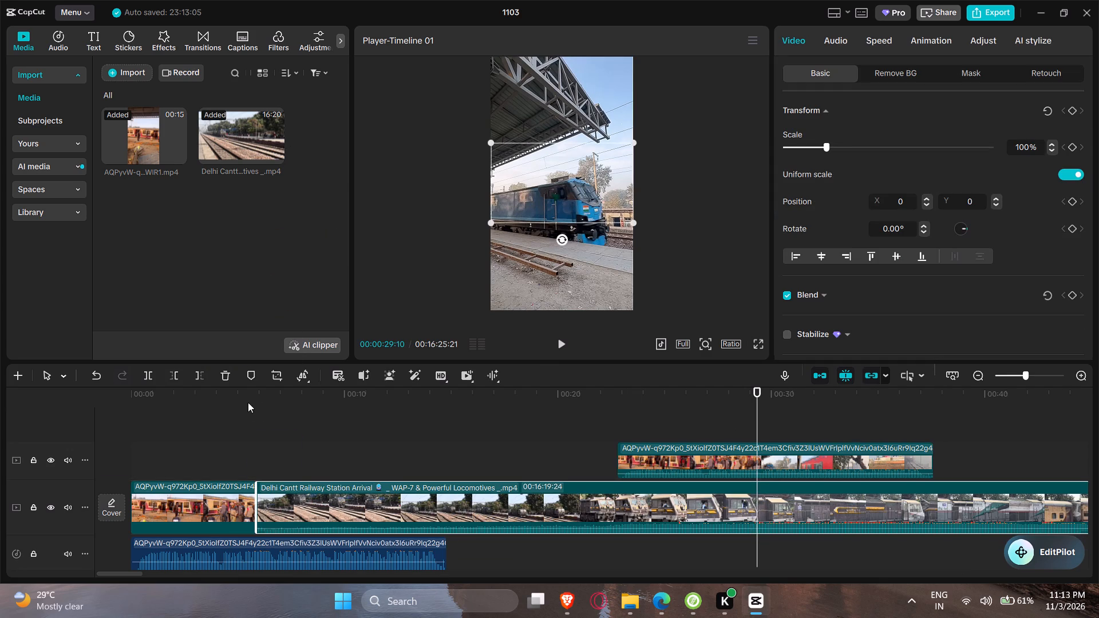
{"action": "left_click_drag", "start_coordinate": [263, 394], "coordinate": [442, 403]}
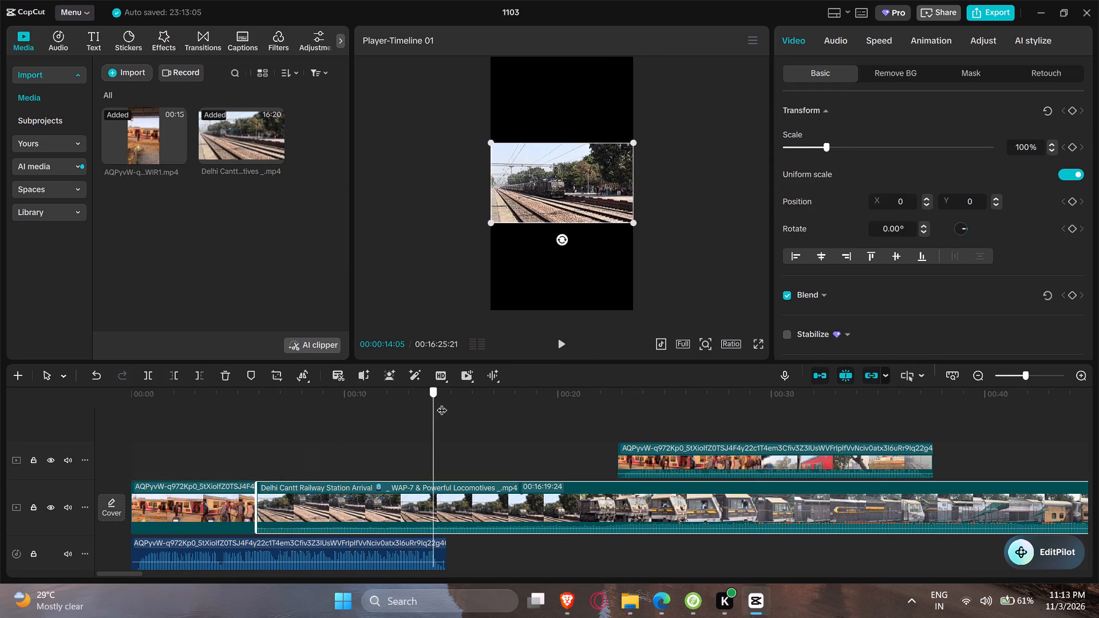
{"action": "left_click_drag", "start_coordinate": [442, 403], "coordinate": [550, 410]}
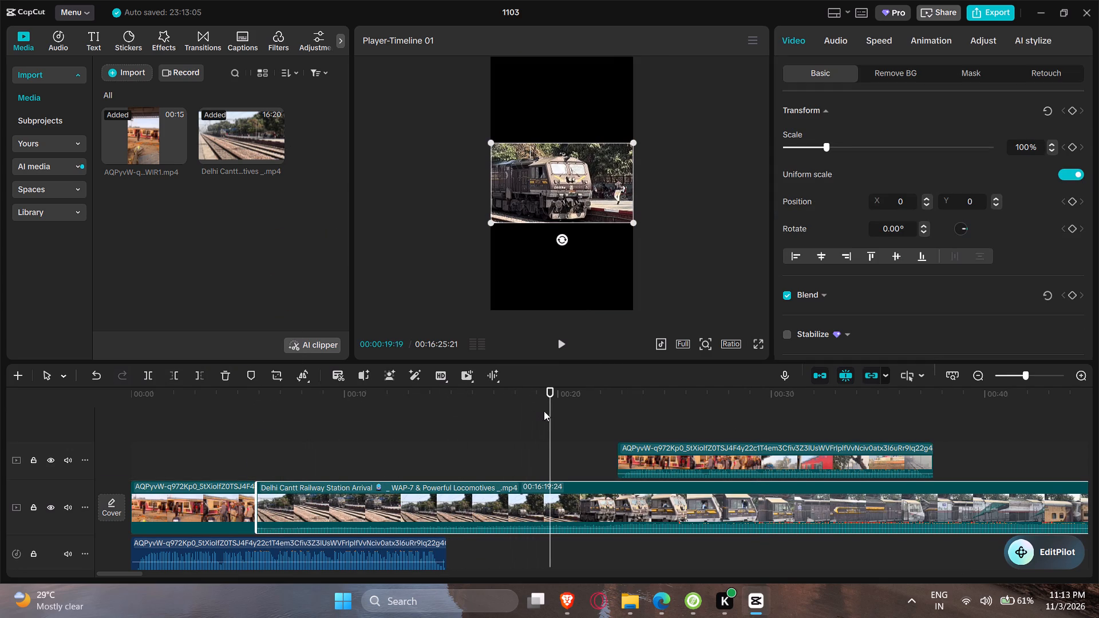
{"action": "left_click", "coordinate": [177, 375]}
Play back the transition from the intro clip into the Delhi Cantt footage several times to check the cut.
{"action": "key", "text": "space"}
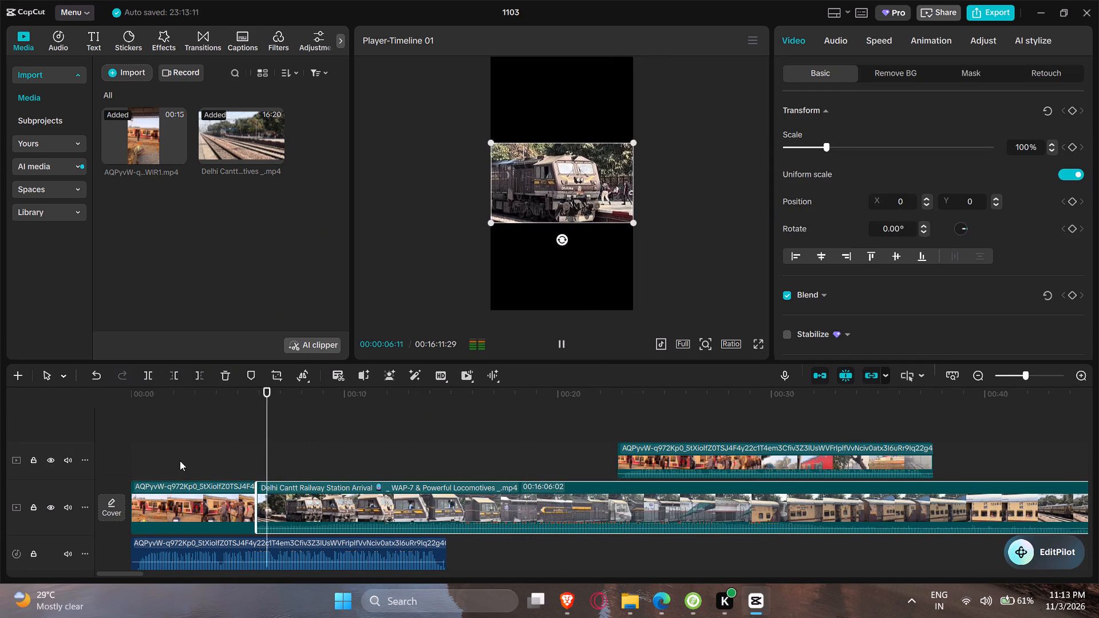
{"action": "left_click", "coordinate": [218, 423]}
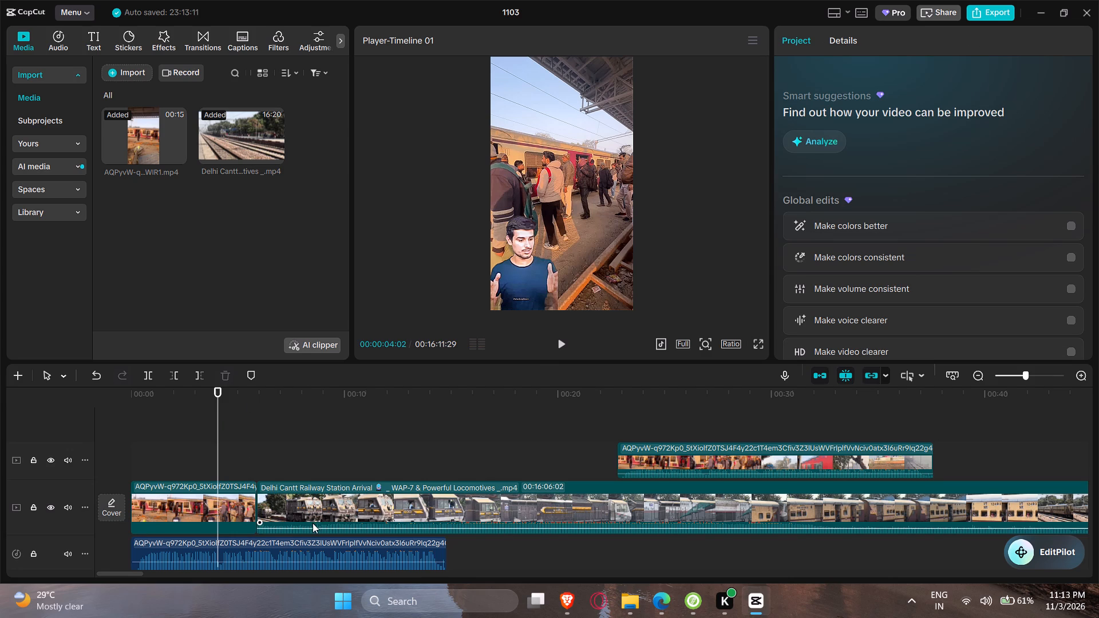
{"action": "left_click_drag", "start_coordinate": [316, 529], "coordinate": [323, 542]}
{"action": "left_click", "coordinate": [220, 425]}
{"action": "key", "text": "space"}
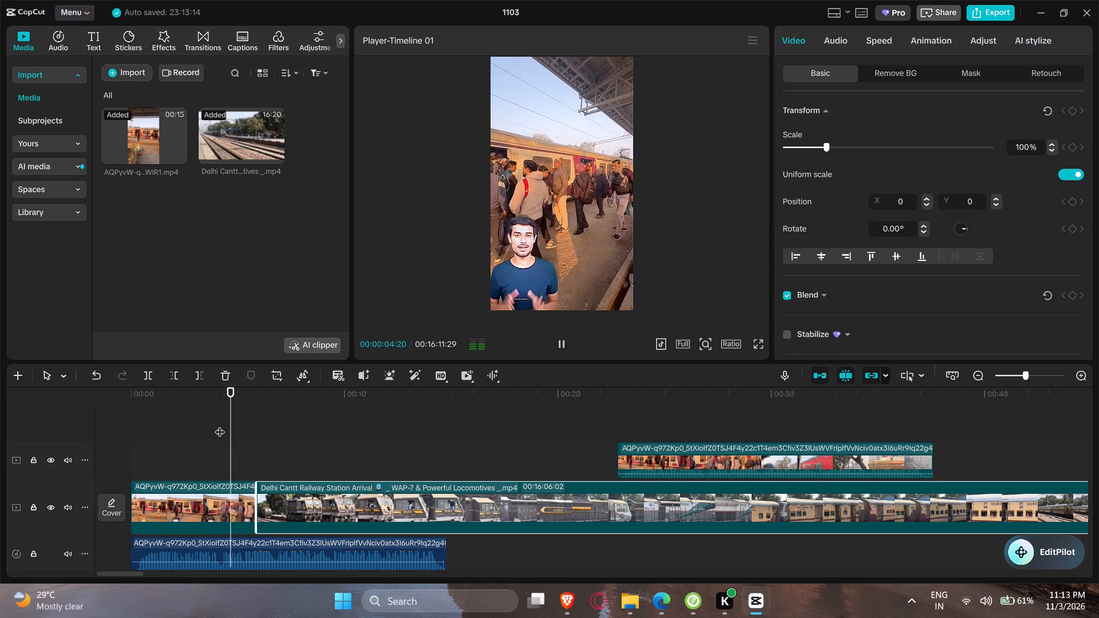
{"action": "key", "text": "space"}
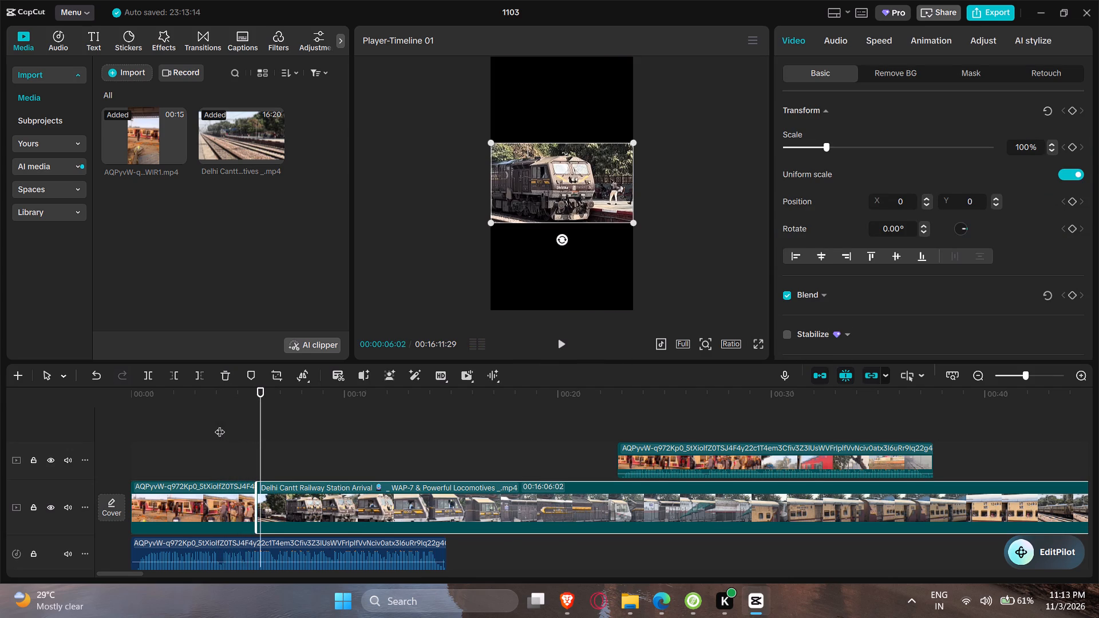
{"action": "left_click", "coordinate": [220, 427]}
{"action": "key", "text": "space"}
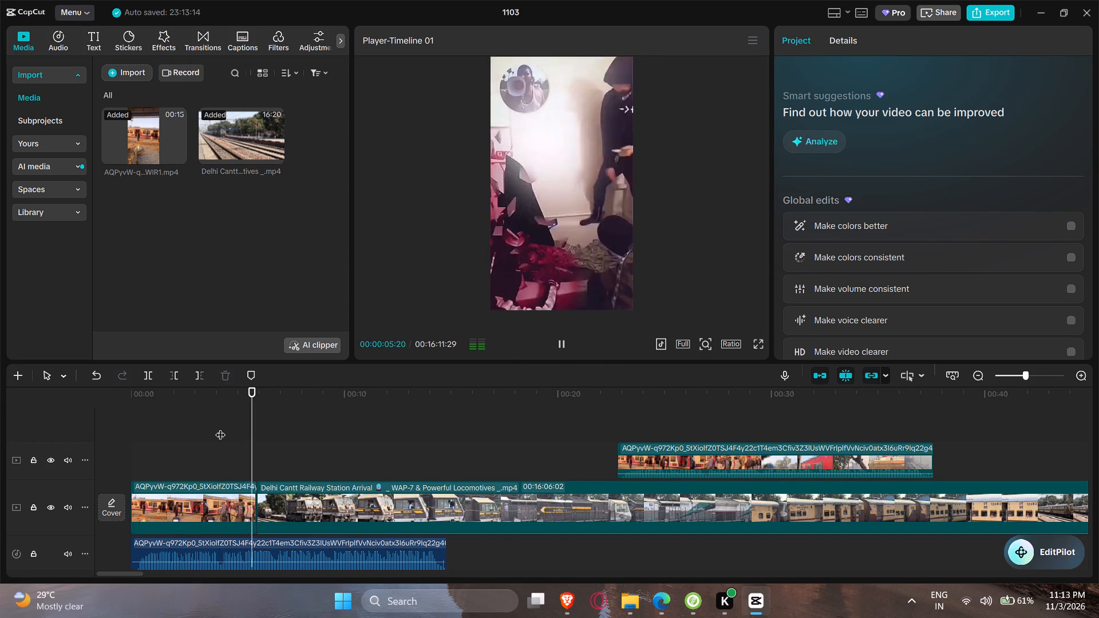
{"action": "key", "text": "space"}
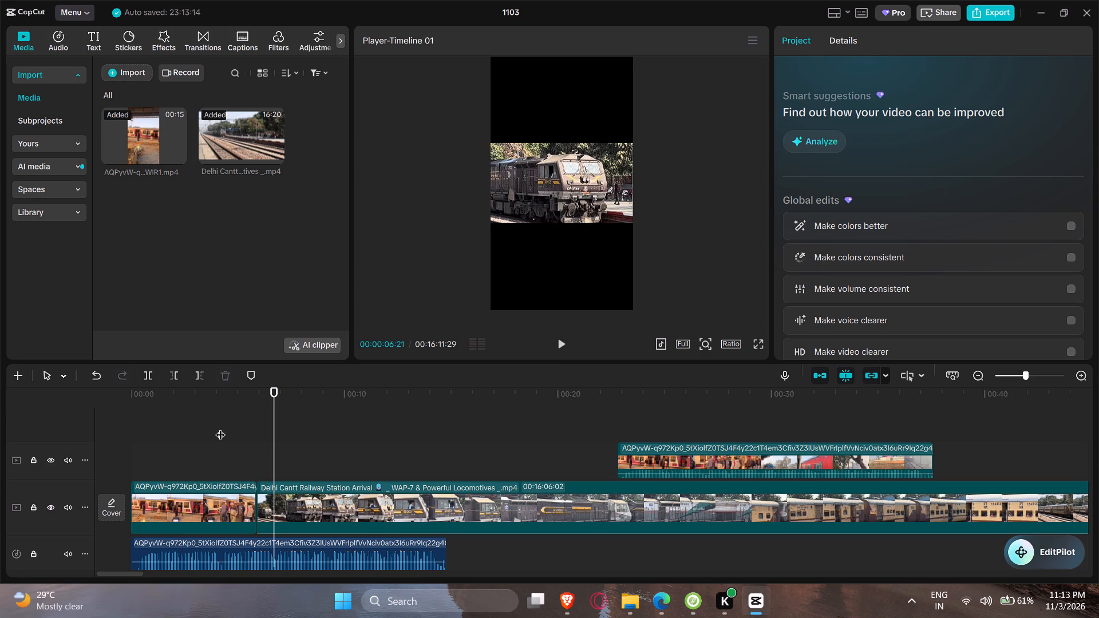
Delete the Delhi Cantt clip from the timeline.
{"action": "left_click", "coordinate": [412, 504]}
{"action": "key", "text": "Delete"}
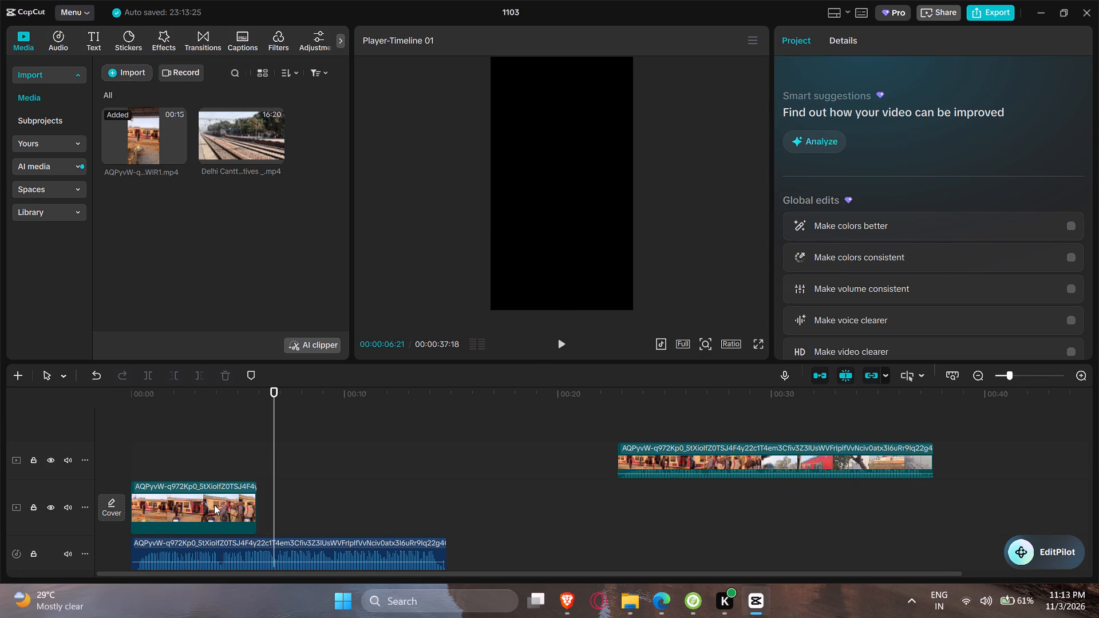
Extend the trimmed reel clip on the main track back to its full length, matching the end of the audio.
{"action": "left_click", "coordinate": [211, 500]}
{"action": "left_click_drag", "start_coordinate": [257, 506], "coordinate": [458, 511]}
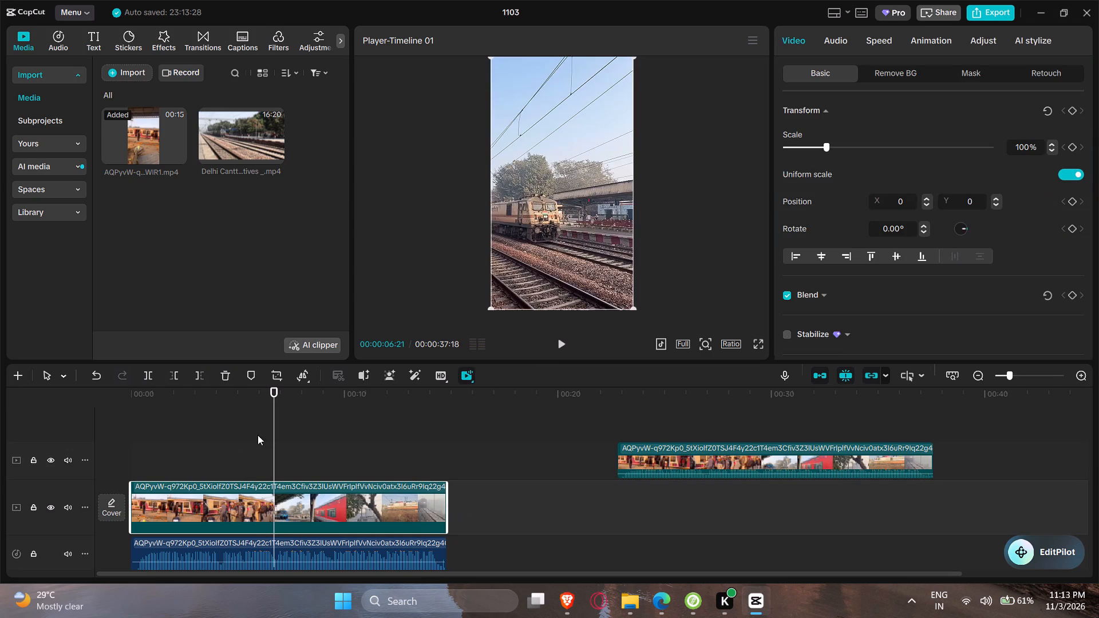
Find the end of the intro footage frame by frame and split the extracted audio at 00:00:05:27.
{"action": "left_click", "coordinate": [227, 408]}
{"action": "key", "text": "space"}
{"action": "key", "text": "space"}
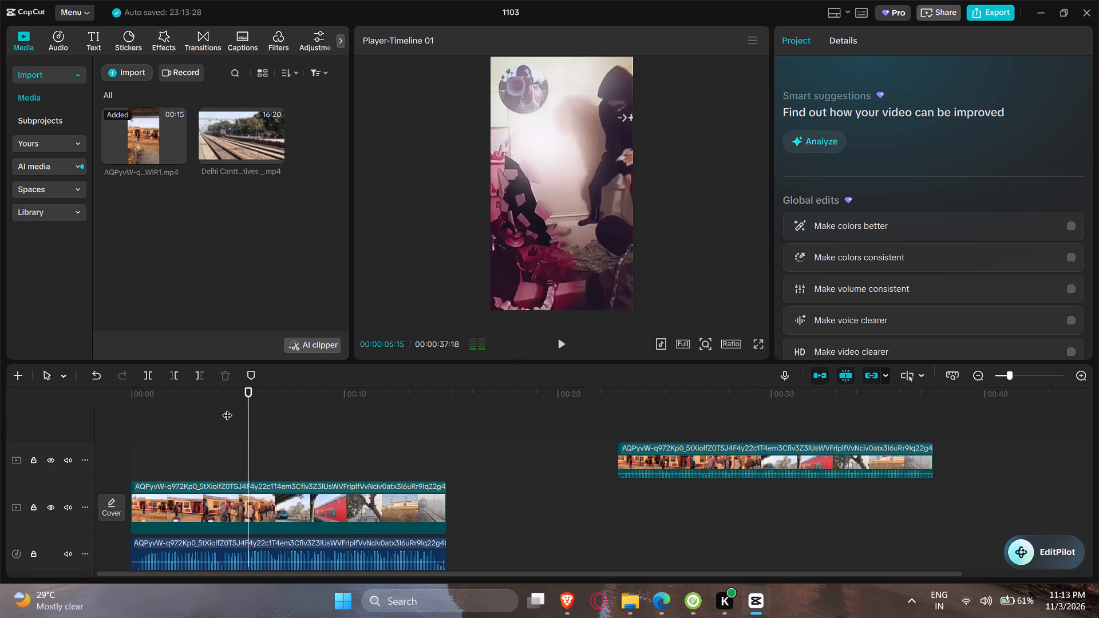
{"action": "key", "text": "space"}
{"action": "key", "text": "space"}
{"action": "key", "text": "space"}
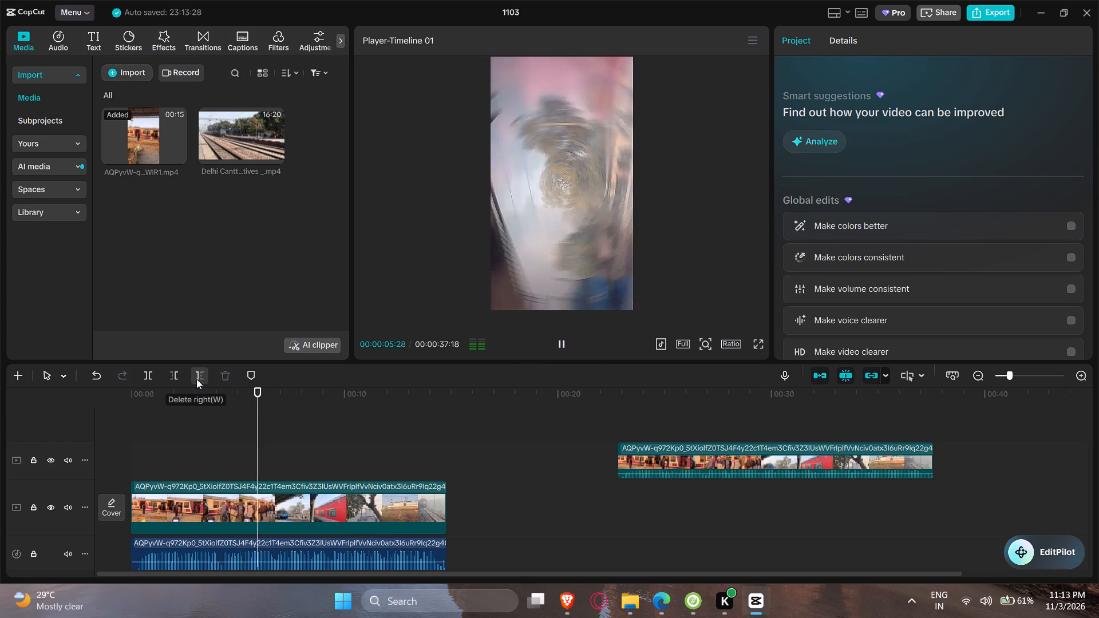
{"action": "key", "text": "space"}
{"action": "key", "text": "Left"}
{"action": "key", "text": "Left"}
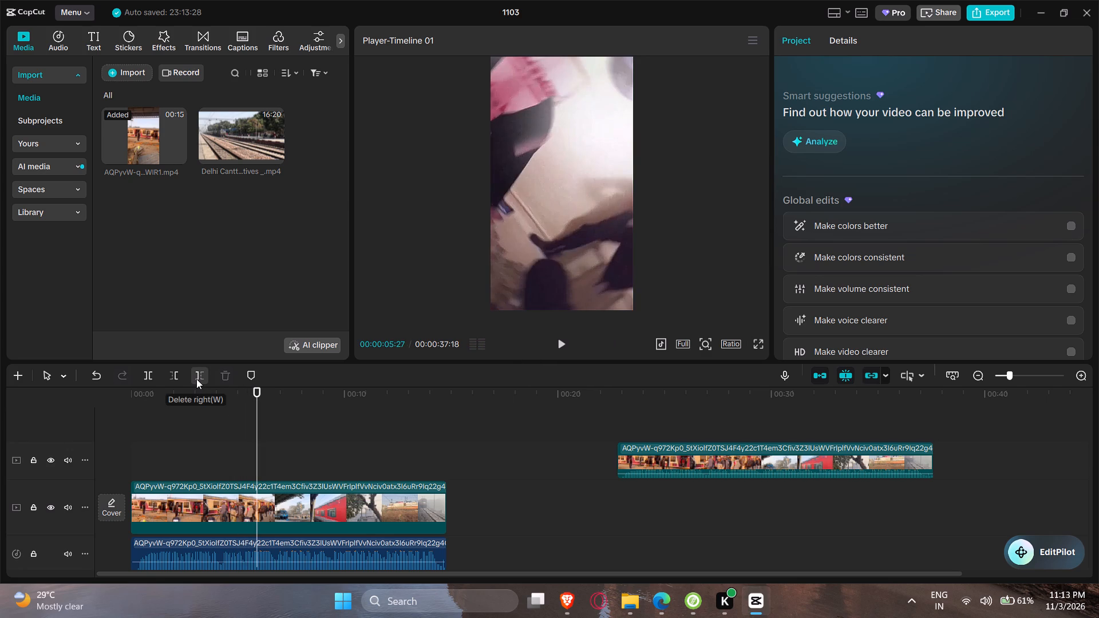
{"action": "left_click", "coordinate": [272, 558]}
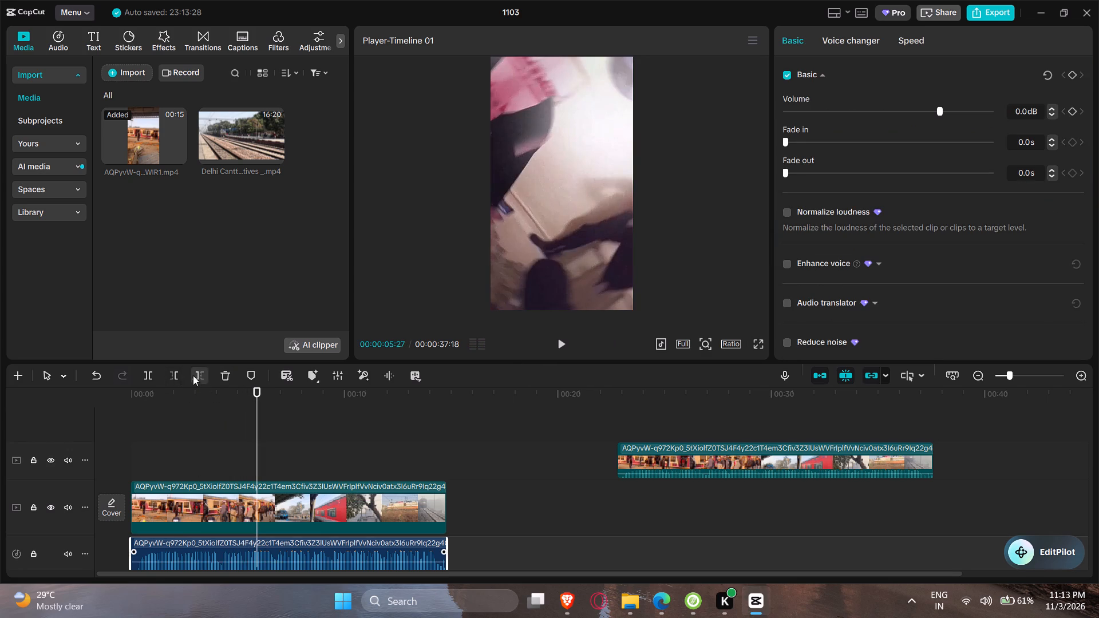
{"action": "left_click", "coordinate": [149, 373]}
Find where the blue locomotive shot changes to the next train shot and split the audio at 00:00:06:20.
{"action": "key", "text": "Right"}
{"action": "key", "text": "Right"}
{"action": "key", "text": "Right"}
{"action": "key", "text": "Right"}
{"action": "key", "text": "Right"}
{"action": "key", "text": "Right"}
{"action": "key", "text": "Right"}
{"action": "key", "text": "Right"}
{"action": "key", "text": "Right"}
{"action": "key", "text": "Right"}
{"action": "key", "text": "Right"}
{"action": "key", "text": "Right"}
{"action": "key", "text": "Right"}
{"action": "key", "text": "Right"}
{"action": "key", "text": "Right"}
{"action": "key", "text": "Right"}
{"action": "key", "text": "Right"}
{"action": "key", "text": "Right"}
{"action": "key", "text": "Right"}
{"action": "key", "text": "Right"}
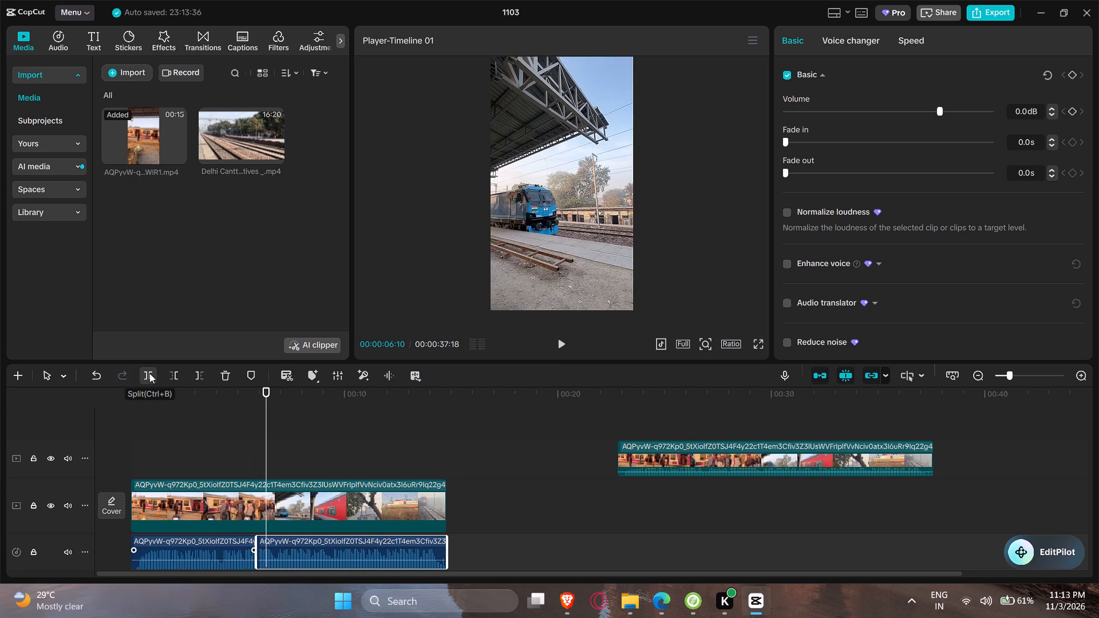
{"action": "key", "text": "Right"}
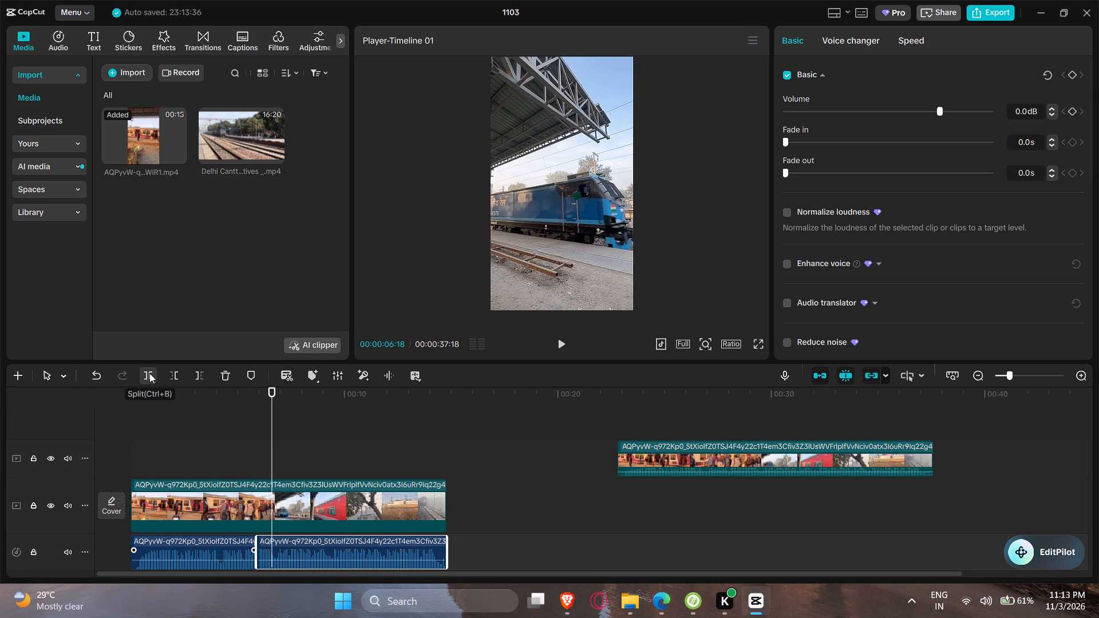
{"action": "key", "text": "Right"}
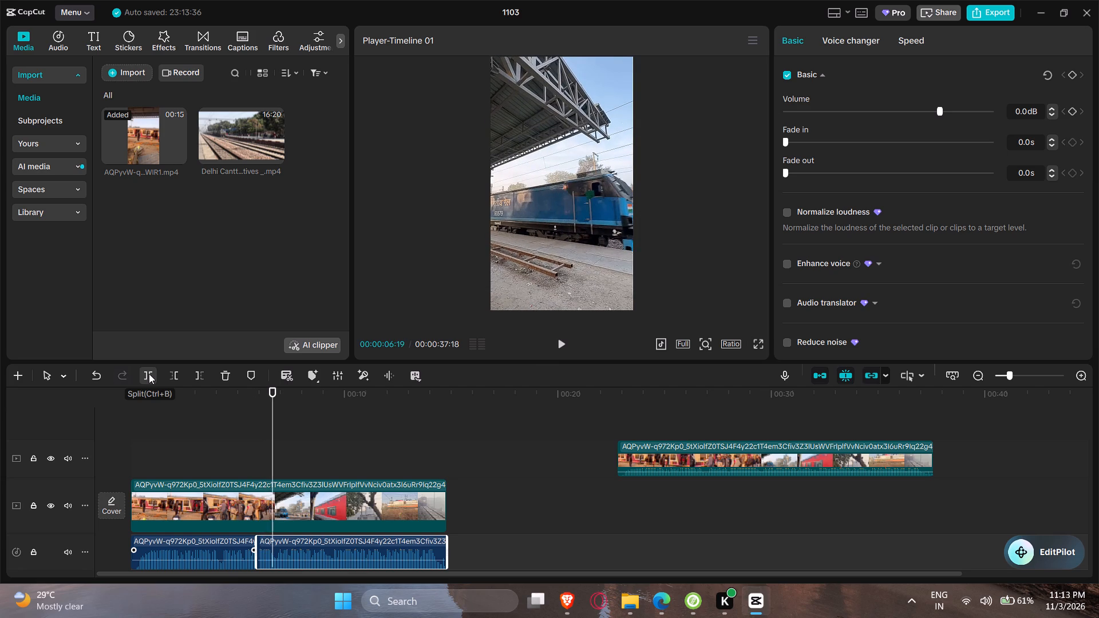
{"action": "key", "text": "Right"}
{"action": "key", "text": "Right"}
{"action": "key", "text": "Left"}
{"action": "key", "text": "Left"}
{"action": "key", "text": "Right"}
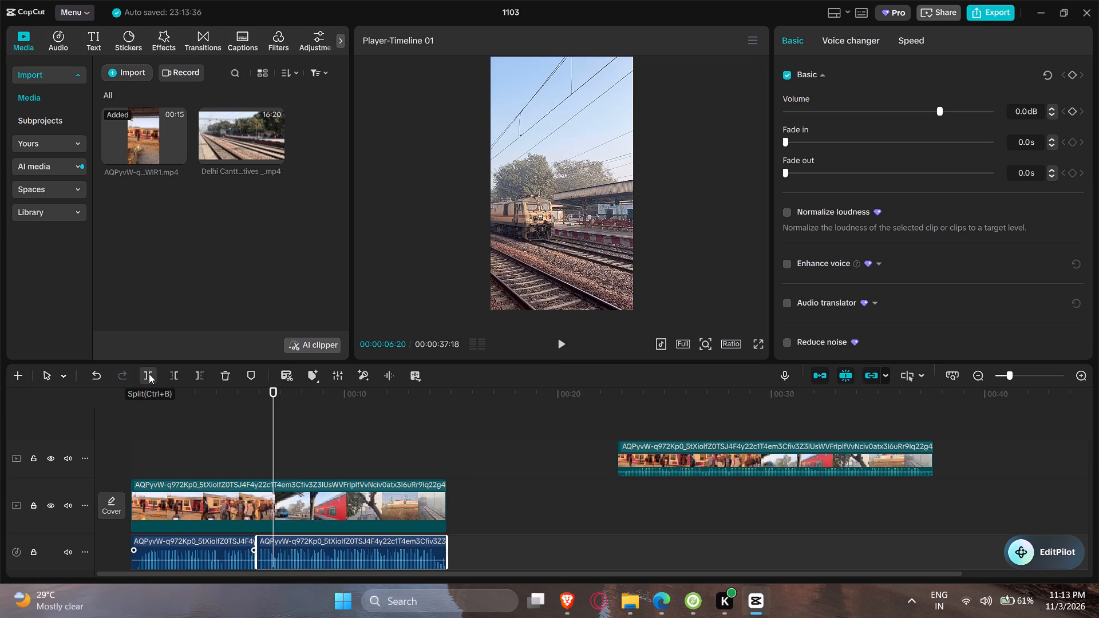
{"action": "left_click", "coordinate": [149, 374]}
Find the first frame of the red coach shot and split the audio at 00:00:07:21.
{"action": "key", "text": "Right"}
{"action": "key", "text": "Right"}
{"action": "key", "text": "Right"}
{"action": "key", "text": "Right"}
{"action": "key", "text": "Right"}
{"action": "key", "text": "Right"}
{"action": "key", "text": "Right"}
{"action": "key", "text": "Right"}
{"action": "key", "text": "Right"}
{"action": "key", "text": "Right"}
{"action": "key", "text": "Right"}
{"action": "key", "text": "Right"}
{"action": "key", "text": "Right"}
{"action": "key", "text": "Right"}
{"action": "key", "text": "Right"}
{"action": "key", "text": "Right"}
{"action": "key", "text": "Right"}
{"action": "key", "text": "Right"}
{"action": "key", "text": "Right"}
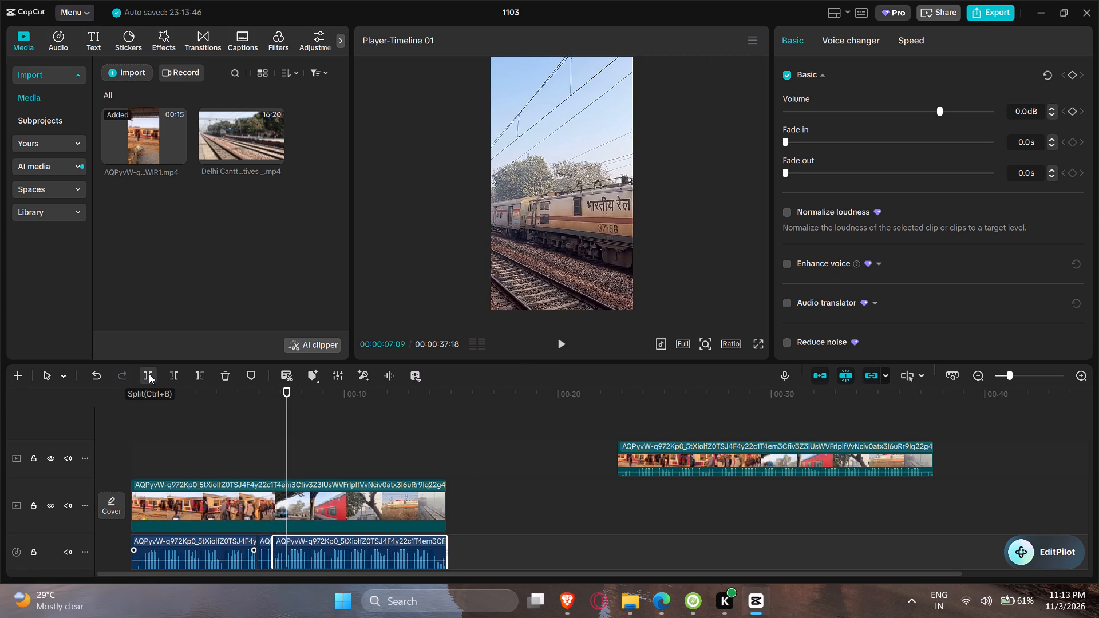
{"action": "key", "text": "Right"}
{"action": "key", "text": "Right"}
{"action": "key", "text": "Right"}
{"action": "key", "text": "Right"}
{"action": "key", "text": "Right"}
{"action": "key", "text": "Right"}
{"action": "key", "text": "Right"}
{"action": "key", "text": "Right"}
{"action": "key", "text": "Right"}
{"action": "key", "text": "Right"}
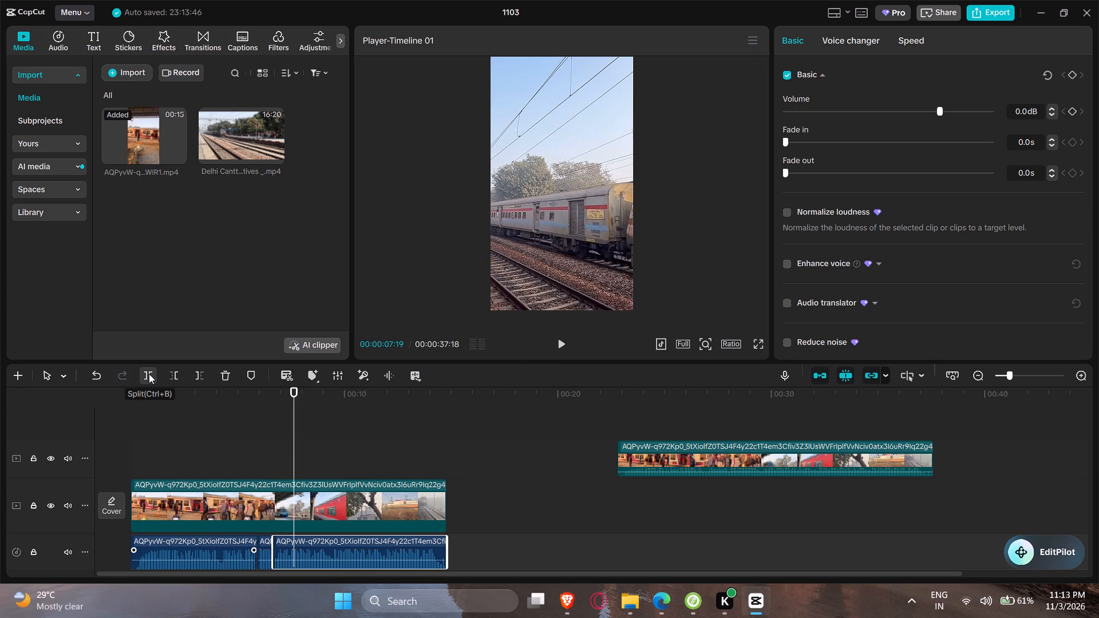
{"action": "key", "text": "Right"}
{"action": "key", "text": "Right"}
{"action": "key", "text": "Right"}
{"action": "key", "text": "Left"}
{"action": "key", "text": "Left"}
{"action": "key", "text": "Right"}
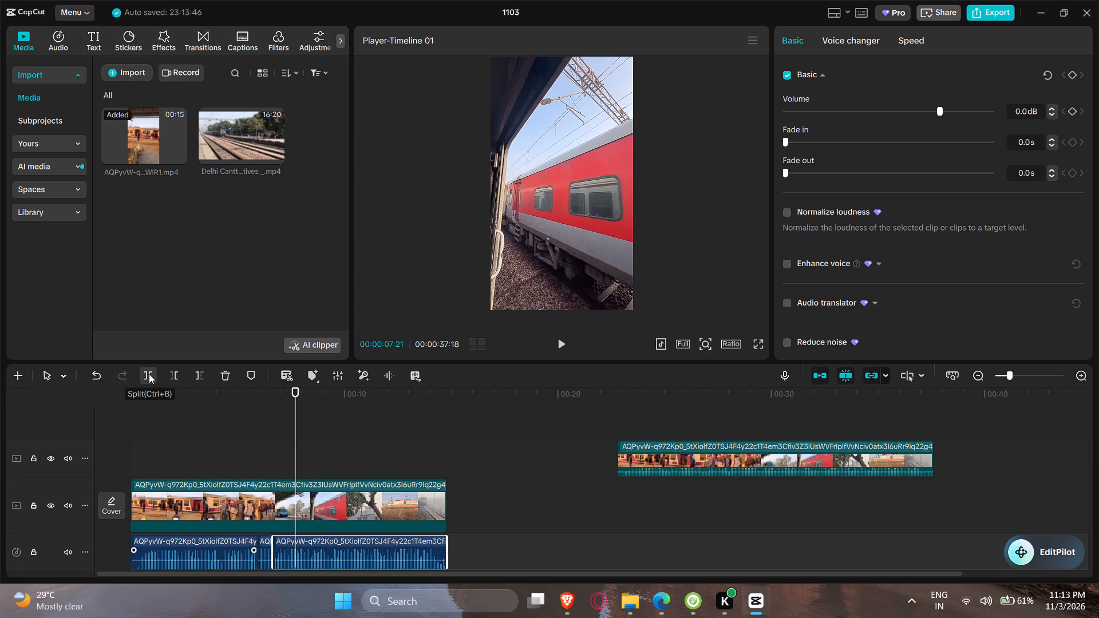
{"action": "left_click", "coordinate": [149, 374]}
Find the first frame of the shot with the bench and tree and split the audio at 00:00:08:29.
{"action": "key", "text": "Right"}
{"action": "key", "text": "Right"}
{"action": "key", "text": "Right"}
{"action": "key", "text": "Right"}
{"action": "key", "text": "Right"}
{"action": "key", "text": "Right"}
{"action": "key", "text": "Right"}
{"action": "key", "text": "Right"}
{"action": "key", "text": "Right"}
{"action": "key", "text": "Right"}
{"action": "key", "text": "Right"}
{"action": "key", "text": "Right"}
{"action": "key", "text": "Right"}
{"action": "key", "text": "Right"}
{"action": "key", "text": "Right"}
{"action": "key", "text": "Right"}
{"action": "key", "text": "Right"}
{"action": "key", "text": "Right"}
{"action": "key", "text": "Right"}
{"action": "key", "text": "Right"}
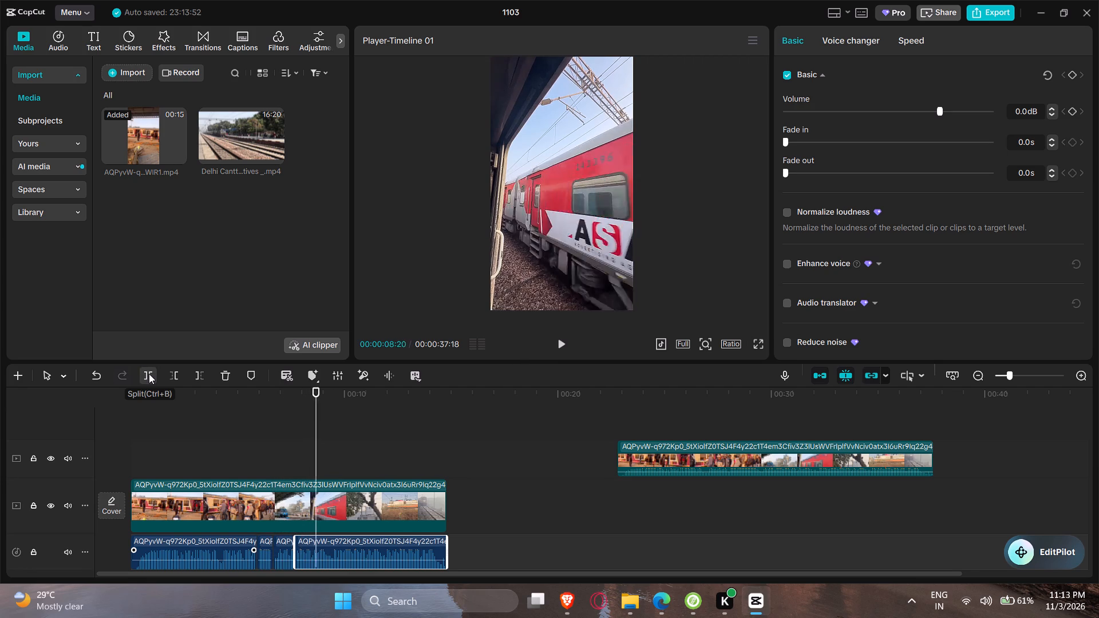
{"action": "key", "text": "Left"}
{"action": "key", "text": "Left"}
{"action": "key", "text": "Left"}
{"action": "key", "text": "Left"}
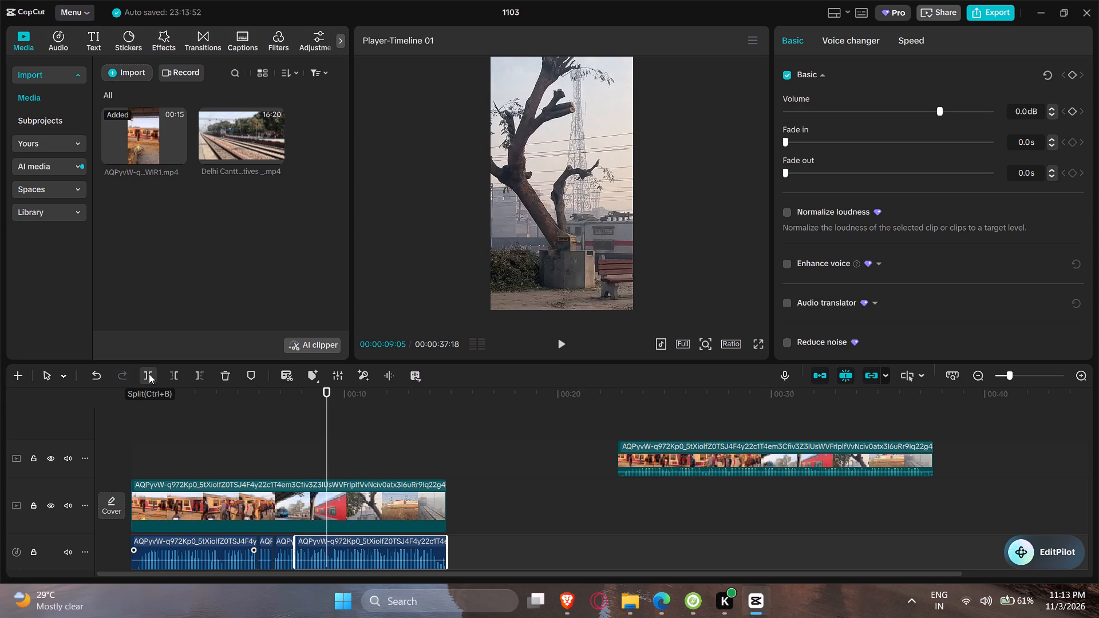
{"action": "key", "text": "Left"}
{"action": "key", "text": "Left"}
{"action": "key", "text": "Left"}
{"action": "key", "text": "Left"}
{"action": "key", "text": "Left"}
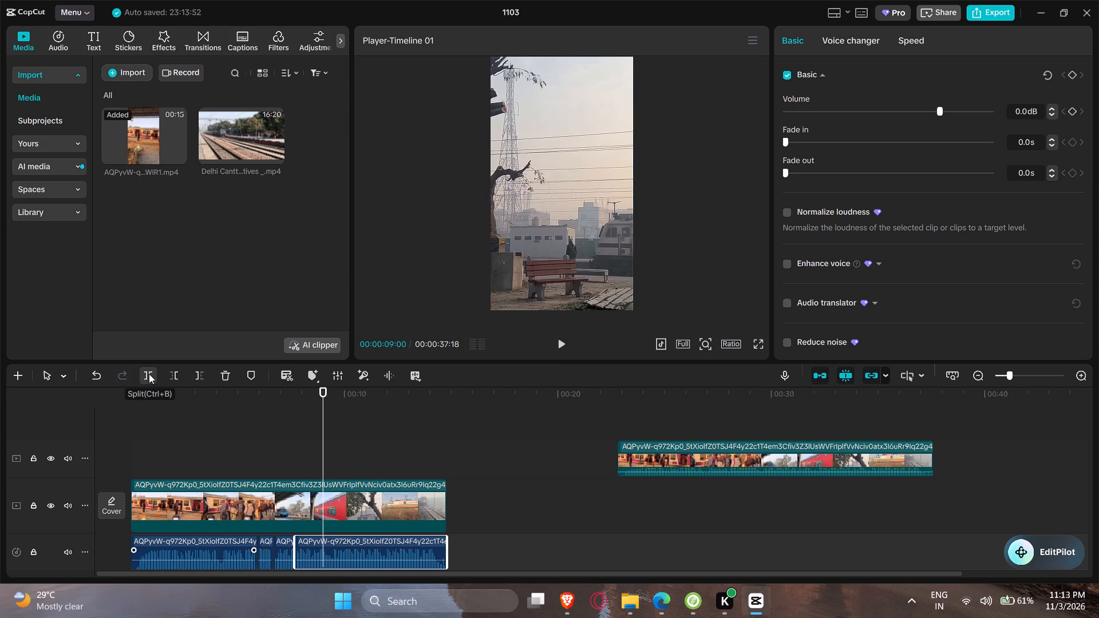
{"action": "key", "text": "Left"}
{"action": "key", "text": "Left"}
{"action": "key", "text": "Right"}
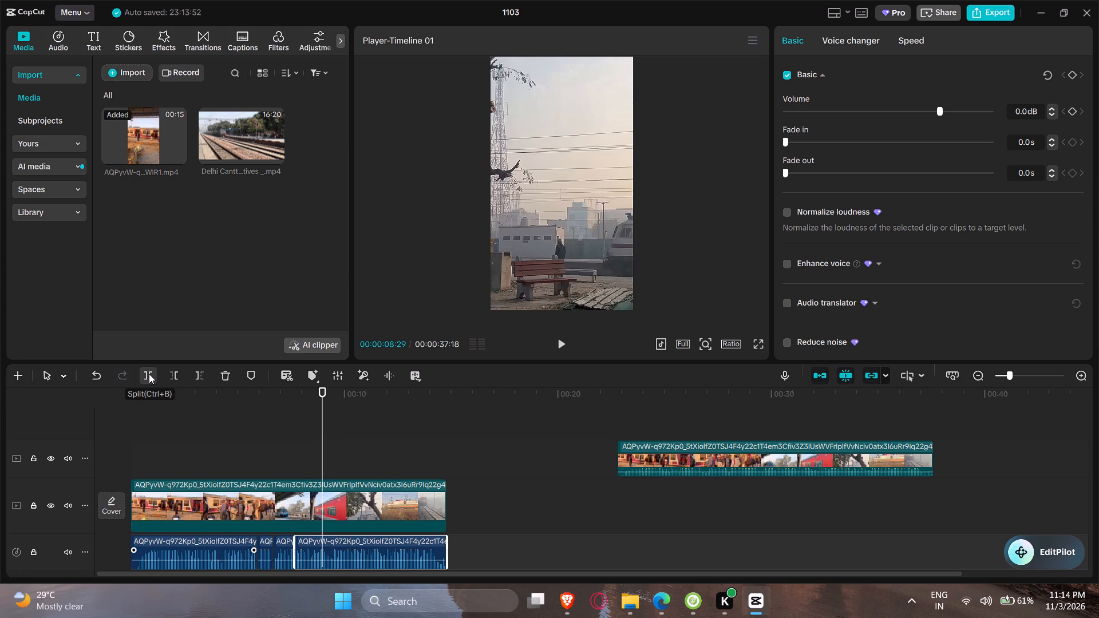
{"action": "left_click", "coordinate": [149, 374]}
Find the first frame of the Indian Railways locomotive shot after the tree shot and split the audio at 00:00:10:05.
{"action": "key", "text": "Right"}
{"action": "key", "text": "Right"}
{"action": "key", "text": "Right"}
{"action": "key", "text": "Right"}
{"action": "key", "text": "Right"}
{"action": "key", "text": "Right"}
{"action": "key", "text": "Right"}
{"action": "key", "text": "Right"}
{"action": "key", "text": "Right"}
{"action": "key", "text": "Right"}
{"action": "key", "text": "Right"}
{"action": "key", "text": "Right"}
{"action": "key", "text": "Right"}
{"action": "key", "text": "Right"}
{"action": "key", "text": "Right"}
{"action": "key", "text": "Right"}
{"action": "key", "text": "Right"}
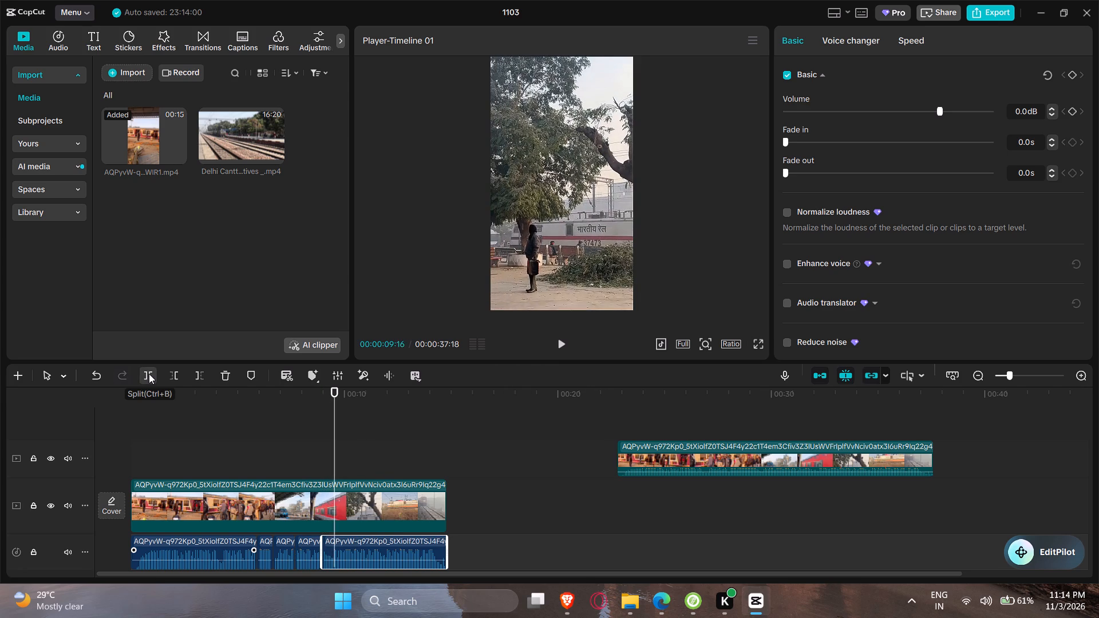
{"action": "key", "text": "Right"}
{"action": "key", "text": "Right"}
{"action": "key", "text": "Right"}
{"action": "key", "text": "Right"}
{"action": "key", "text": "Right"}
{"action": "key", "text": "Right"}
{"action": "key", "text": "Right"}
{"action": "key", "text": "Right"}
{"action": "key", "text": "Right"}
{"action": "key", "text": "Right"}
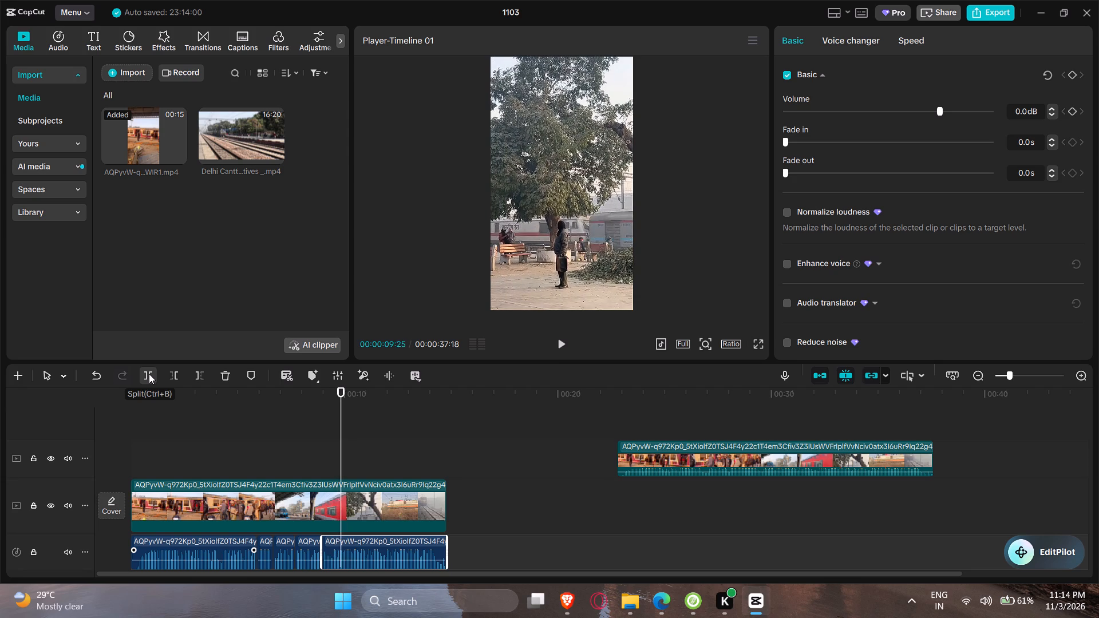
{"action": "key", "text": "Right"}
{"action": "key", "text": "Right"}
{"action": "key", "text": "Right"}
{"action": "key", "text": "Right"}
{"action": "key", "text": "Right"}
{"action": "key", "text": "Right"}
{"action": "key", "text": "Right"}
{"action": "key", "text": "Right"}
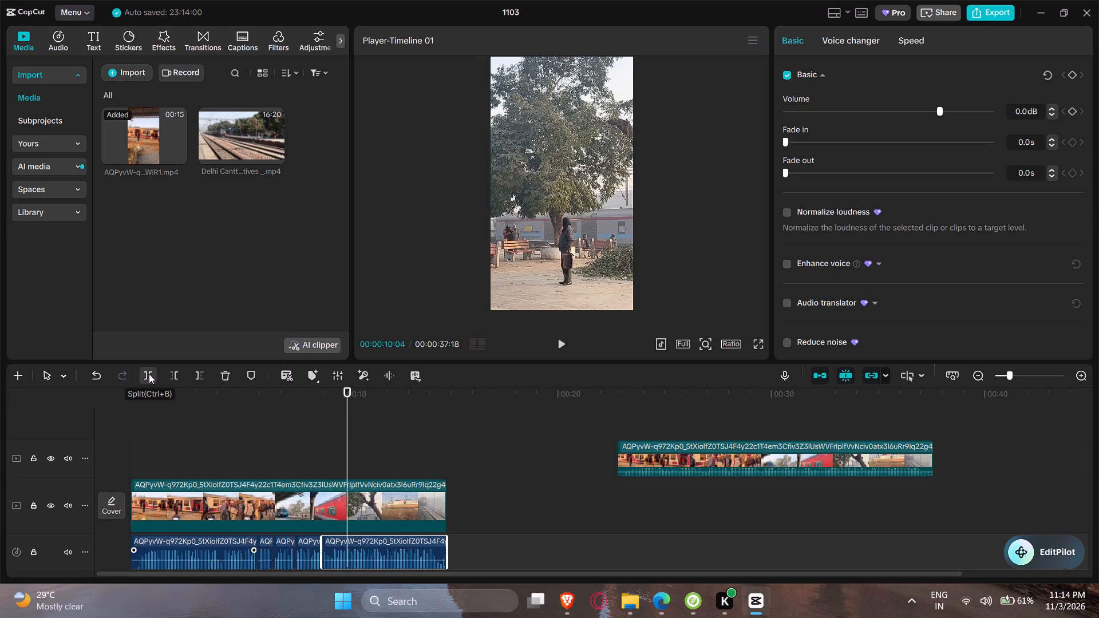
{"action": "key", "text": "Right"}
{"action": "key", "text": "Right"}
{"action": "key", "text": "Left"}
{"action": "key", "text": "Left"}
{"action": "key", "text": "Right"}
{"action": "left_click", "coordinate": [149, 374]}
Find the first frame of the green locomotive shot with the brick building and split the audio at 00:00:11:25.
{"action": "key", "text": "Right"}
{"action": "key", "text": "Right"}
{"action": "key", "text": "Right"}
{"action": "key", "text": "Right"}
{"action": "key", "text": "Right"}
{"action": "key", "text": "Right"}
{"action": "key", "text": "Right"}
{"action": "key", "text": "Right"}
{"action": "key", "text": "Right"}
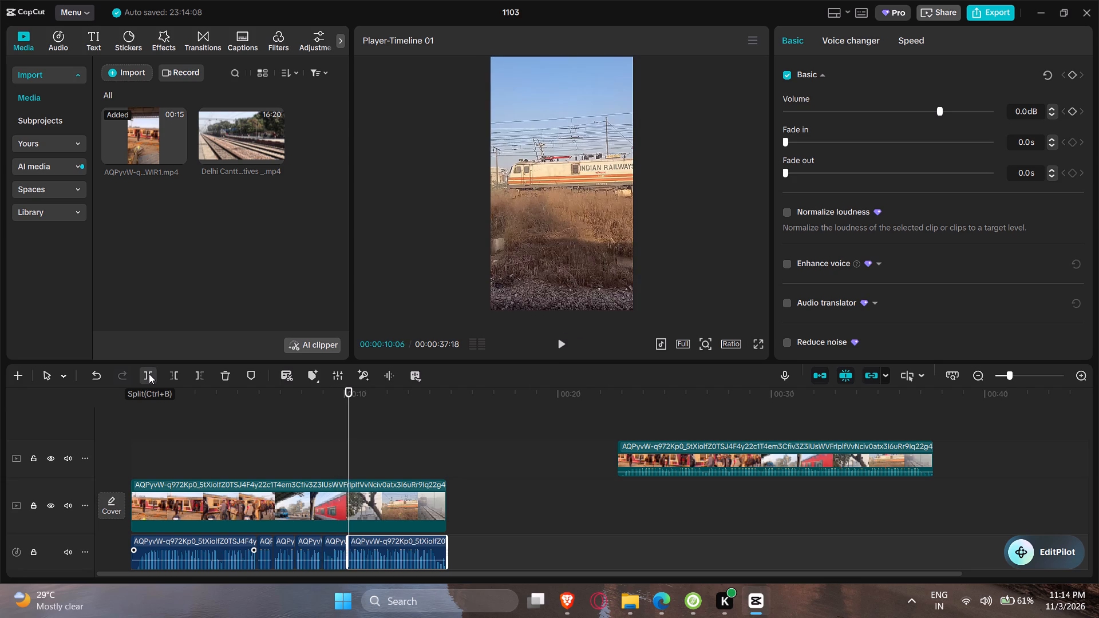
{"action": "key", "text": "Right"}
{"action": "key", "text": "Right"}
{"action": "key", "text": "Right"}
{"action": "key", "text": "Right"}
{"action": "key", "text": "Right"}
{"action": "key", "text": "Right"}
{"action": "key", "text": "Right"}
{"action": "key", "text": "Right"}
{"action": "key", "text": "Right"}
{"action": "key", "text": "Right"}
{"action": "key", "text": "Right"}
{"action": "key", "text": "Right"}
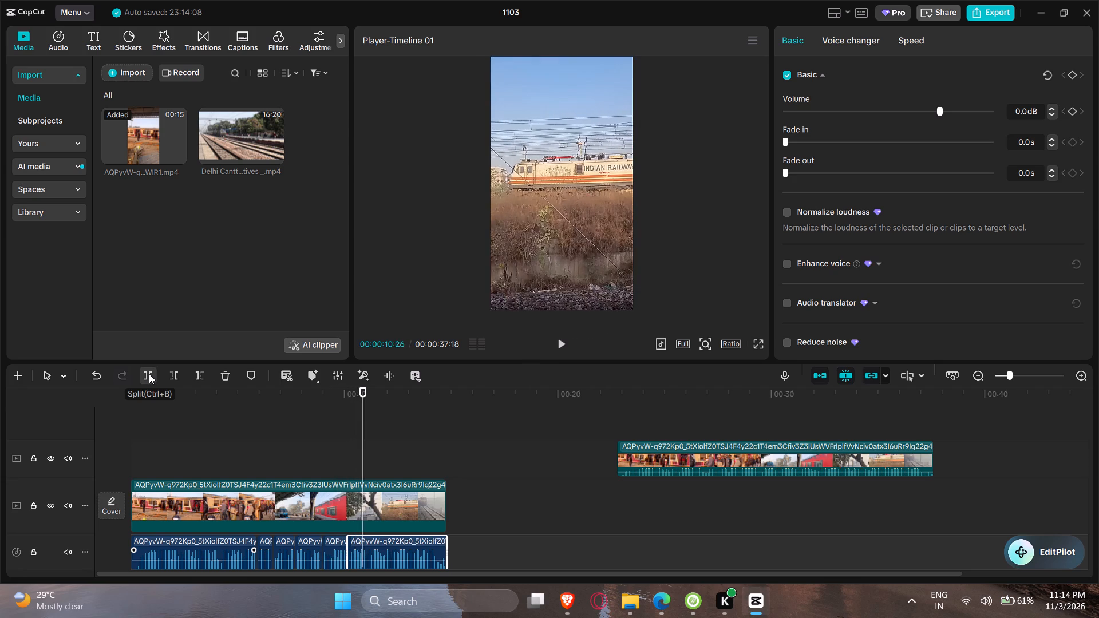
{"action": "key", "text": "Right"}
{"action": "key", "text": "Right"}
{"action": "key", "text": "Right"}
{"action": "key", "text": "Right"}
{"action": "key", "text": "Right"}
{"action": "key", "text": "Right"}
{"action": "key", "text": "Right"}
{"action": "key", "text": "Right"}
{"action": "key", "text": "Right"}
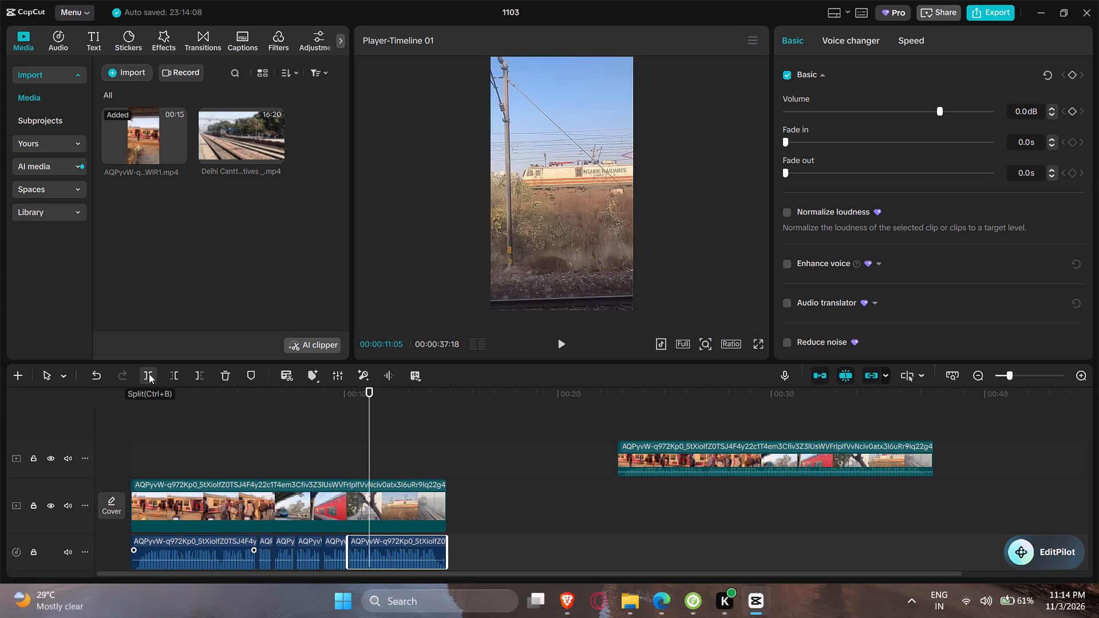
{"action": "key", "text": "Right"}
{"action": "key", "text": "Right"}
{"action": "key", "text": "Right"}
{"action": "key", "text": "Right"}
{"action": "key", "text": "Right"}
{"action": "key", "text": "Right"}
{"action": "key", "text": "Right"}
{"action": "key", "text": "Right"}
{"action": "key", "text": "Right"}
{"action": "key", "text": "Right"}
{"action": "key", "text": "Right"}
{"action": "key", "text": "Right"}
{"action": "key", "text": "Right"}
{"action": "key", "text": "Right"}
{"action": "key", "text": "Right"}
{"action": "key", "text": "Right"}
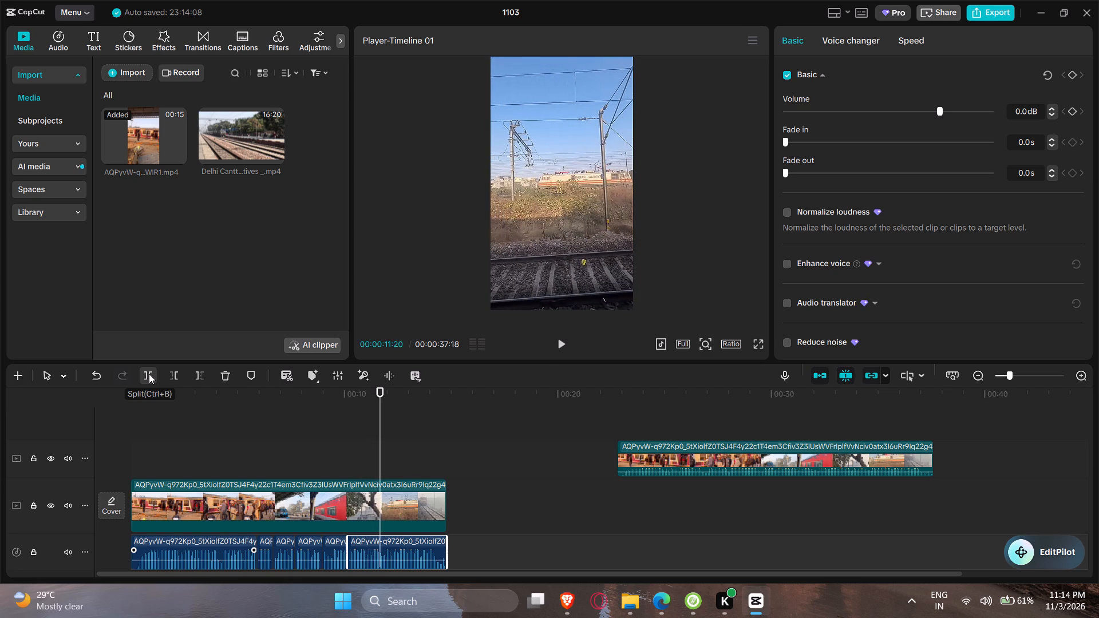
{"action": "key", "text": "Right"}
{"action": "key", "text": "Right"}
{"action": "key", "text": "Right"}
{"action": "key", "text": "Right"}
{"action": "key", "text": "Right"}
{"action": "key", "text": "Left"}
{"action": "key", "text": "Left"}
{"action": "key", "text": "Left"}
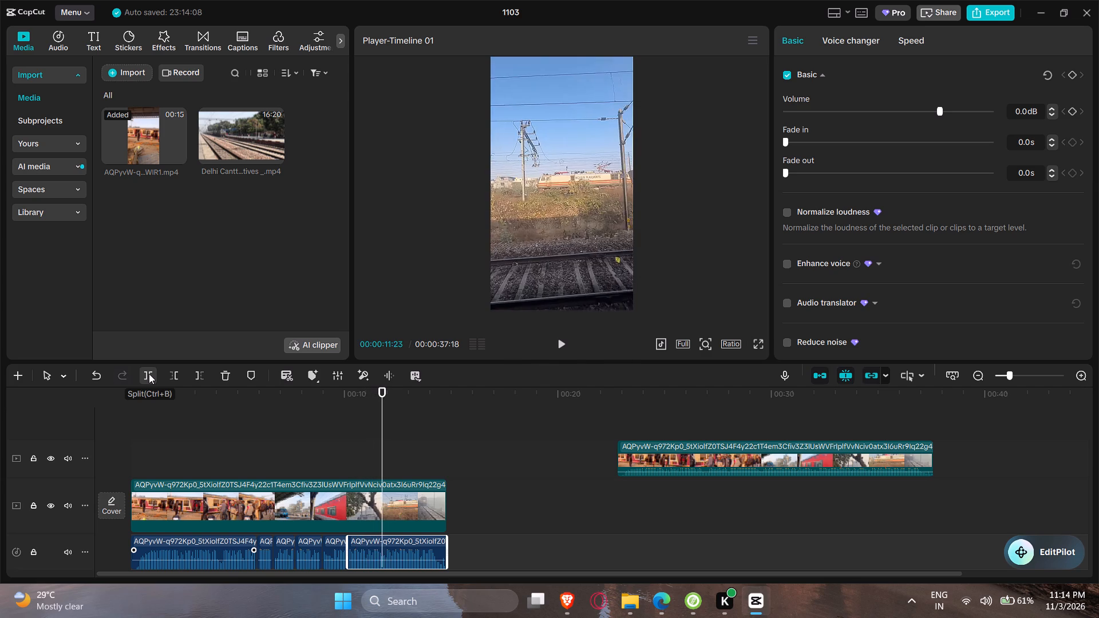
{"action": "key", "text": "Right"}
{"action": "key", "text": "Right"}
{"action": "key", "text": "Left"}
{"action": "key", "text": "Right"}
{"action": "left_click", "coordinate": [149, 374]}
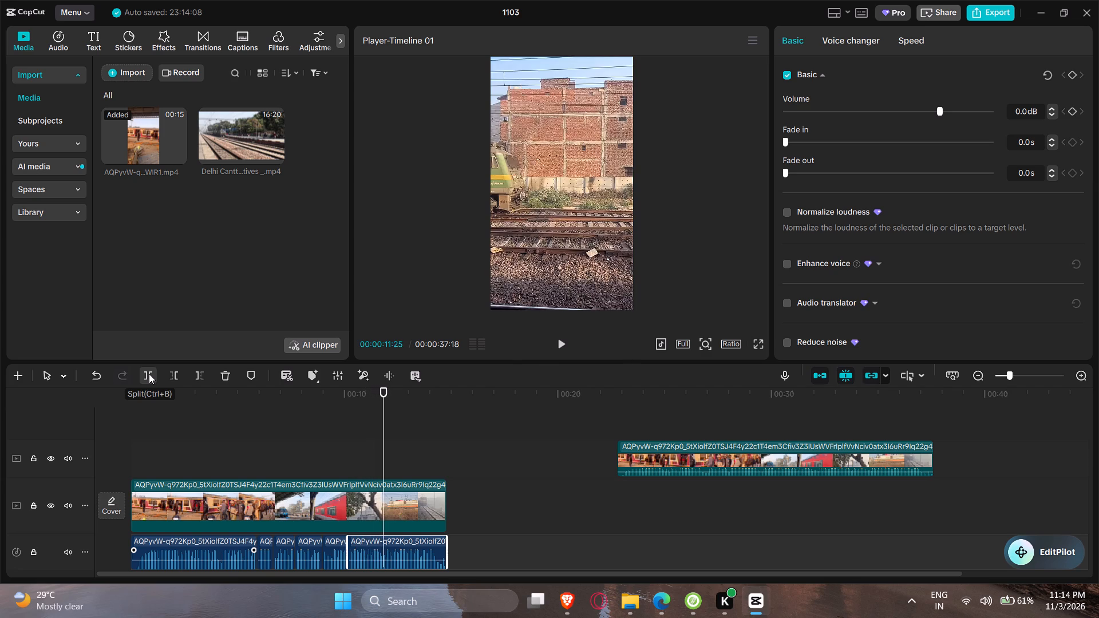
Find the first frame of the foggy shot with the approaching train and split the audio at 00:00:13:10.
{"action": "key", "text": "Right"}
{"action": "key", "text": "Right"}
{"action": "key", "text": "Right"}
{"action": "key", "text": "Right"}
{"action": "key", "text": "Right"}
{"action": "key", "text": "Right"}
{"action": "key", "text": "Right"}
{"action": "key", "text": "Right"}
{"action": "key", "text": "Right"}
{"action": "key", "text": "Right"}
{"action": "key", "text": "Right"}
{"action": "key", "text": "Right"}
{"action": "key", "text": "Right"}
{"action": "key", "text": "Right"}
{"action": "key", "text": "Right"}
{"action": "key", "text": "Right"}
{"action": "key", "text": "Right"}
{"action": "key", "text": "Right"}
{"action": "key", "text": "Right"}
{"action": "key", "text": "Right"}
{"action": "key", "text": "Right"}
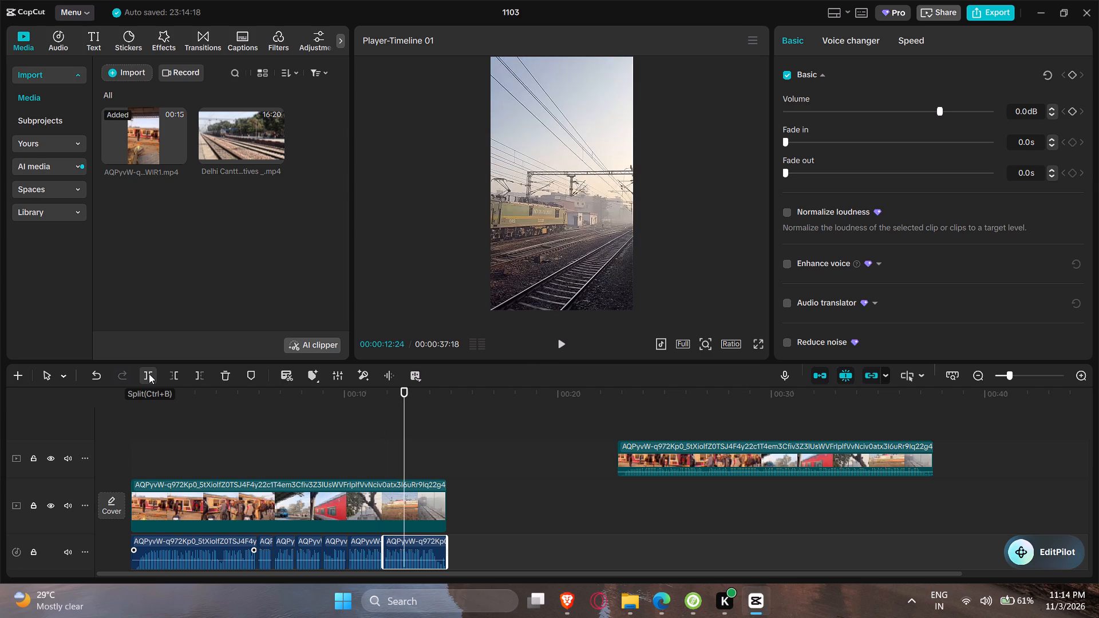
{"action": "key", "text": "Right"}
{"action": "key", "text": "Right"}
{"action": "key", "text": "Right"}
{"action": "key", "text": "Right"}
{"action": "key", "text": "Right"}
{"action": "key", "text": "Right"}
{"action": "key", "text": "Right"}
{"action": "key", "text": "Right"}
{"action": "key", "text": "Right"}
{"action": "key", "text": "Right"}
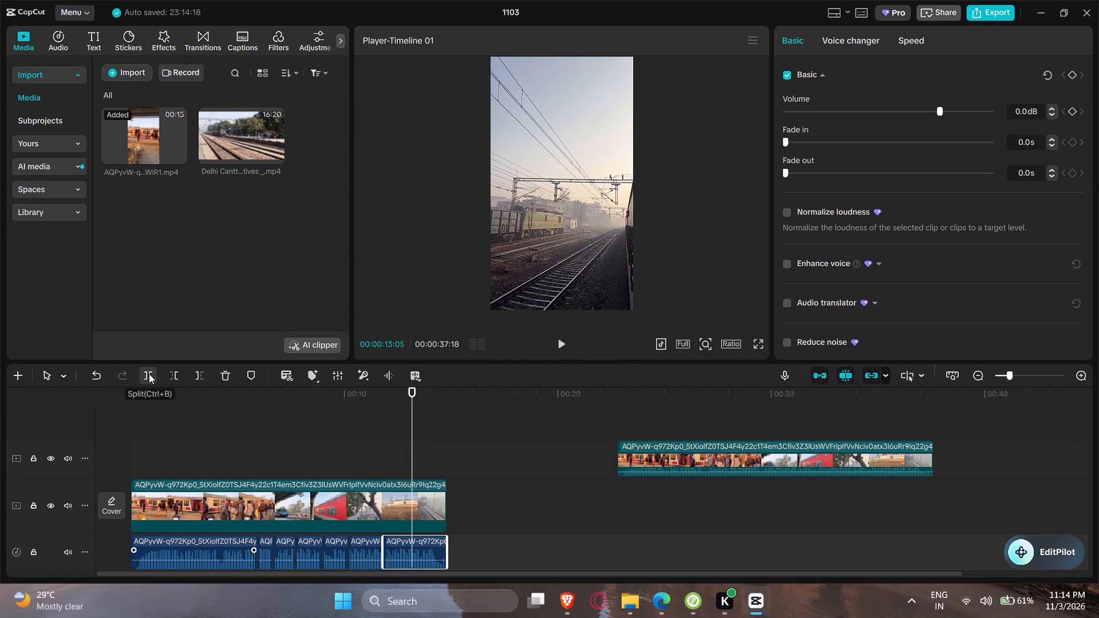
{"action": "key", "text": "Right"}
{"action": "key", "text": "Right"}
{"action": "key", "text": "Right"}
{"action": "key", "text": "Right"}
{"action": "key", "text": "Right"}
{"action": "key", "text": "Right"}
{"action": "key", "text": "Right"}
{"action": "key", "text": "Right"}
{"action": "key", "text": "Right"}
{"action": "key", "text": "Right"}
{"action": "key", "text": "Right"}
{"action": "key", "text": "Right"}
{"action": "key", "text": "Left"}
{"action": "key", "text": "Left"}
{"action": "key", "text": "Left"}
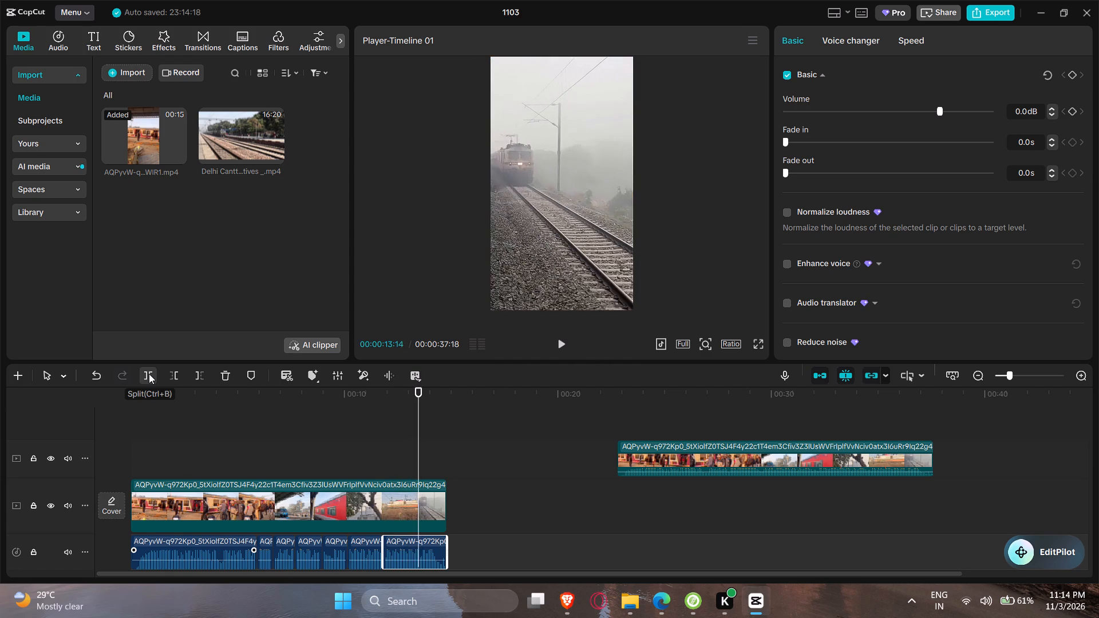
{"action": "key", "text": "Left"}
{"action": "key", "text": "Left"}
{"action": "key", "text": "Left"}
{"action": "key", "text": "Left"}
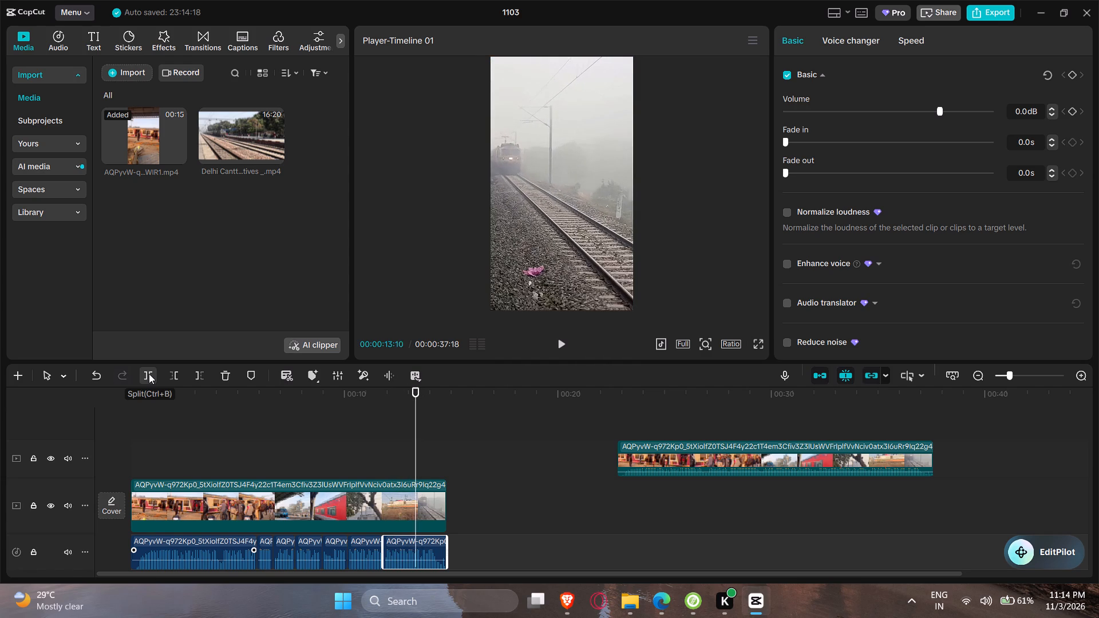
{"action": "key", "text": "Left"}
{"action": "key", "text": "Right"}
{"action": "left_click", "coordinate": [149, 374]}
Examine the rest of the foggy train shot frame by frame, looking for any further shot change.
{"action": "key", "text": "Right"}
{"action": "key", "text": "Right"}
{"action": "key", "text": "Right"}
{"action": "key", "text": "Right"}
{"action": "key", "text": "Right"}
{"action": "key", "text": "Right"}
{"action": "key", "text": "Right"}
{"action": "key", "text": "Right"}
{"action": "key", "text": "Right"}
{"action": "key", "text": "Right"}
{"action": "key", "text": "Right"}
{"action": "key", "text": "Right"}
{"action": "key", "text": "Right"}
{"action": "key", "text": "Right"}
{"action": "key", "text": "Right"}
{"action": "key", "text": "Right"}
{"action": "key", "text": "Right"}
{"action": "key", "text": "Right"}
{"action": "key", "text": "Right"}
{"action": "key", "text": "Right"}
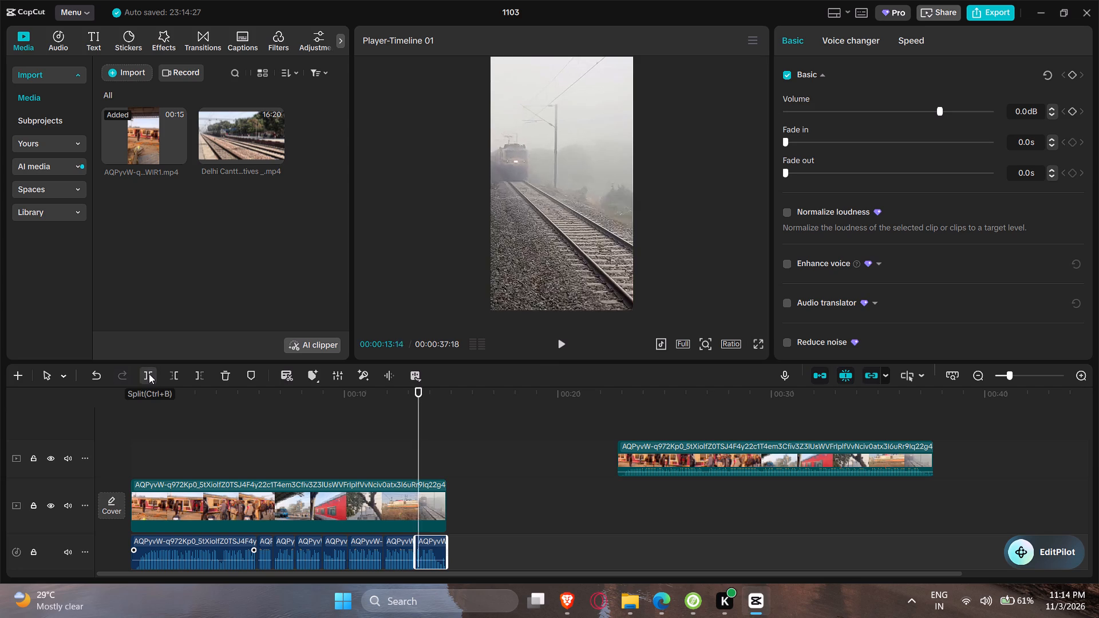
{"action": "key", "text": "Right"}
{"action": "key", "text": "Right"}
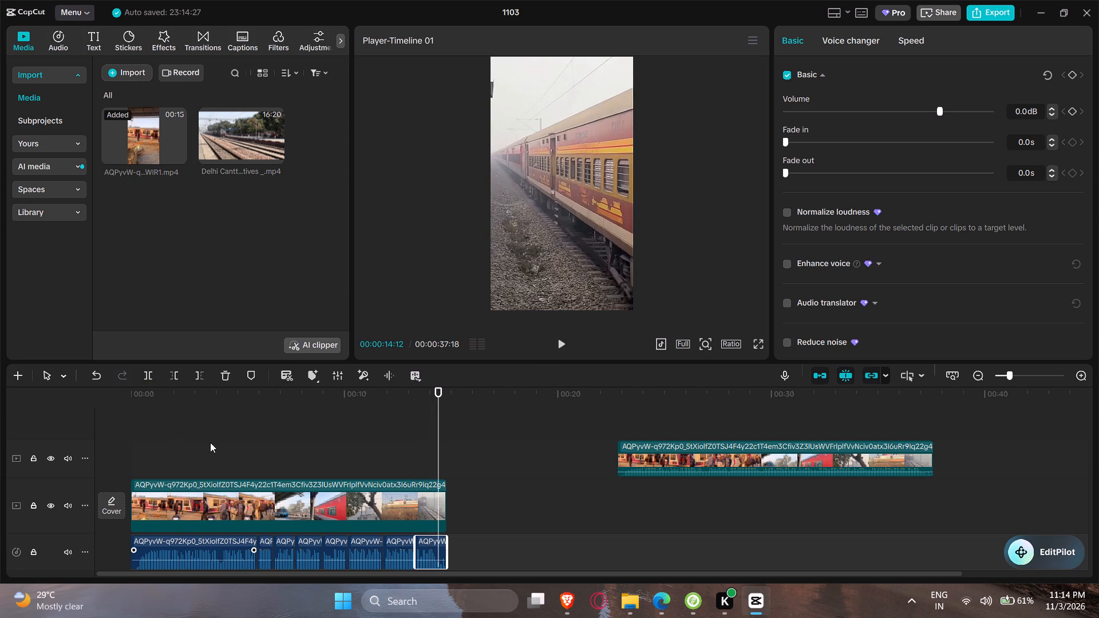
Find the last frame of the intro and trim away the reel video after 00:00:05:28, keeping the split audio.
{"action": "left_click_drag", "start_coordinate": [214, 393], "coordinate": [233, 398]}
{"action": "key", "text": "Right"}
{"action": "key", "text": "Right"}
{"action": "key", "text": "Right"}
{"action": "key", "text": "Right"}
{"action": "key", "text": "Right"}
{"action": "key", "text": "Right"}
{"action": "key", "text": "Right"}
{"action": "key", "text": "Right"}
{"action": "key", "text": "Right"}
{"action": "key", "text": "Right"}
{"action": "key", "text": "Right"}
{"action": "key", "text": "Right"}
{"action": "key", "text": "Right"}
{"action": "key", "text": "Right"}
{"action": "key", "text": "Right"}
{"action": "key", "text": "Right"}
{"action": "key", "text": "Right"}
{"action": "key", "text": "Right"}
{"action": "key", "text": "Right"}
{"action": "key", "text": "Right"}
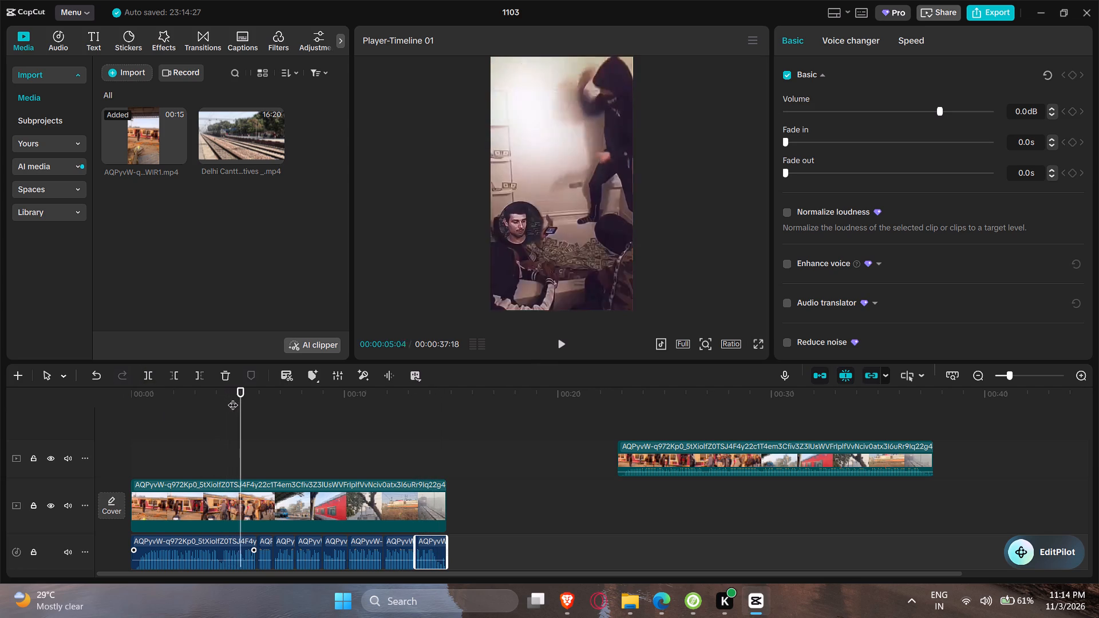
{"action": "key", "text": "Right"}
{"action": "key", "text": "Right"}
{"action": "key", "text": "Right"}
{"action": "key", "text": "Right"}
{"action": "key", "text": "Right"}
{"action": "key", "text": "Right"}
{"action": "key", "text": "Right"}
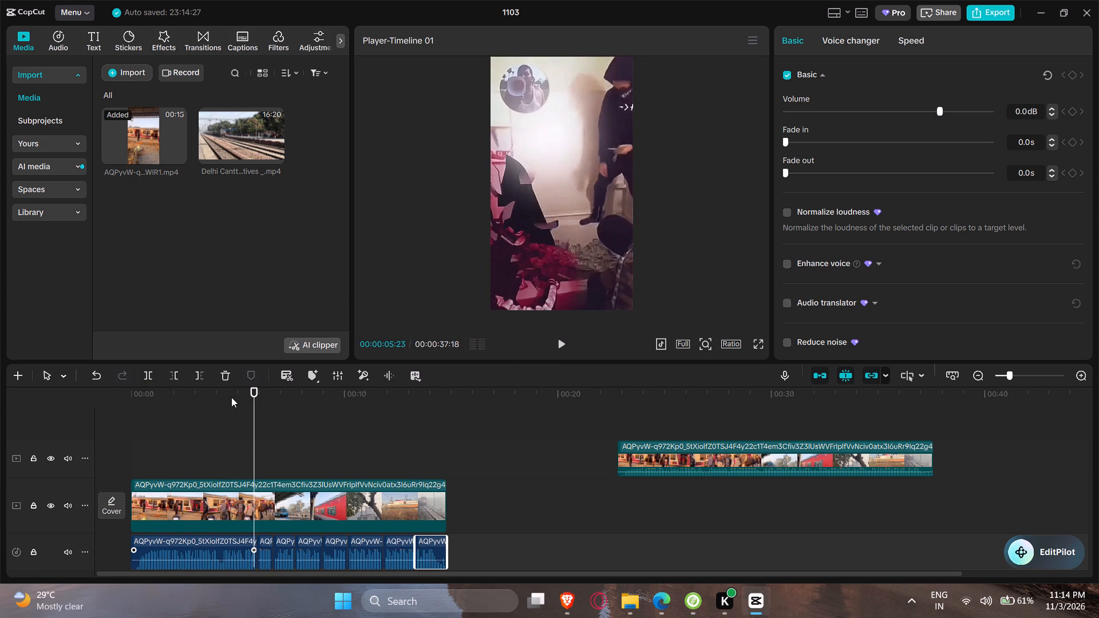
{"action": "key", "text": "Right"}
{"action": "key", "text": "Right"}
{"action": "key", "text": "Right"}
{"action": "key", "text": "Right"}
{"action": "key", "text": "Right"}
{"action": "key", "text": "Right"}
{"action": "key", "text": "Left"}
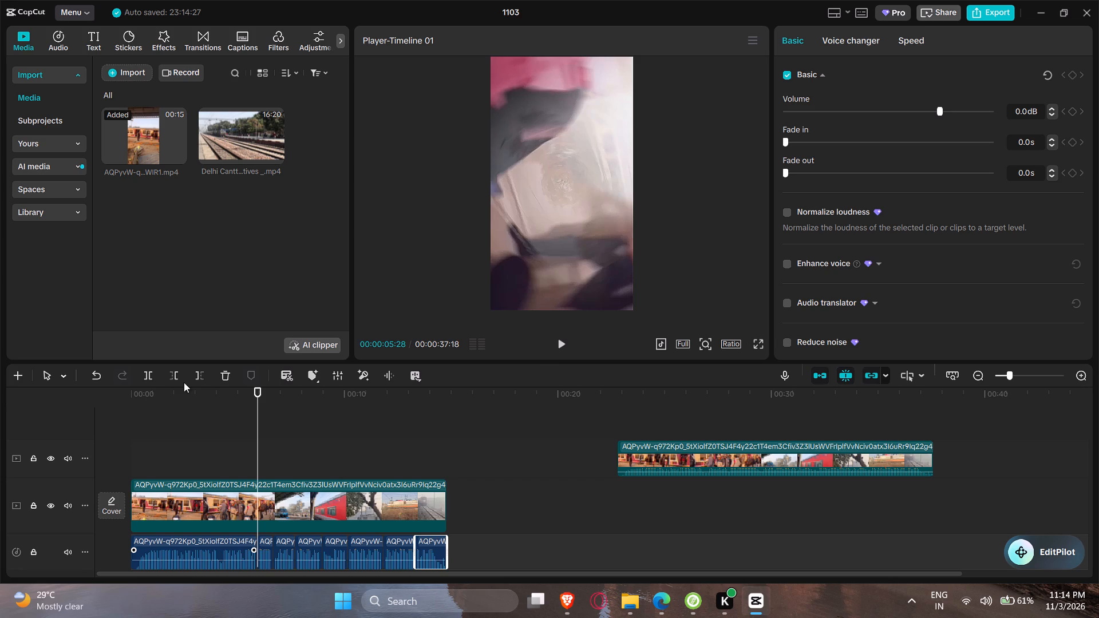
{"action": "left_click", "coordinate": [200, 374]}
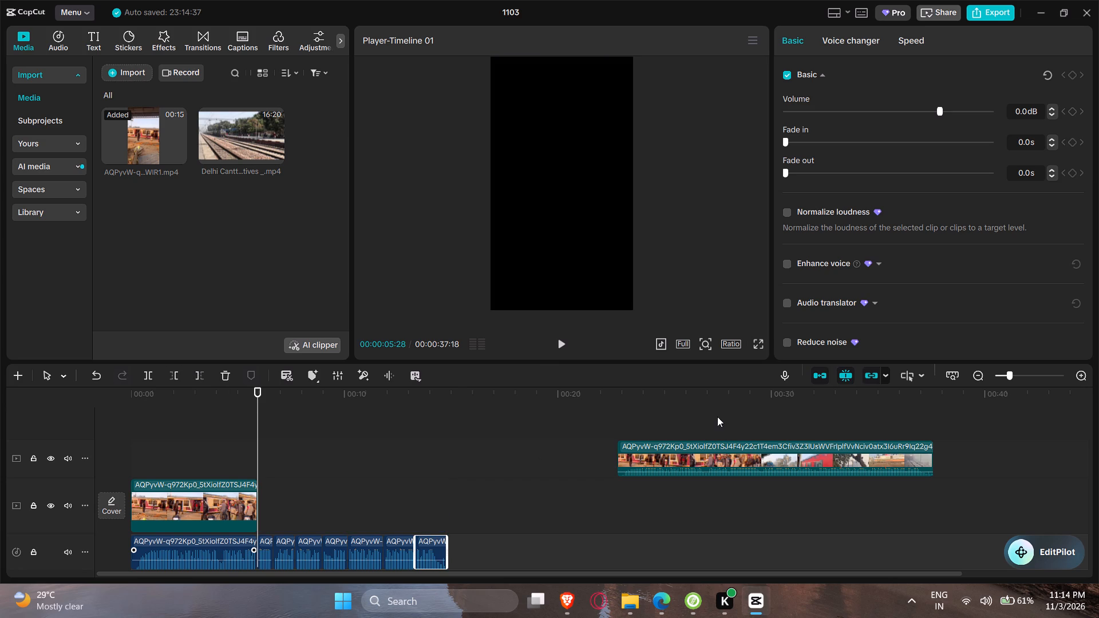
Add the Delhi Cantt station footage directly after the intro and trim off its beginning up to the approaching locomotive.
{"action": "left_click_drag", "start_coordinate": [242, 134], "coordinate": [263, 502]}
{"action": "left_click_drag", "start_coordinate": [260, 415], "coordinate": [358, 417]}
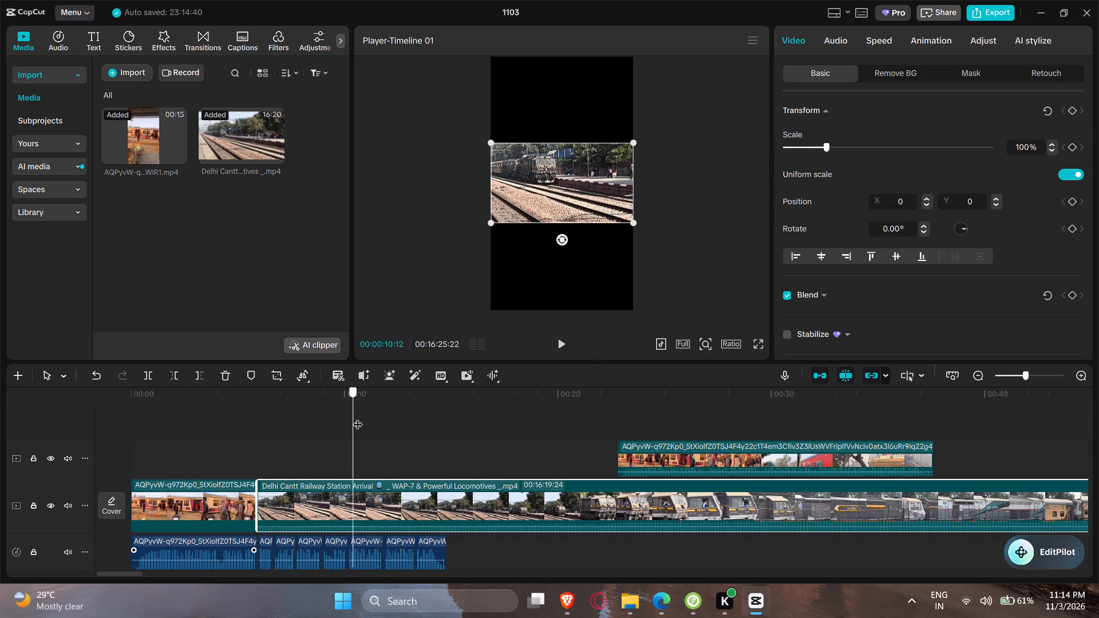
{"action": "left_click_drag", "start_coordinate": [358, 417], "coordinate": [495, 424]}
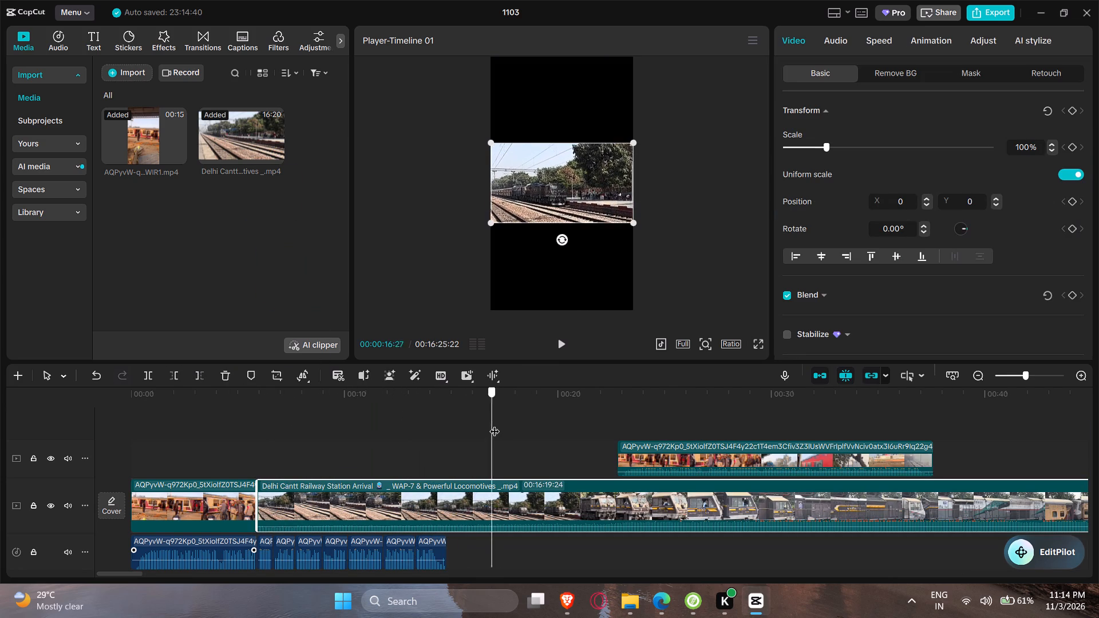
{"action": "left_click_drag", "start_coordinate": [495, 424], "coordinate": [523, 432]}
{"action": "left_click", "coordinate": [172, 376]}
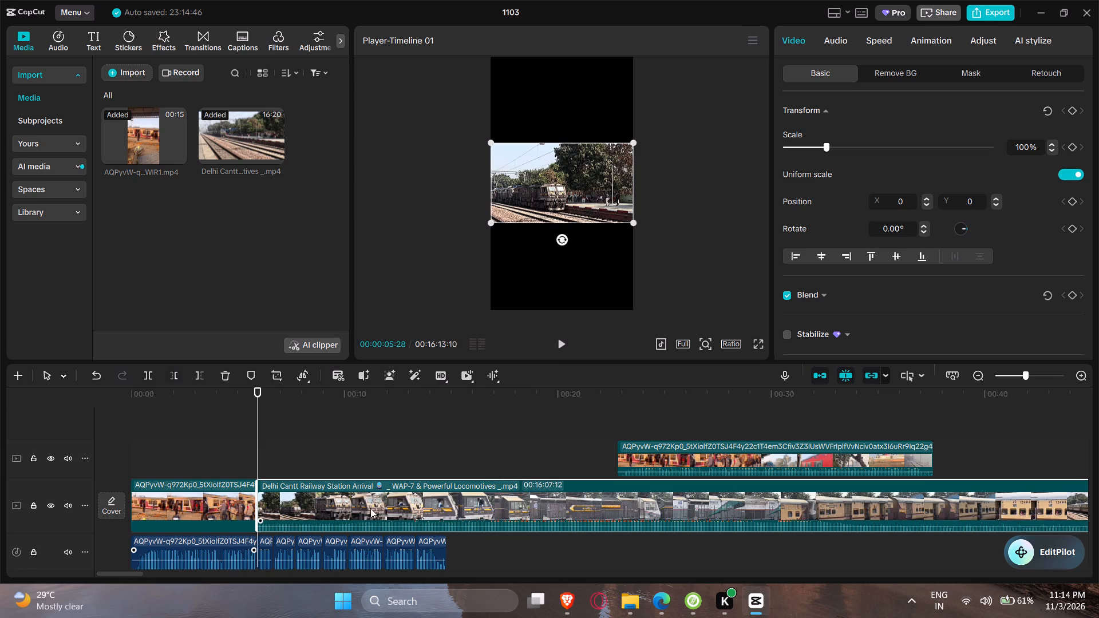
Lower the Delhi Cantt clip's own audio volume all the way down.
{"action": "left_click_drag", "start_coordinate": [373, 525], "coordinate": [379, 527]}
{"action": "left_click_drag", "start_coordinate": [374, 527], "coordinate": [375, 541]}
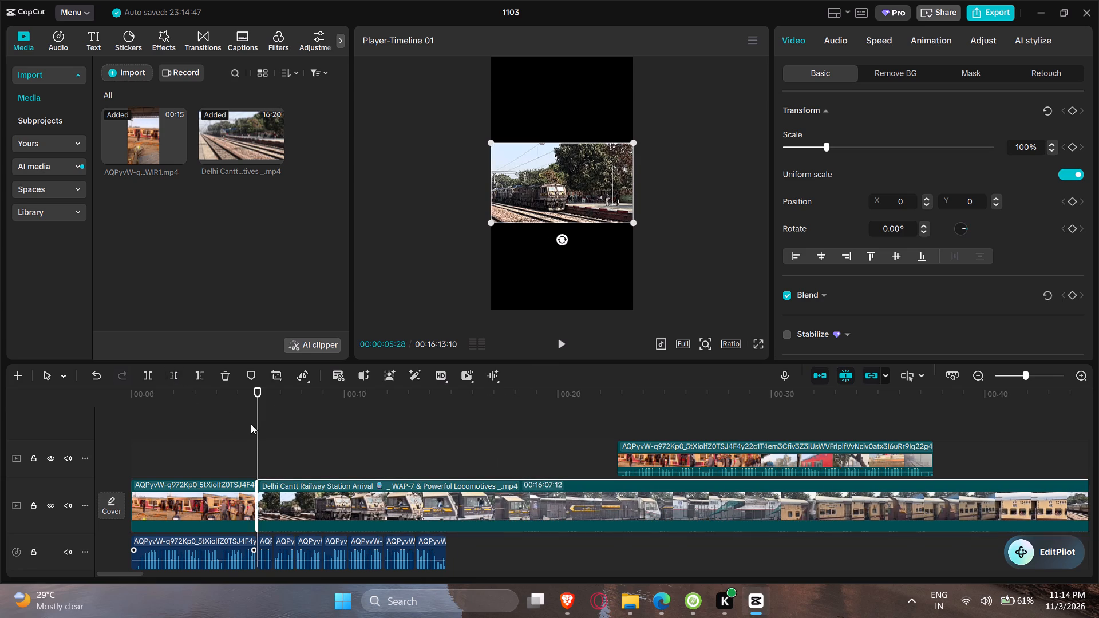
Trim the Delhi Cantt clip's start up to 00:00:07:21, so it opens with the locomotive close to the camera.
{"action": "left_click_drag", "start_coordinate": [252, 418], "coordinate": [269, 421]}
{"action": "left_click_drag", "start_coordinate": [264, 410], "coordinate": [270, 410]}
{"action": "left_click", "coordinate": [288, 503]}
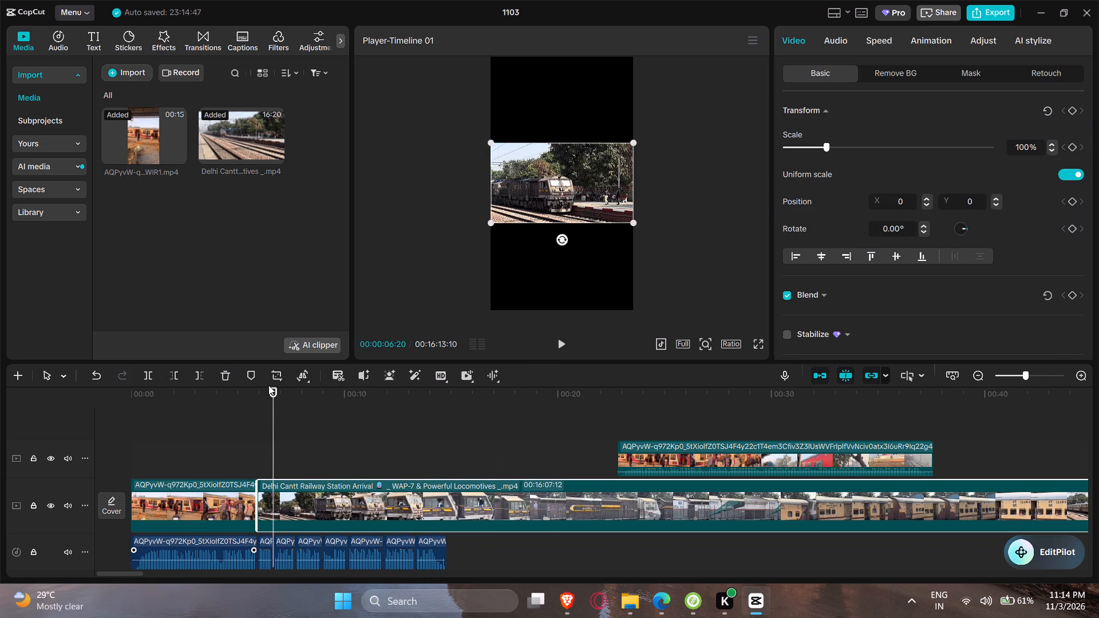
{"action": "left_click_drag", "start_coordinate": [276, 385], "coordinate": [292, 390]}
{"action": "left_click_drag", "start_coordinate": [276, 389], "coordinate": [292, 393]}
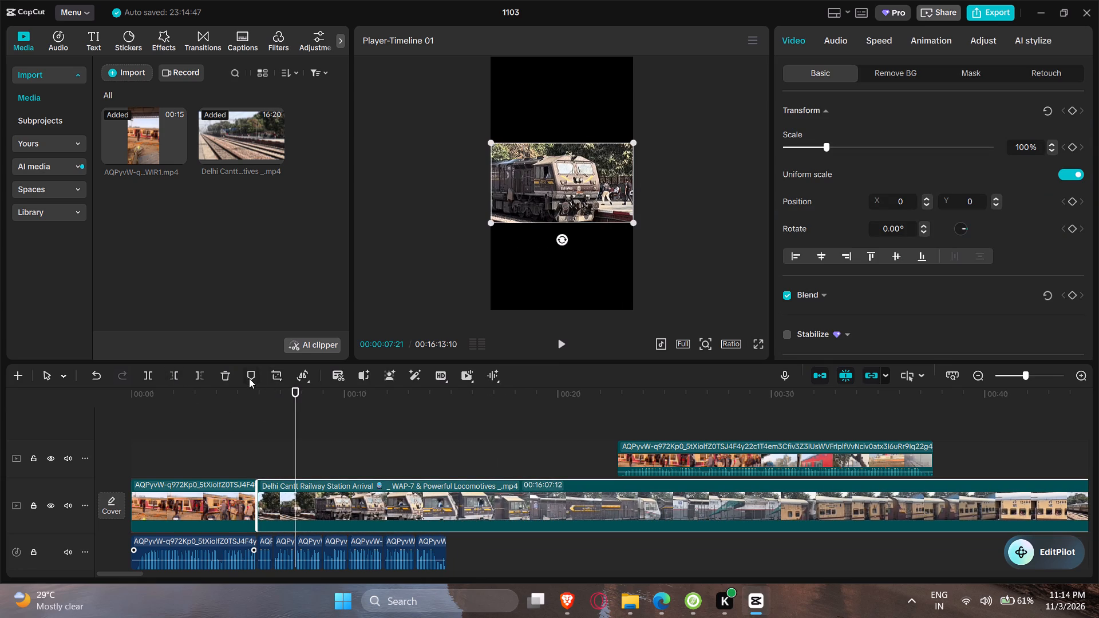
{"action": "left_click", "coordinate": [178, 375]}
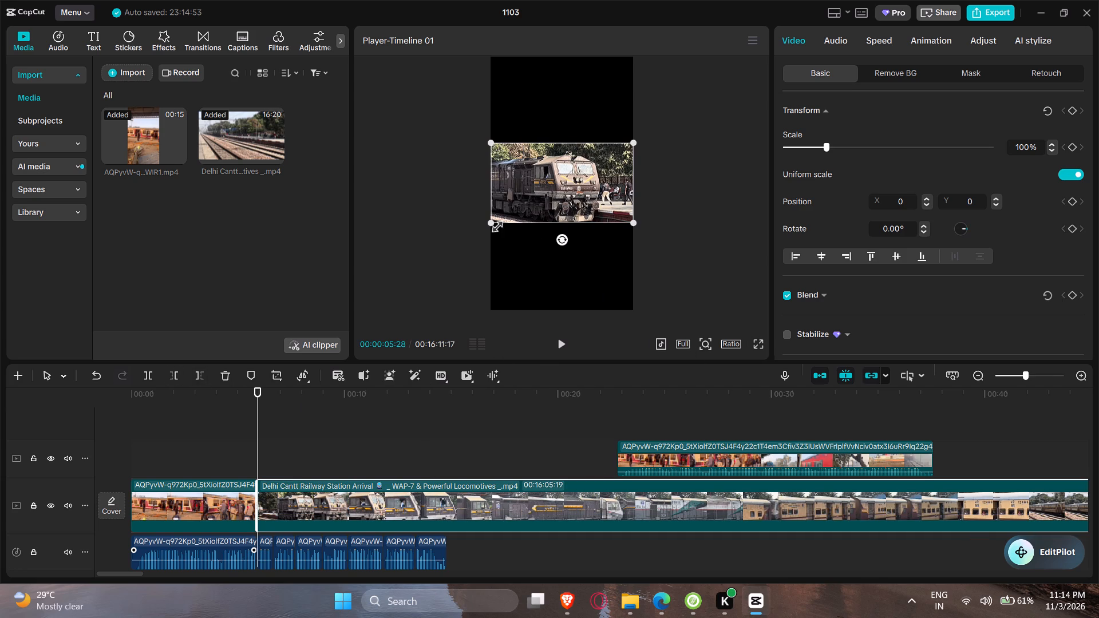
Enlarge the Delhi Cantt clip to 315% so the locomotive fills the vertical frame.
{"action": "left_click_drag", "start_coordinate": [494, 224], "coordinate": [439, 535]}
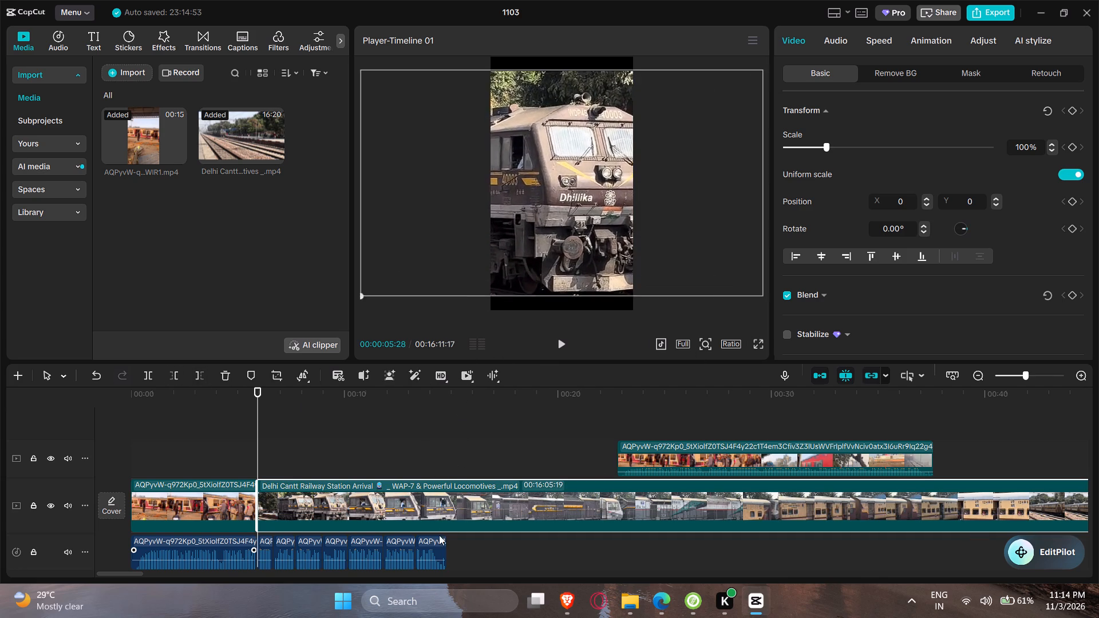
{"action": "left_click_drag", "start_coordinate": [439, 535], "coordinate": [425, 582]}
Play the cut into the locomotive clip and trim the clip's end at 00:00:06:20 to match the next audio split.
{"action": "left_click", "coordinate": [230, 416]}
{"action": "key", "text": "space"}
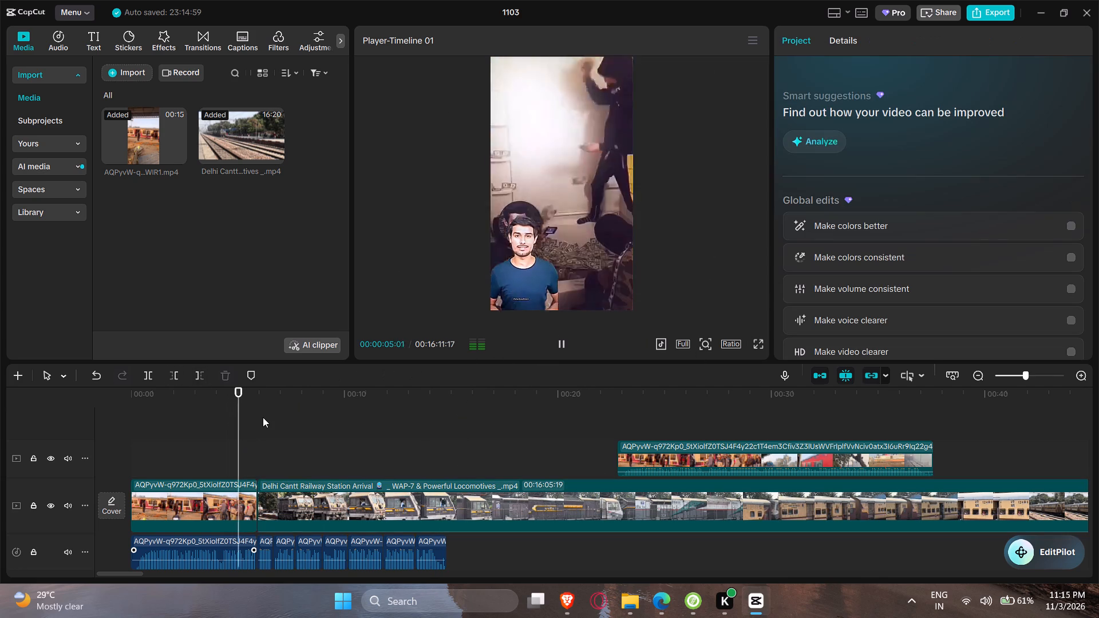
{"action": "key", "text": "space"}
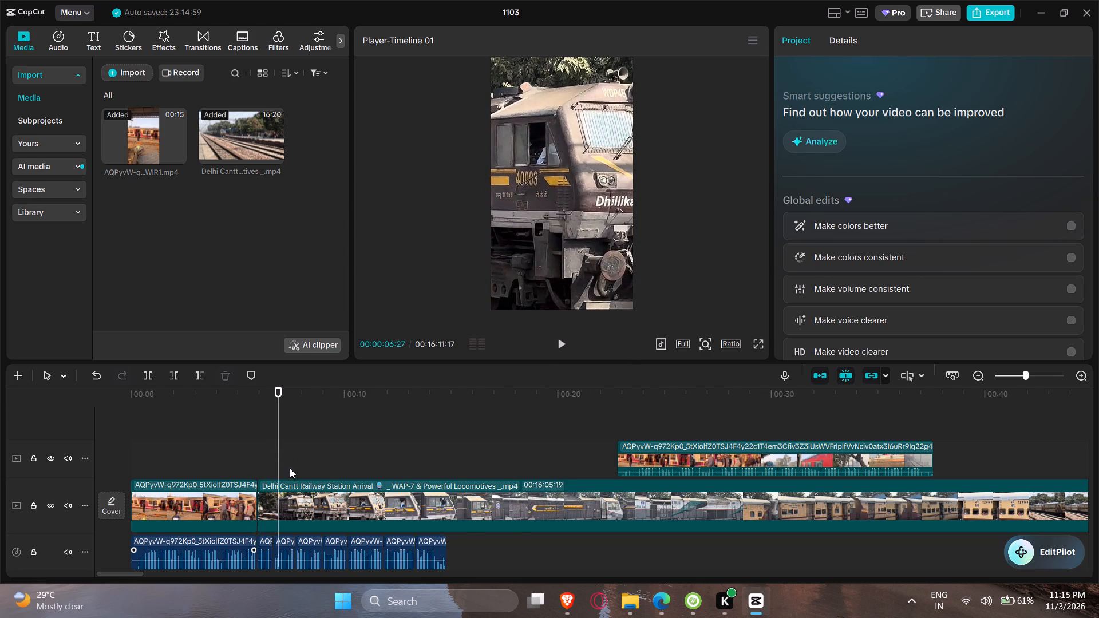
{"action": "scroll", "coordinate": [290, 468], "scroll_direction": "up", "scroll_amount": 4, "text": "ctrl"}
{"action": "scroll", "coordinate": [290, 468], "scroll_direction": "down", "scroll_amount": 1, "text": "ctrl"}
{"action": "scroll", "coordinate": [290, 468], "scroll_direction": "up", "scroll_amount": 5, "text": "ctrl"}
{"action": "left_click_drag", "start_coordinate": [258, 391], "coordinate": [266, 391]}
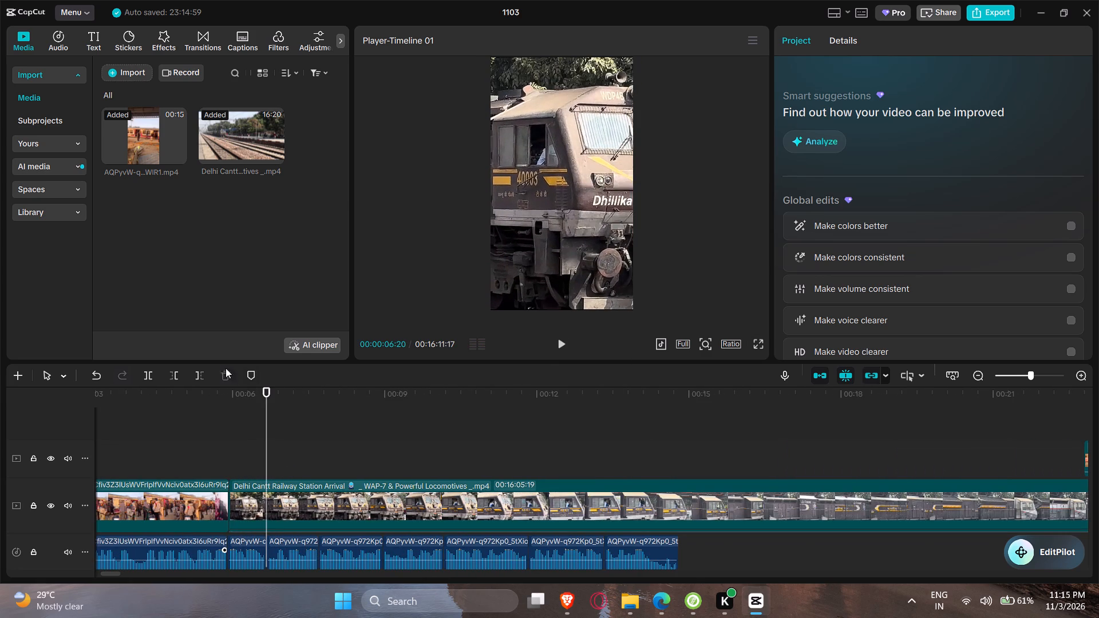
{"action": "left_click", "coordinate": [195, 377]}
Play back the transition from the intro into the locomotive clip several times to check its timing and framing.
{"action": "scroll", "coordinate": [388, 459], "scroll_direction": "down", "scroll_amount": 9, "text": "ctrl"}
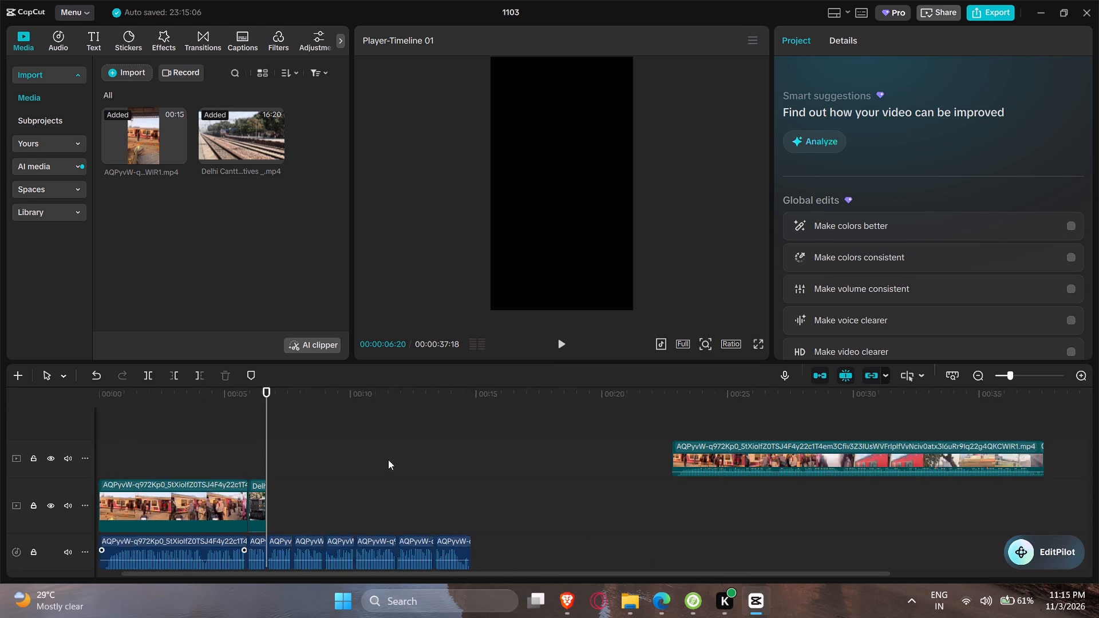
{"action": "scroll", "coordinate": [388, 459], "scroll_direction": "down", "scroll_amount": 5, "text": "ctrl"}
{"action": "left_click", "coordinate": [203, 401]}
{"action": "key", "text": "space"}
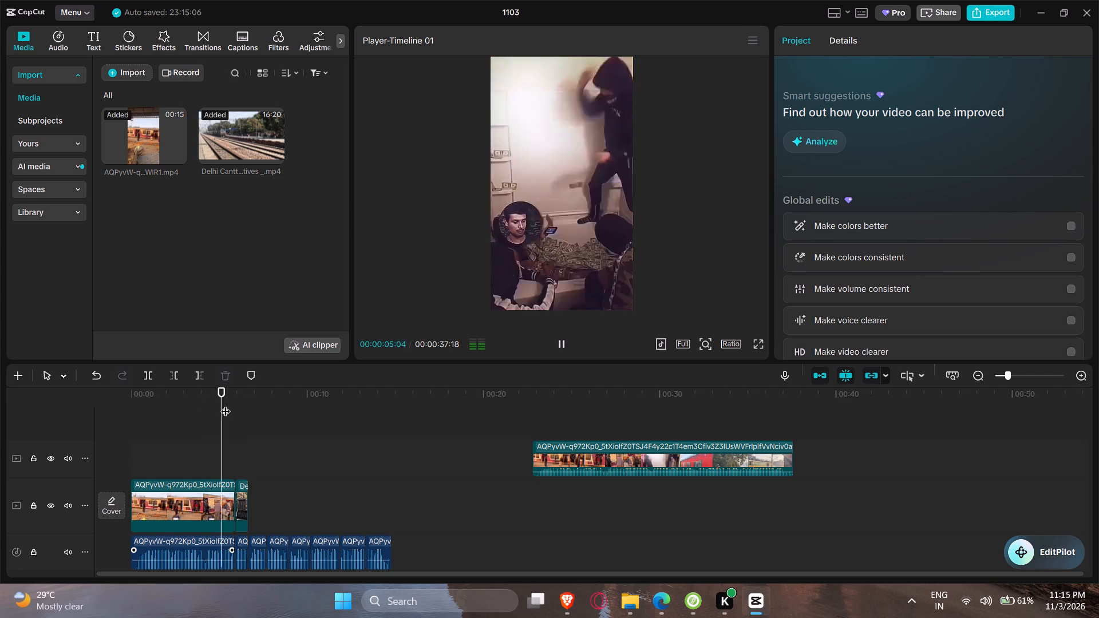
{"action": "key", "text": "space"}
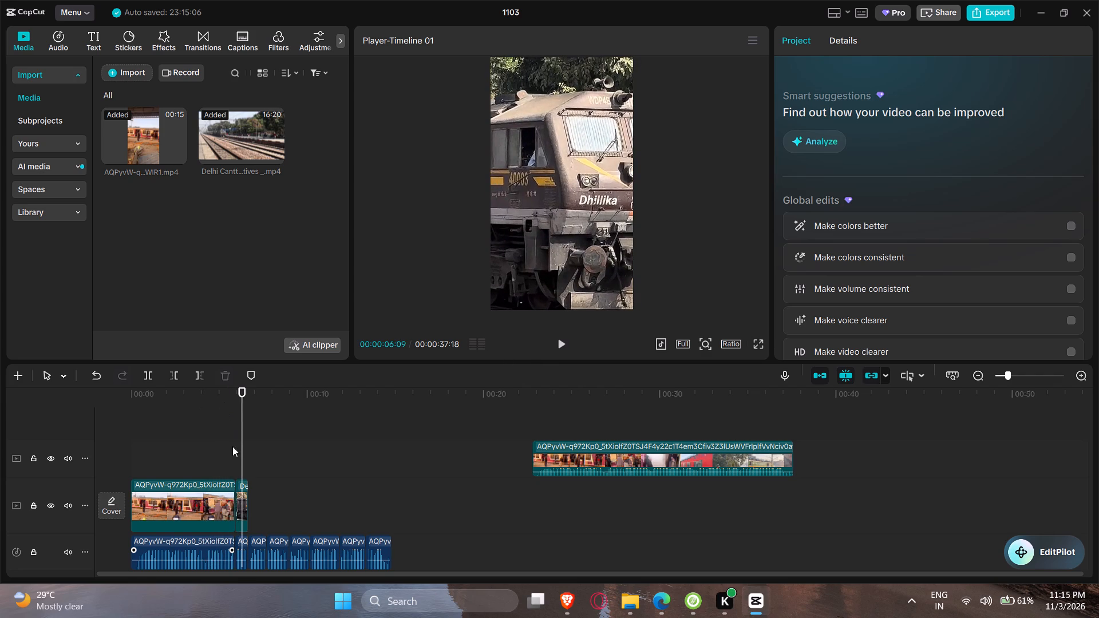
{"action": "left_click", "coordinate": [243, 492]}
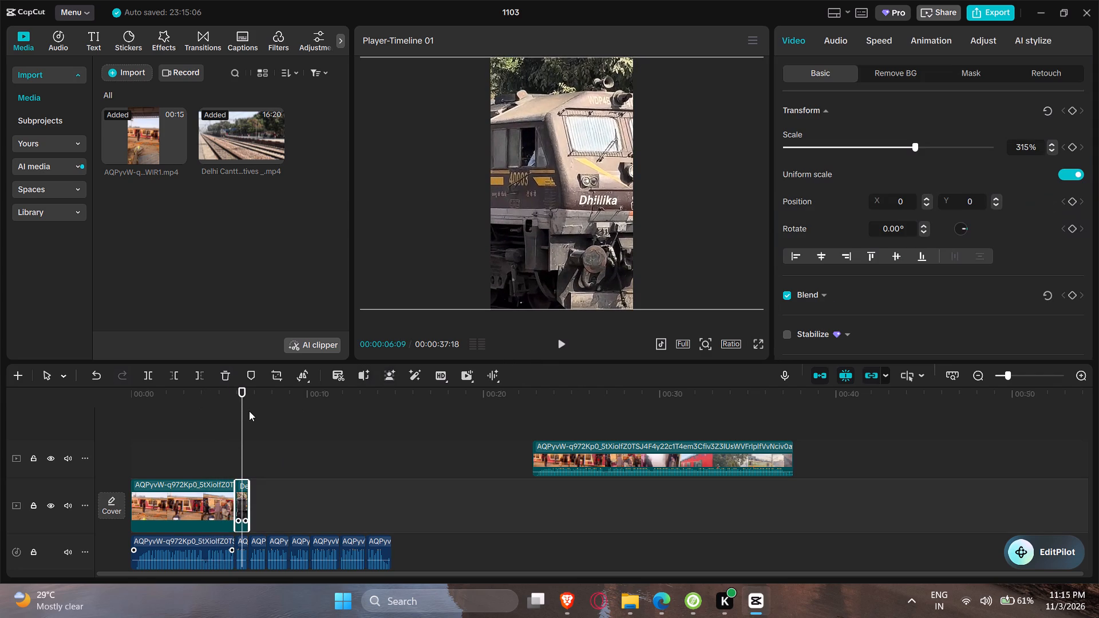
{"action": "left_click", "coordinate": [161, 408]}
{"action": "key", "text": "space"}
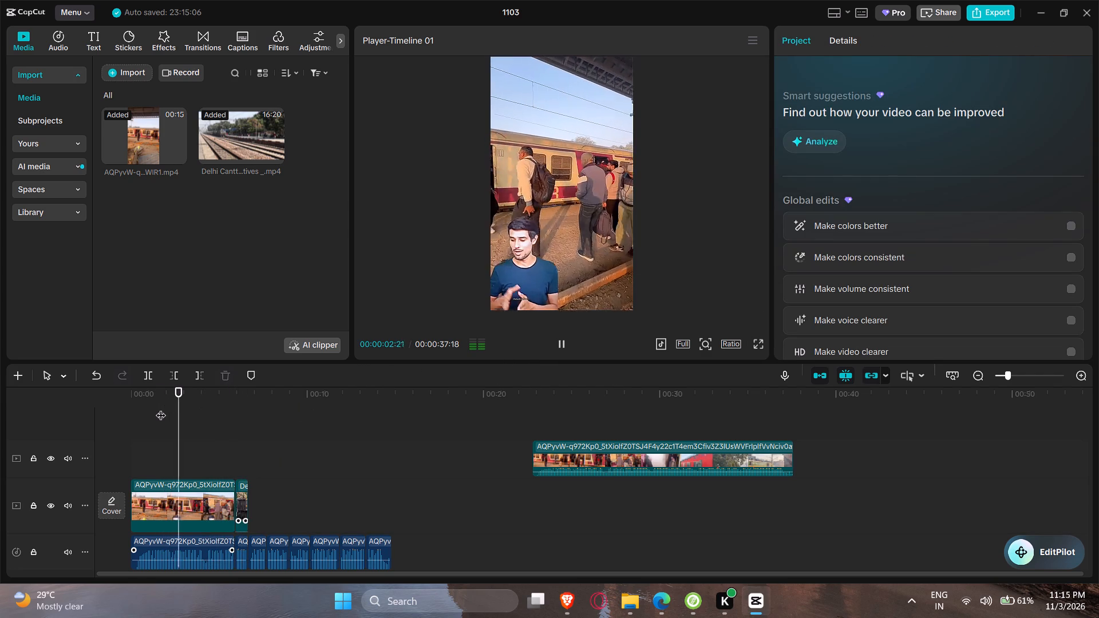
{"action": "left_click", "coordinate": [203, 398]}
{"action": "left_click", "coordinate": [207, 398]}
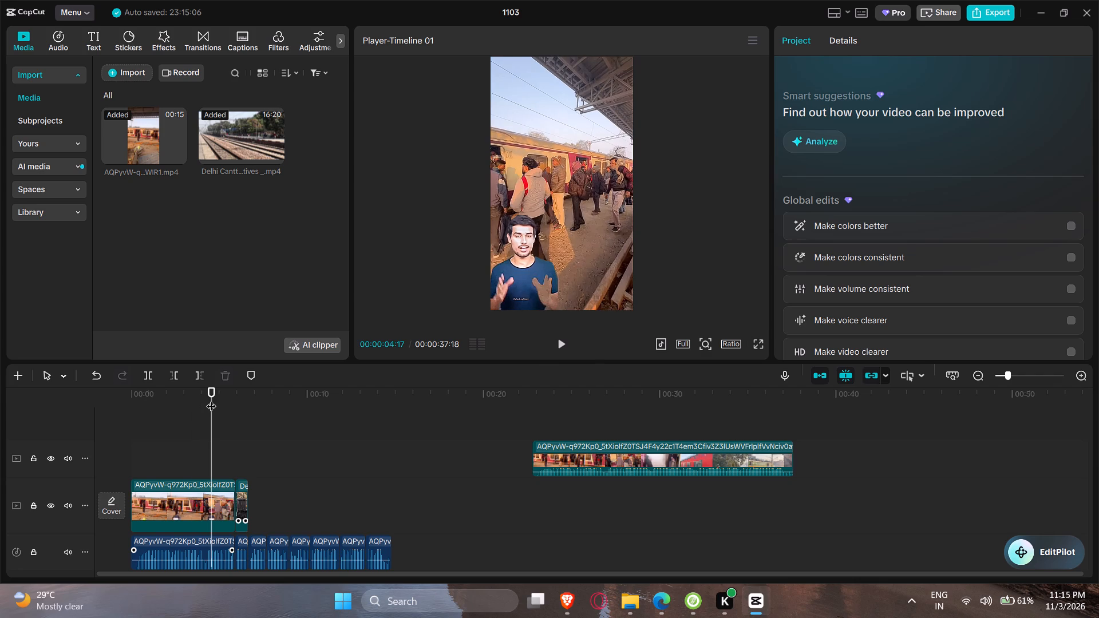
{"action": "key", "text": "space"}
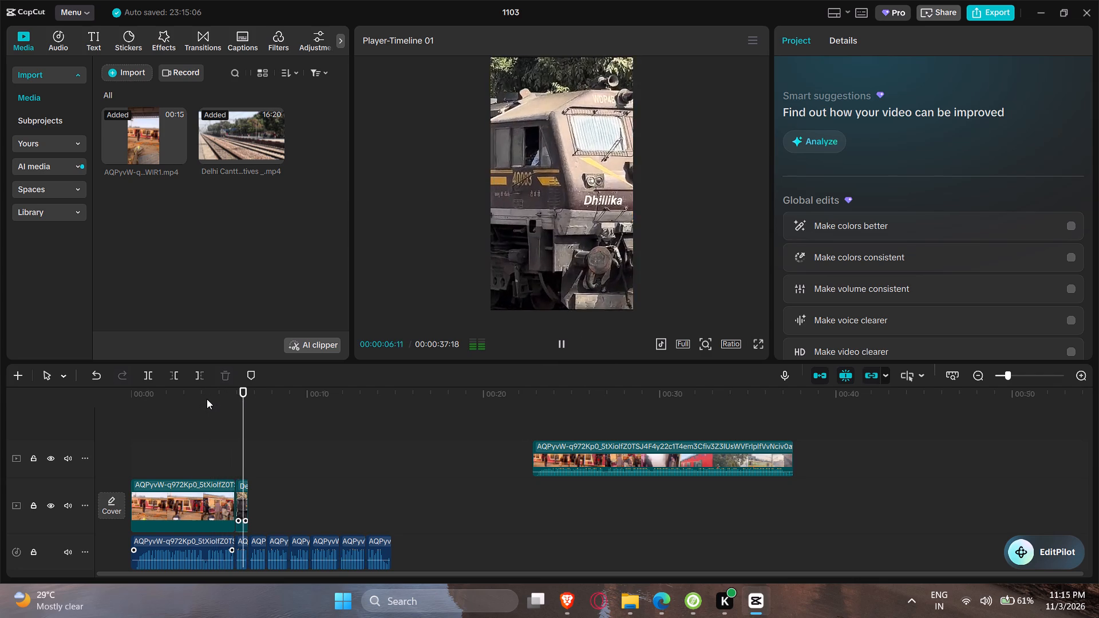
{"action": "key", "text": "space"}
{"action": "left_click", "coordinate": [234, 395]}
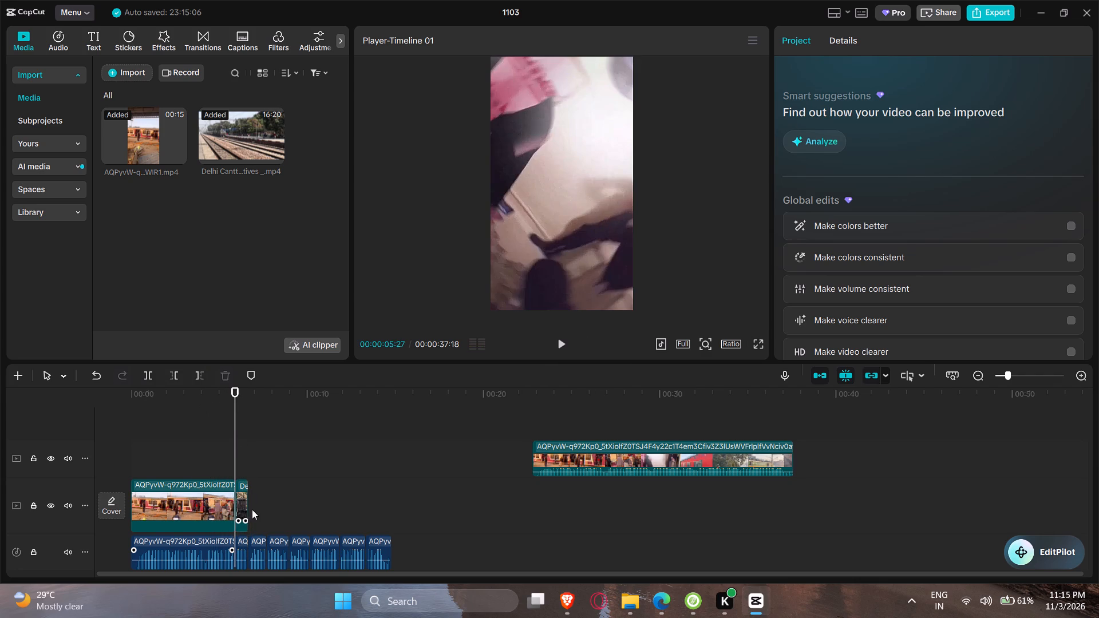
{"action": "left_click", "coordinate": [237, 410]}
Reduce the short locomotive clip's scale to 99% and play back the transition from the intro.
{"action": "left_click", "coordinate": [241, 503]}
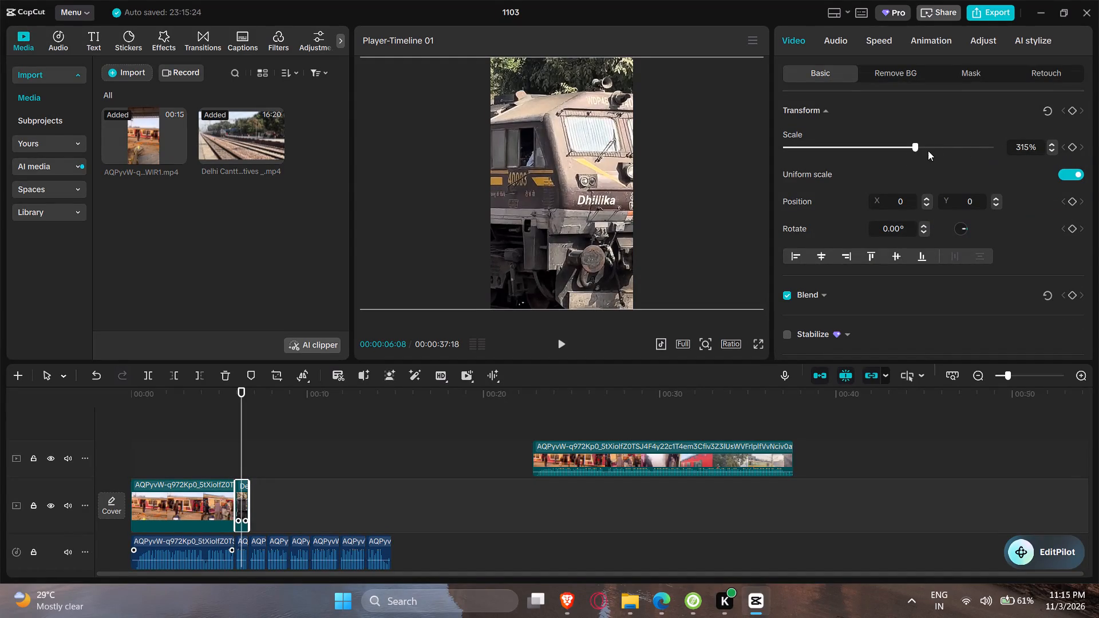
{"action": "left_click_drag", "start_coordinate": [910, 149], "coordinate": [831, 149]}
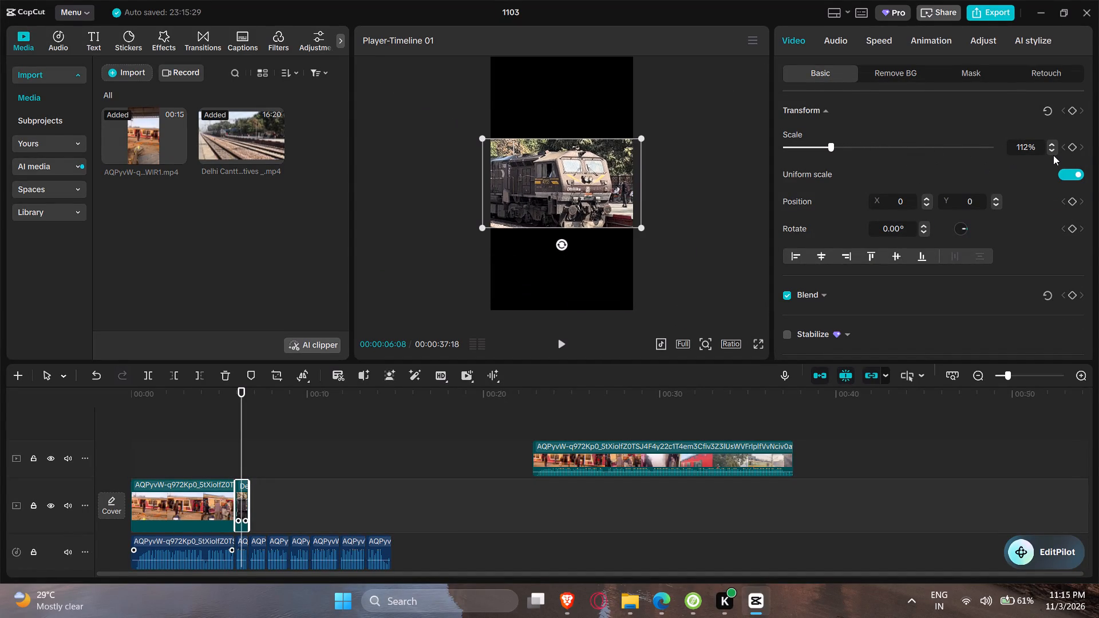
{"action": "left_click", "coordinate": [1053, 155]}
{"action": "double_click", "coordinate": [1046, 150]}
{"action": "left_click", "coordinate": [1050, 152]}
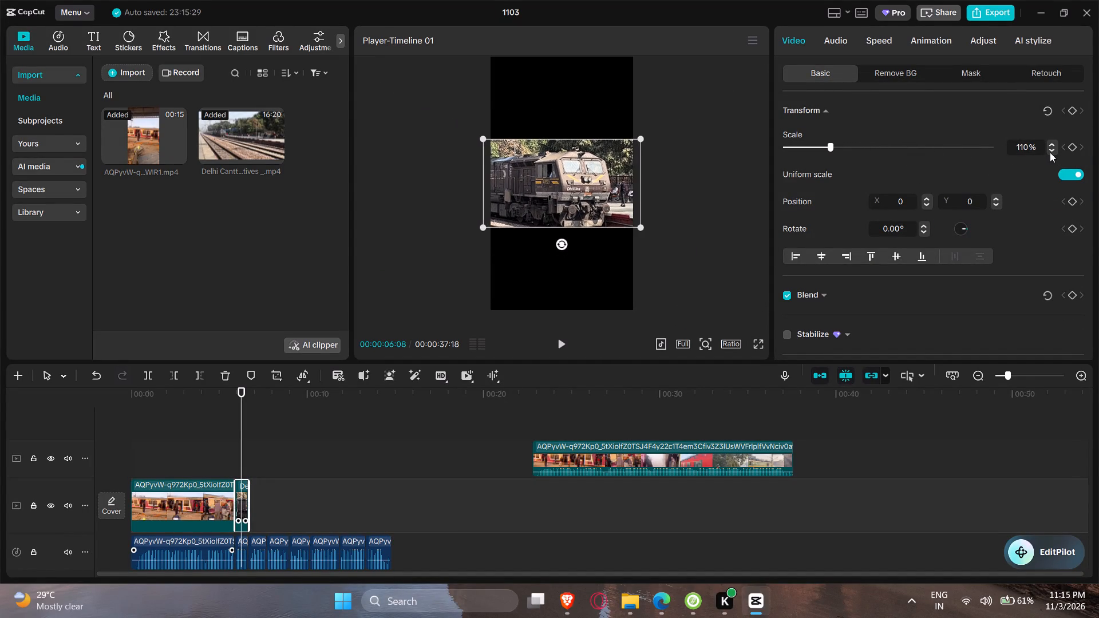
{"action": "double_click", "coordinate": [1050, 144]}
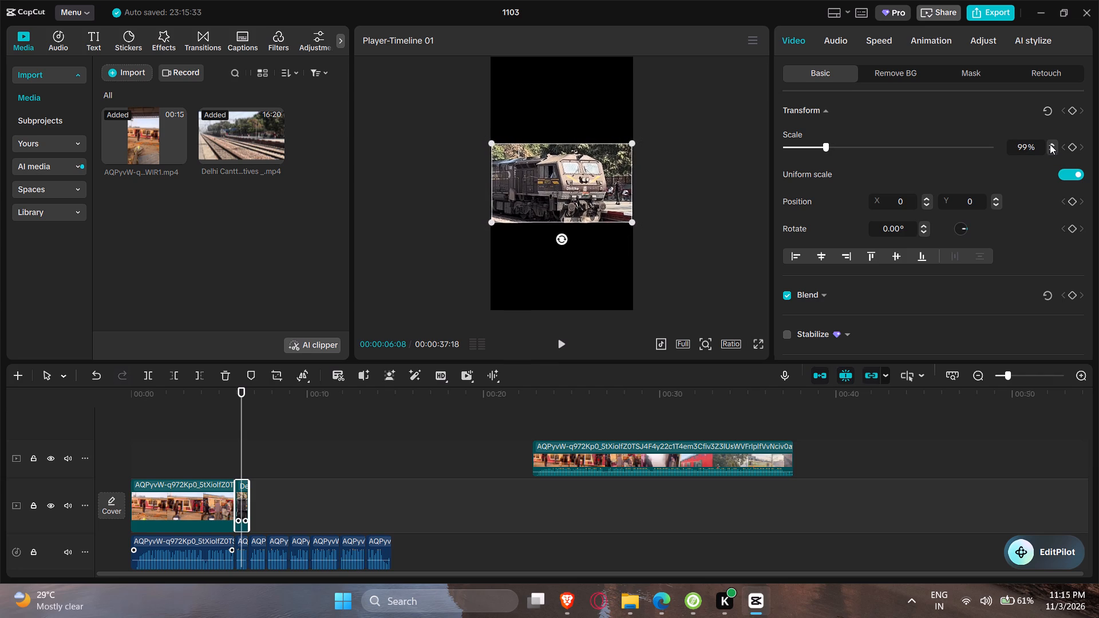
{"action": "left_click", "coordinate": [188, 443]}
{"action": "key", "text": "space"}
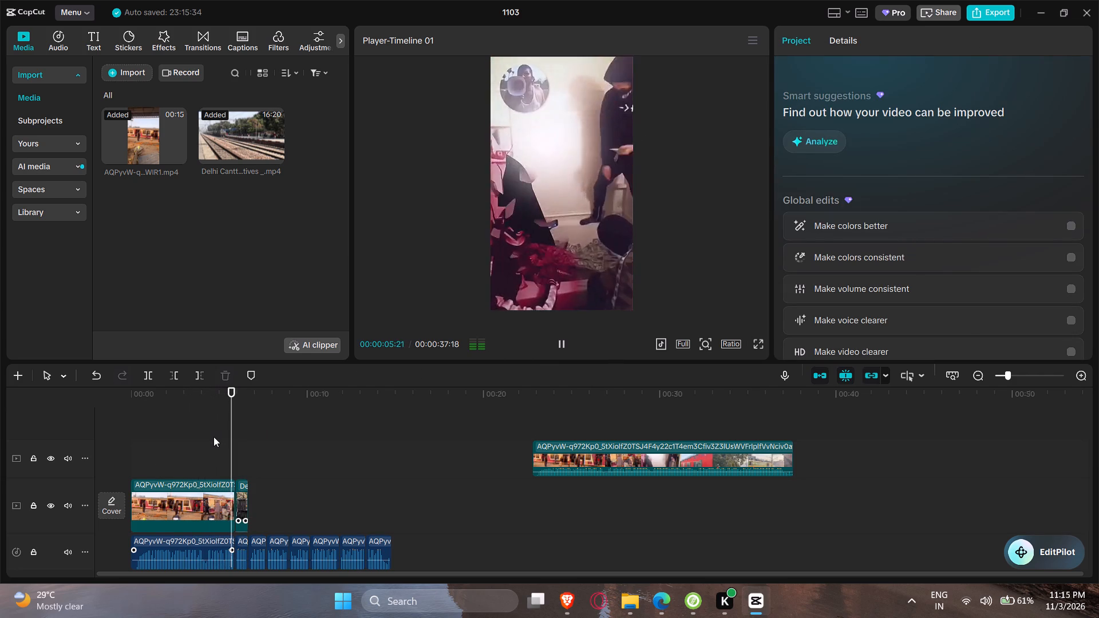
{"action": "key", "text": "space"}
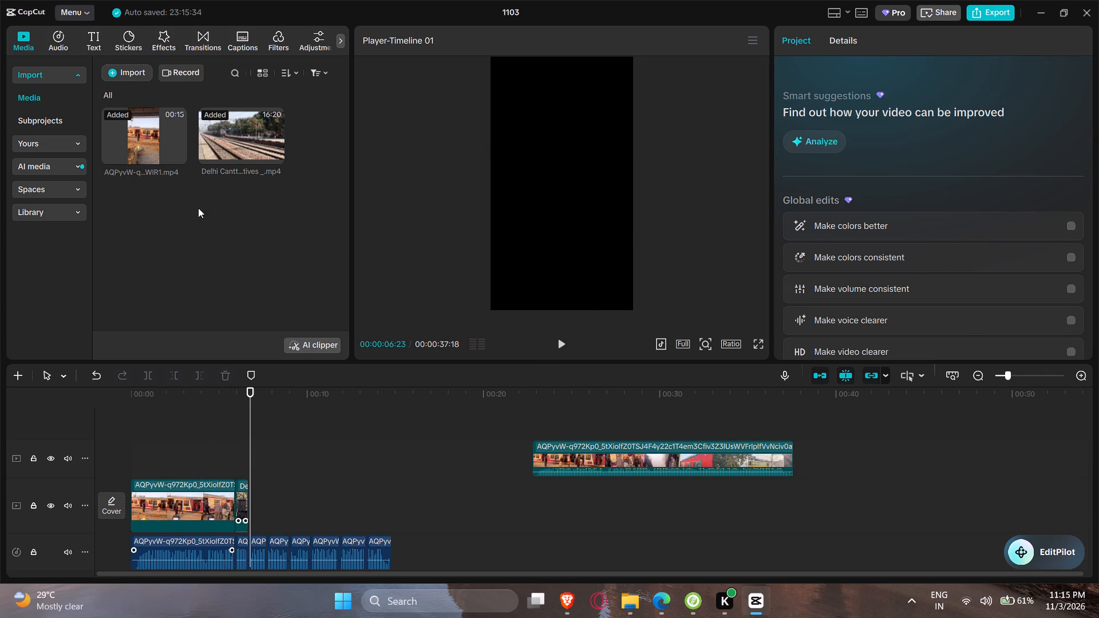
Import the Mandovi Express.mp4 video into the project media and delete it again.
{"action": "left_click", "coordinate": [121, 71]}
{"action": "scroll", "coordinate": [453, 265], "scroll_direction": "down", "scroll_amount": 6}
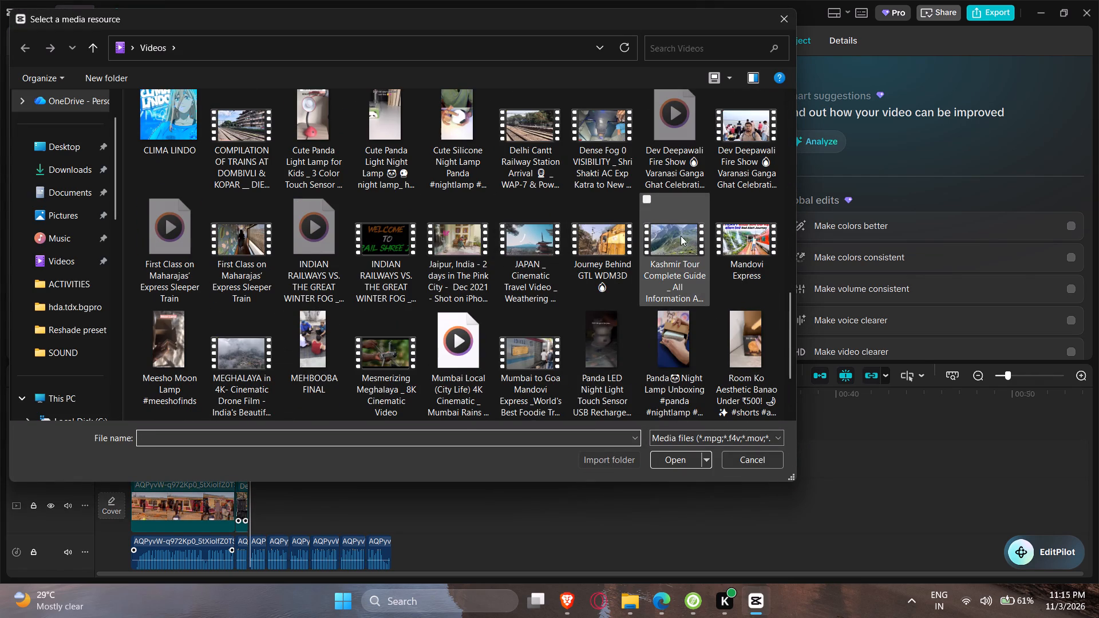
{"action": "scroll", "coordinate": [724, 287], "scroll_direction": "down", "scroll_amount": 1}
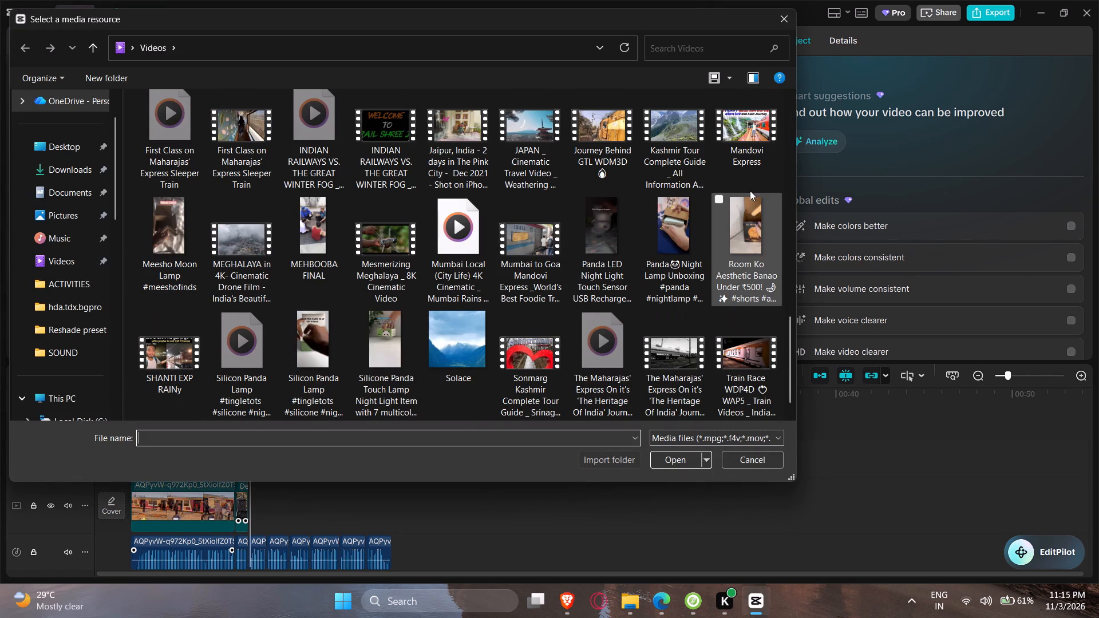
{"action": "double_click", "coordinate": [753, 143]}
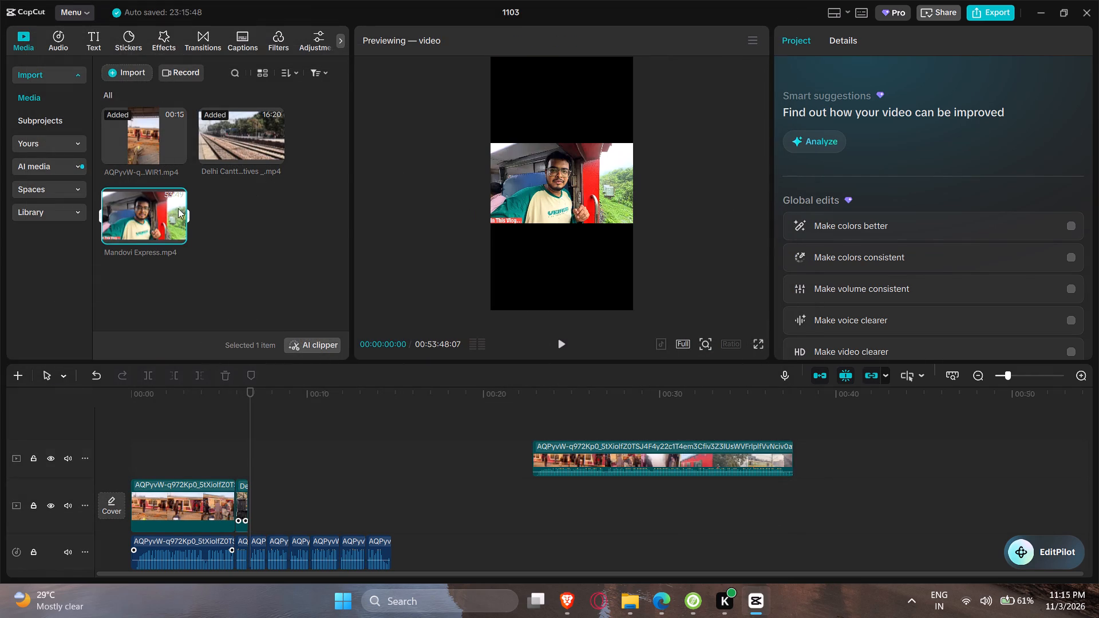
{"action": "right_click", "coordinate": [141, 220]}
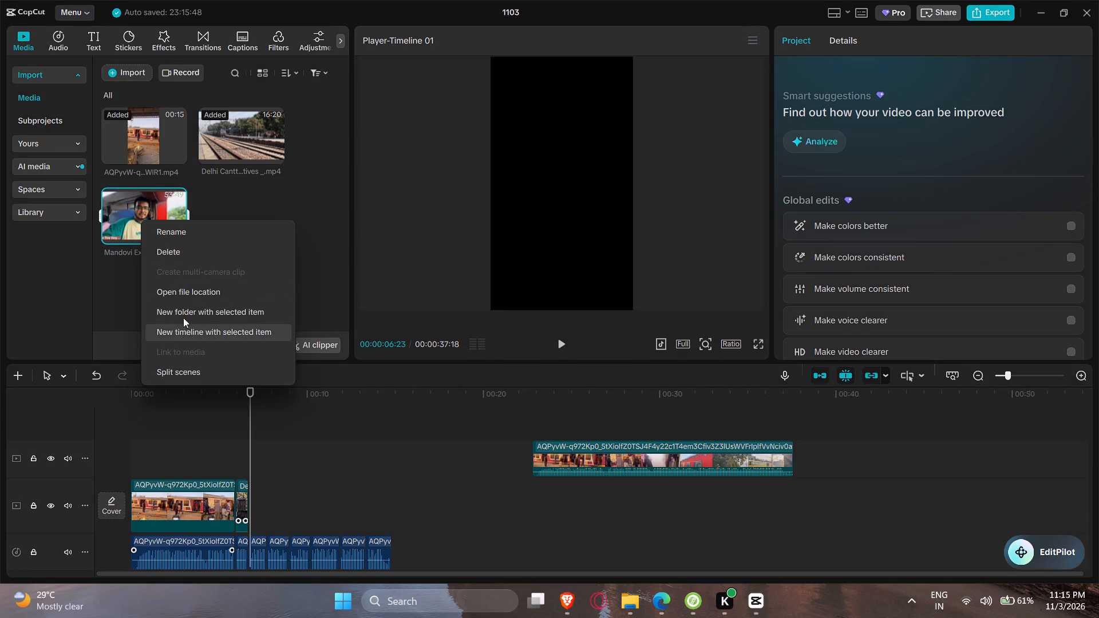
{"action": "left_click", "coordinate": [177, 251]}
Import the Mumbai to Goa Mandovi Express foodie train video and place it on the main track after the Delhi Cantt clip.
{"action": "left_click", "coordinate": [133, 71]}
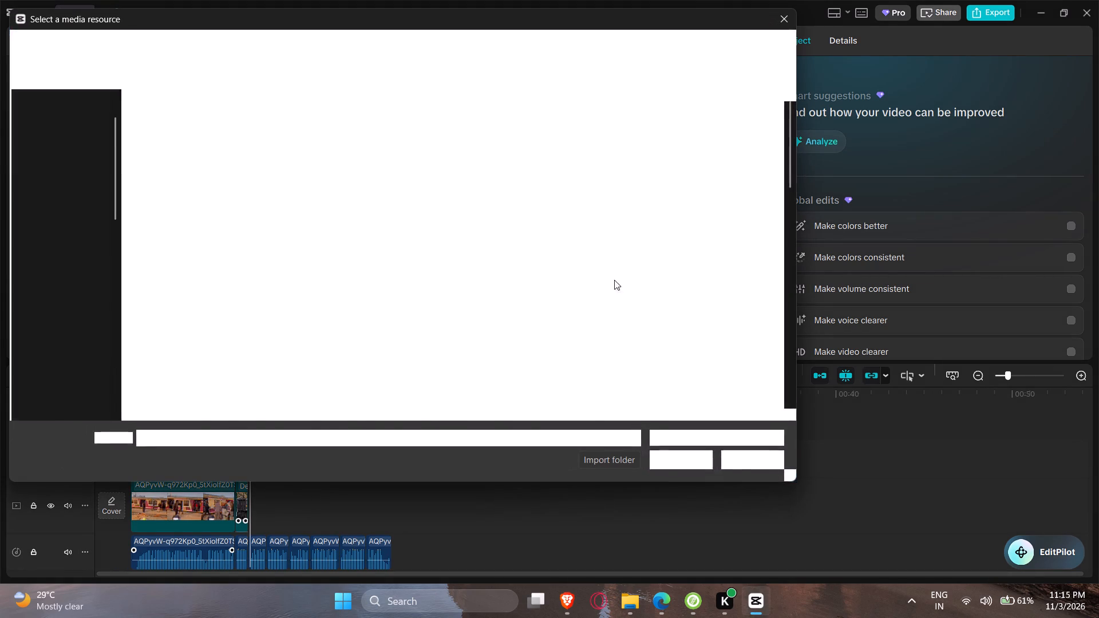
{"action": "scroll", "coordinate": [615, 279], "scroll_direction": "down", "scroll_amount": 3}
{"action": "scroll", "coordinate": [702, 280], "scroll_direction": "down", "scroll_amount": 3}
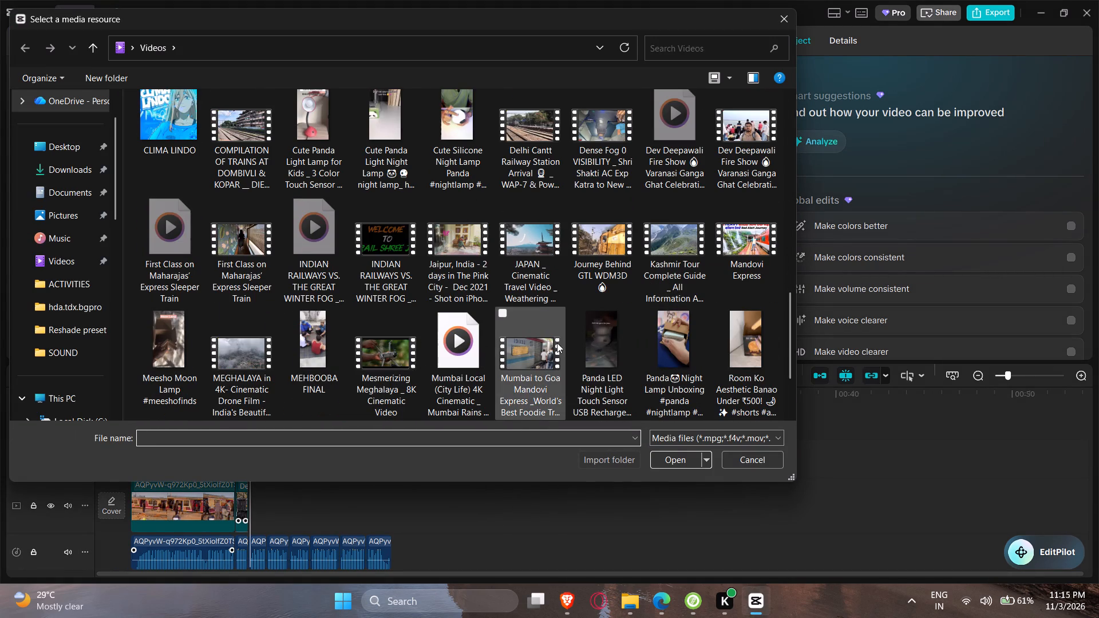
{"action": "double_click", "coordinate": [527, 336]}
{"action": "left_click_drag", "start_coordinate": [158, 208], "coordinate": [263, 506]}
Find the oncoming-train scene around the nine-minute mark of the Mumbai to Goa clip and delete everything before it.
{"action": "left_click_drag", "start_coordinate": [255, 398], "coordinate": [303, 403]}
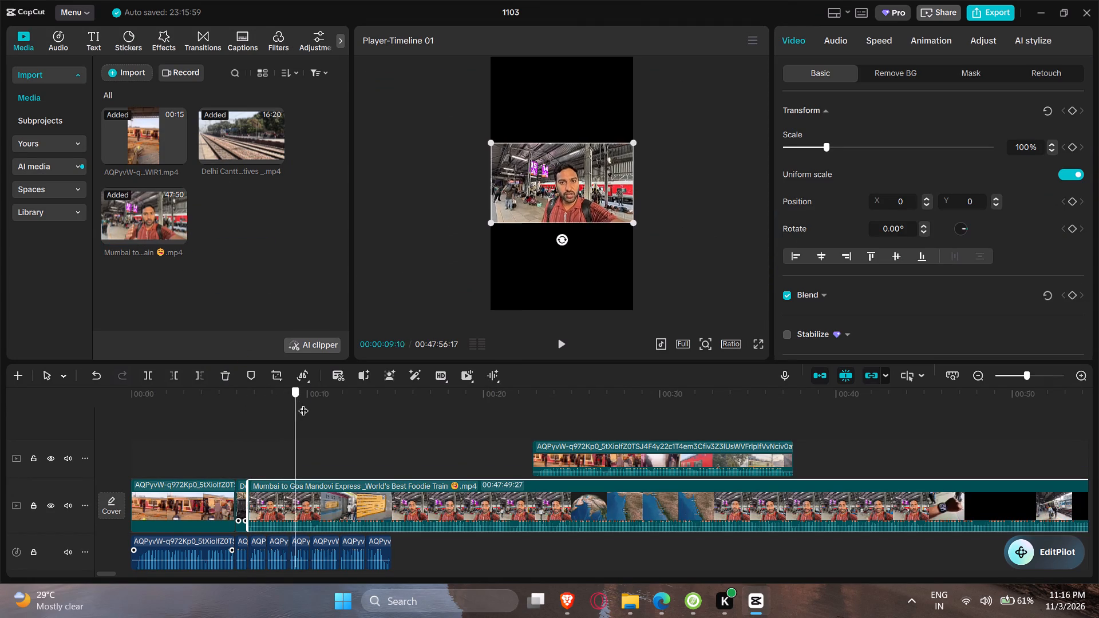
{"action": "left_click_drag", "start_coordinate": [303, 403], "coordinate": [388, 405]}
{"action": "scroll", "coordinate": [381, 441], "scroll_direction": "down", "scroll_amount": 12, "text": "ctrl"}
{"action": "left_click_drag", "start_coordinate": [288, 393], "coordinate": [288, 393]}
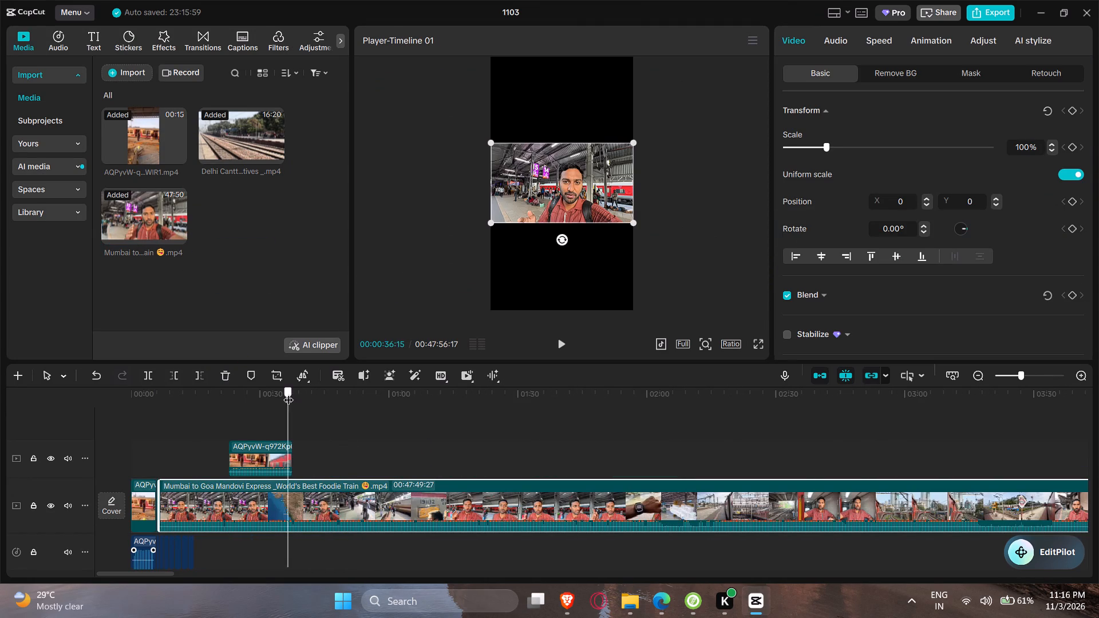
{"action": "left_click_drag", "start_coordinate": [288, 393], "coordinate": [407, 397]}
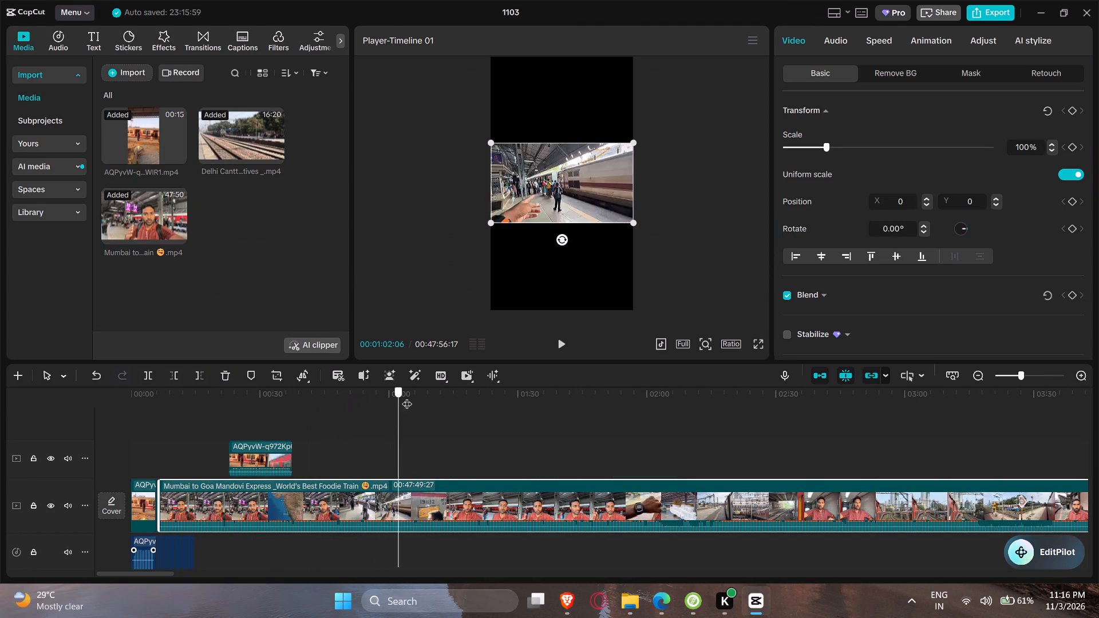
{"action": "left_click_drag", "start_coordinate": [407, 397], "coordinate": [390, 389]}
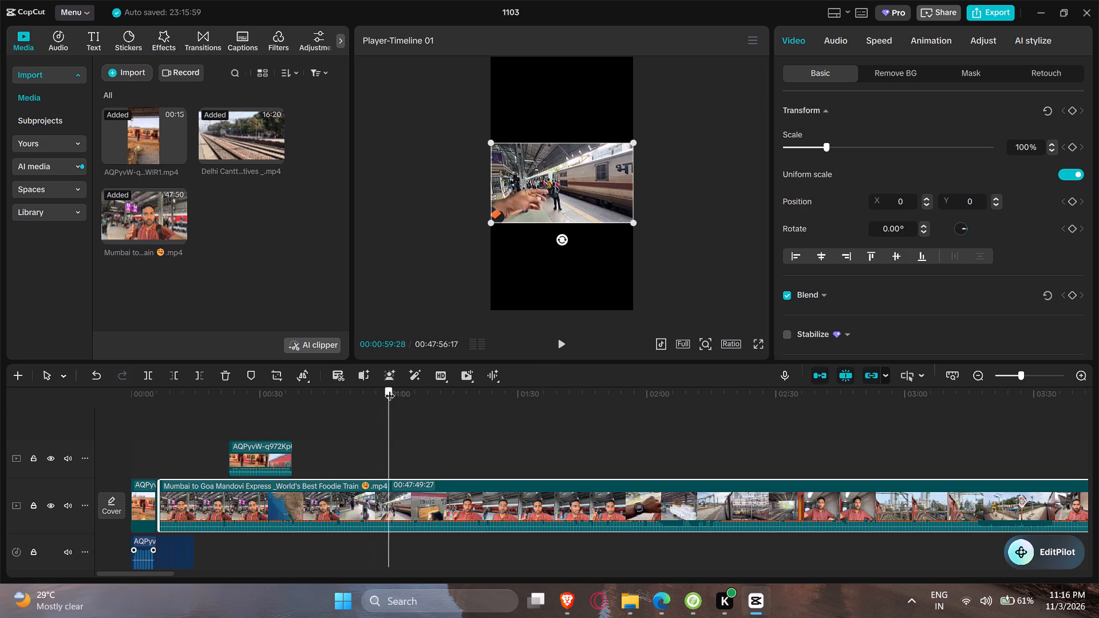
{"action": "left_click_drag", "start_coordinate": [390, 389], "coordinate": [449, 392]}
{"action": "scroll", "coordinate": [423, 442], "scroll_direction": "down", "scroll_amount": 6, "text": "ctrl"}
{"action": "left_click_drag", "start_coordinate": [318, 403], "coordinate": [337, 402]}
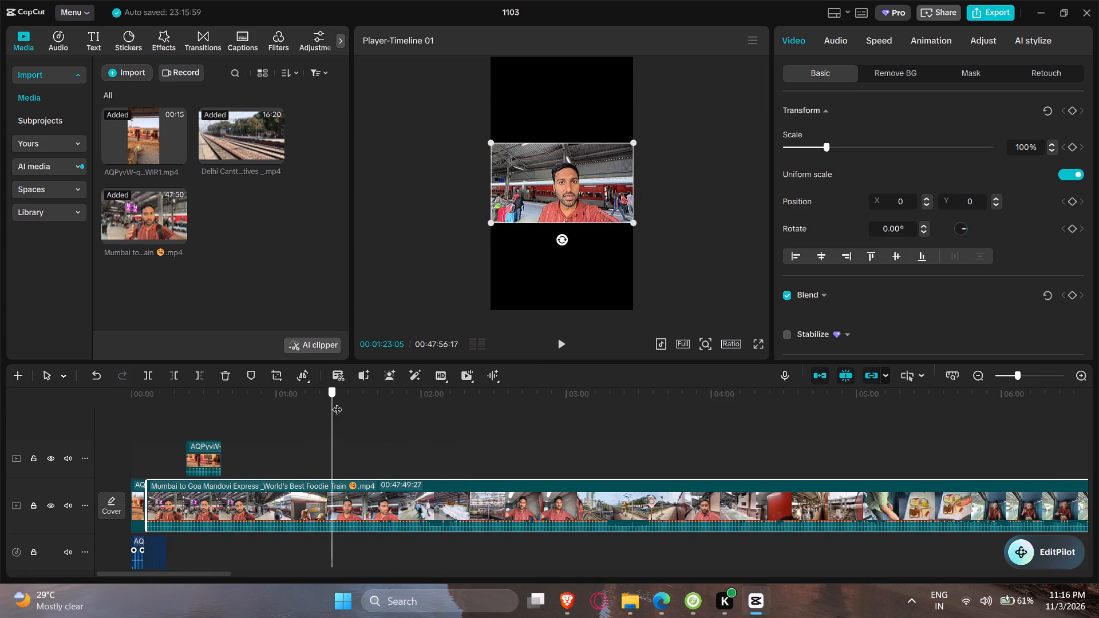
{"action": "left_click_drag", "start_coordinate": [337, 402], "coordinate": [499, 397]}
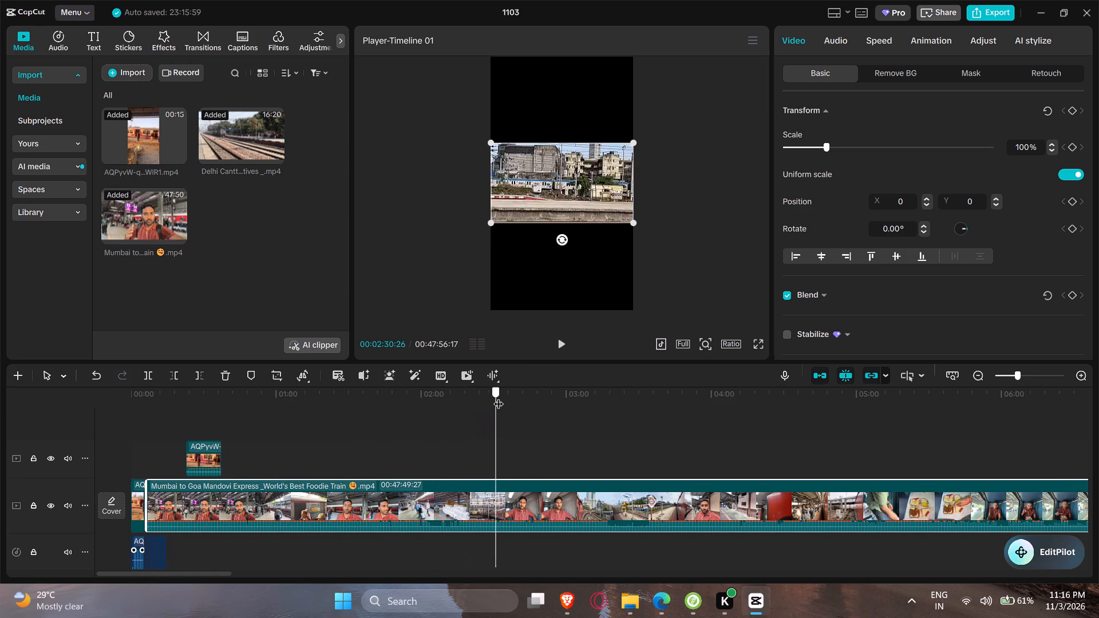
{"action": "left_click_drag", "start_coordinate": [499, 397], "coordinate": [610, 392]}
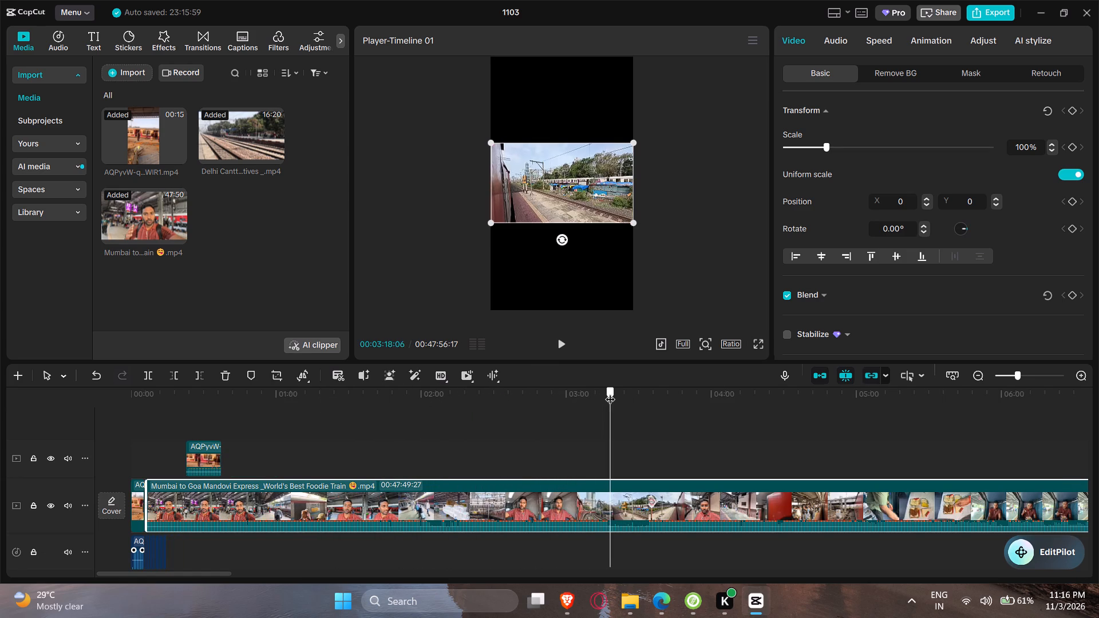
{"action": "left_click_drag", "start_coordinate": [610, 392], "coordinate": [765, 392]}
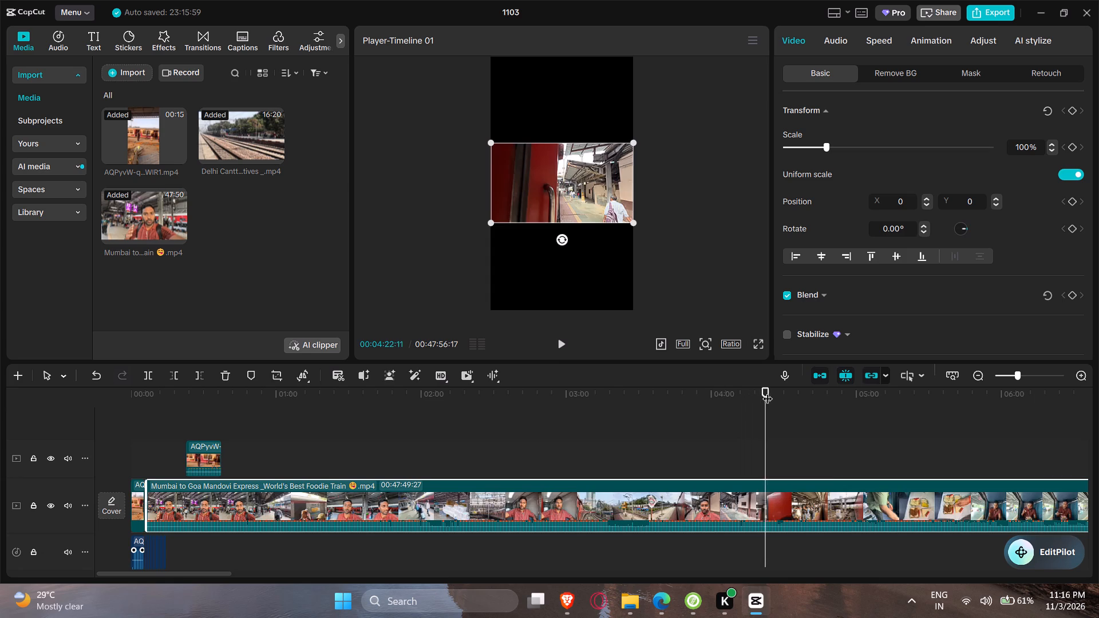
{"action": "scroll", "coordinate": [624, 431], "scroll_direction": "down", "scroll_amount": 4, "text": "ctrl"}
{"action": "scroll", "coordinate": [550, 425], "scroll_direction": "down", "scroll_amount": 4, "text": "ctrl"}
{"action": "left_click_drag", "start_coordinate": [428, 399], "coordinate": [434, 399]}
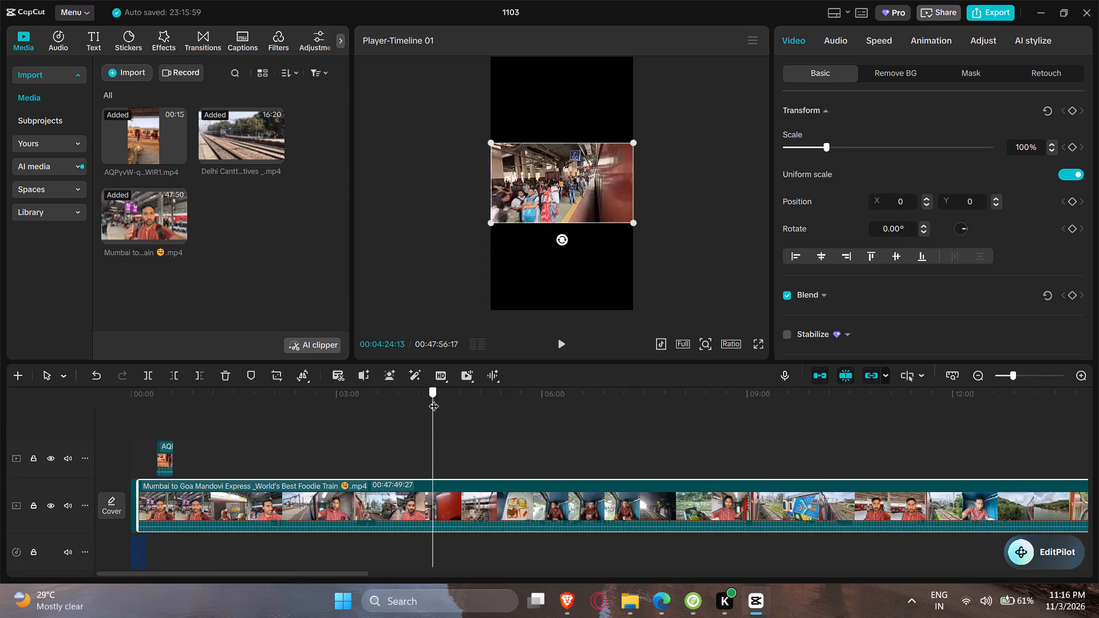
{"action": "left_click_drag", "start_coordinate": [434, 399], "coordinate": [527, 404]}
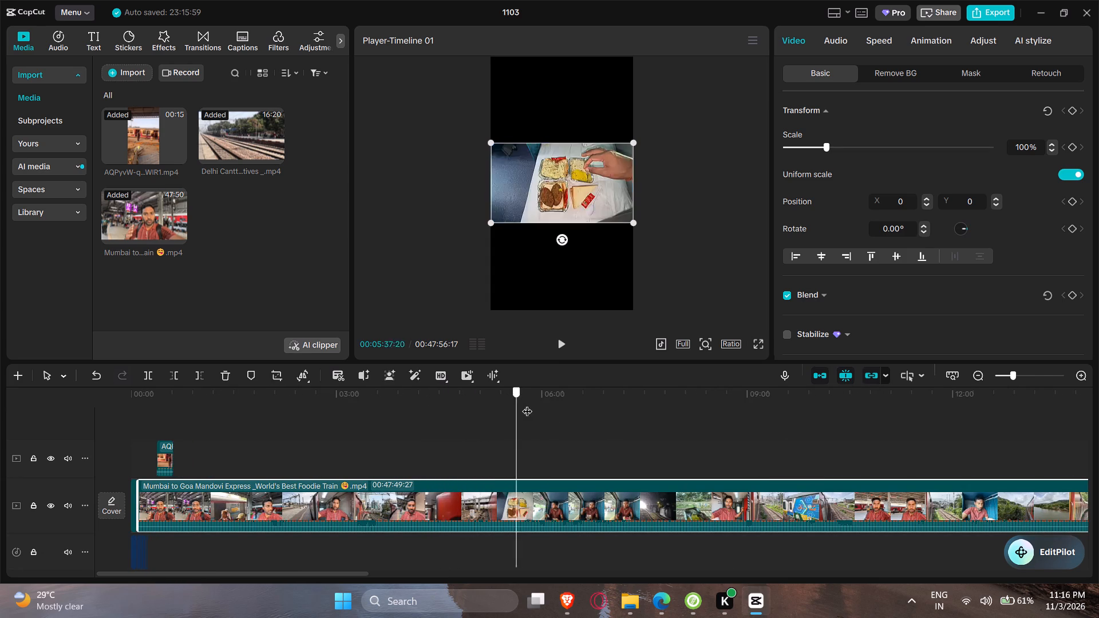
{"action": "left_click_drag", "start_coordinate": [527, 404], "coordinate": [683, 401]}
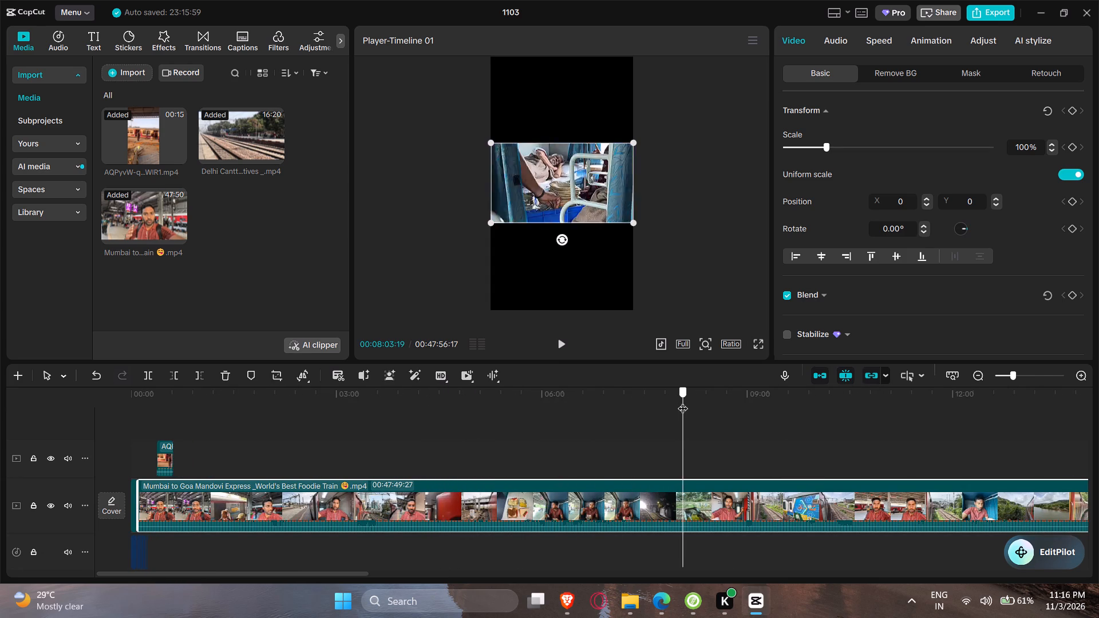
{"action": "left_click_drag", "start_coordinate": [683, 401], "coordinate": [765, 402]}
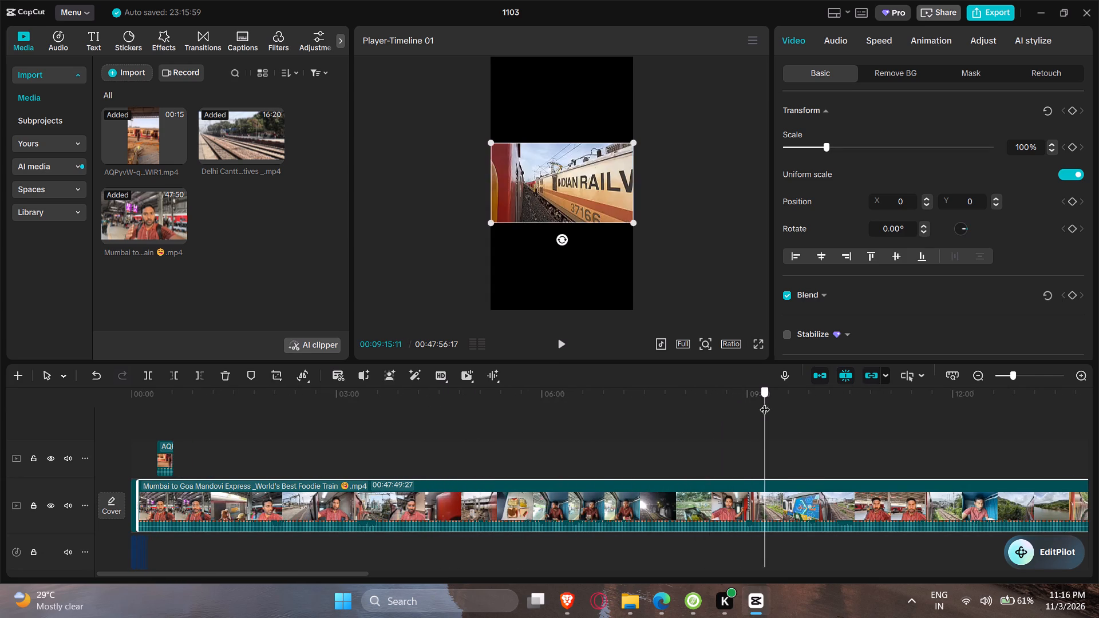
{"action": "left_click_drag", "start_coordinate": [765, 402], "coordinate": [749, 406]}
{"action": "left_click", "coordinate": [172, 375]}
Play the Mumbai to Goa clip and delete its footage before 00:00:10:09, where the oncoming locomotive gets close.
{"action": "scroll", "coordinate": [243, 449], "scroll_direction": "up", "scroll_amount": 7, "text": "ctrl"}
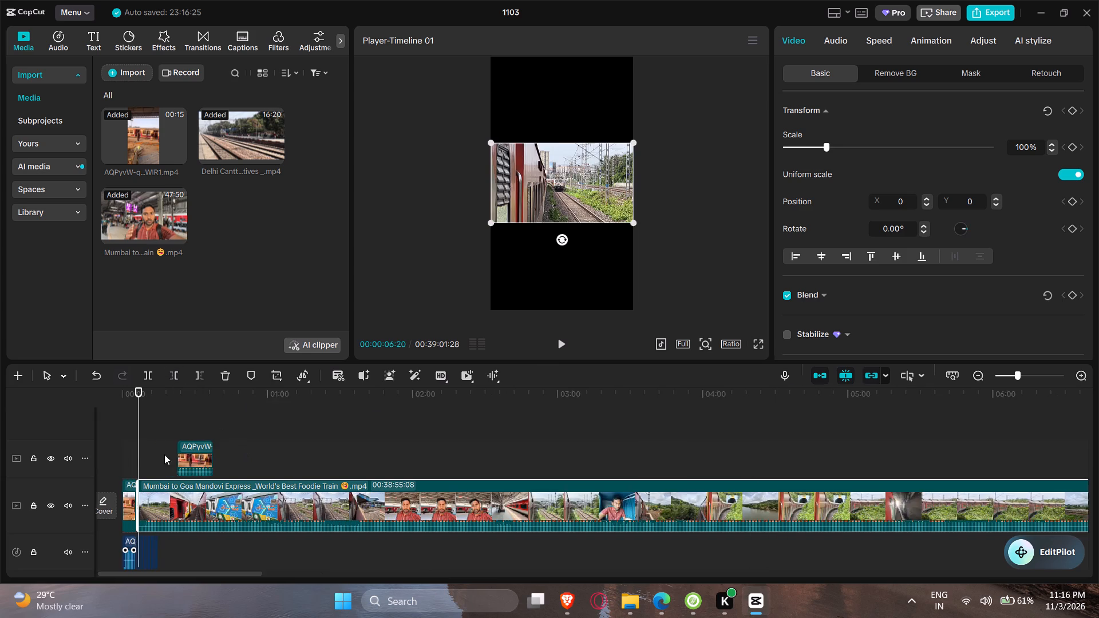
{"action": "scroll", "coordinate": [164, 454], "scroll_direction": "up", "scroll_amount": 4, "text": "ctrl"}
{"action": "scroll", "coordinate": [129, 447], "scroll_direction": "down", "scroll_amount": 1, "text": "ctrl"}
{"action": "scroll", "coordinate": [129, 447], "scroll_direction": "up", "scroll_amount": 8, "text": "ctrl"}
{"action": "scroll", "coordinate": [151, 453], "scroll_direction": "down", "scroll_amount": 2, "text": "ctrl"}
{"action": "scroll", "coordinate": [151, 453], "scroll_direction": "up", "scroll_amount": 13, "text": "ctrl"}
{"action": "scroll", "coordinate": [151, 453], "scroll_direction": "down", "scroll_amount": 1, "text": "ctrl"}
{"action": "scroll", "coordinate": [151, 453], "scroll_direction": "up", "scroll_amount": 2, "text": "ctrl"}
{"action": "key", "text": "space"}
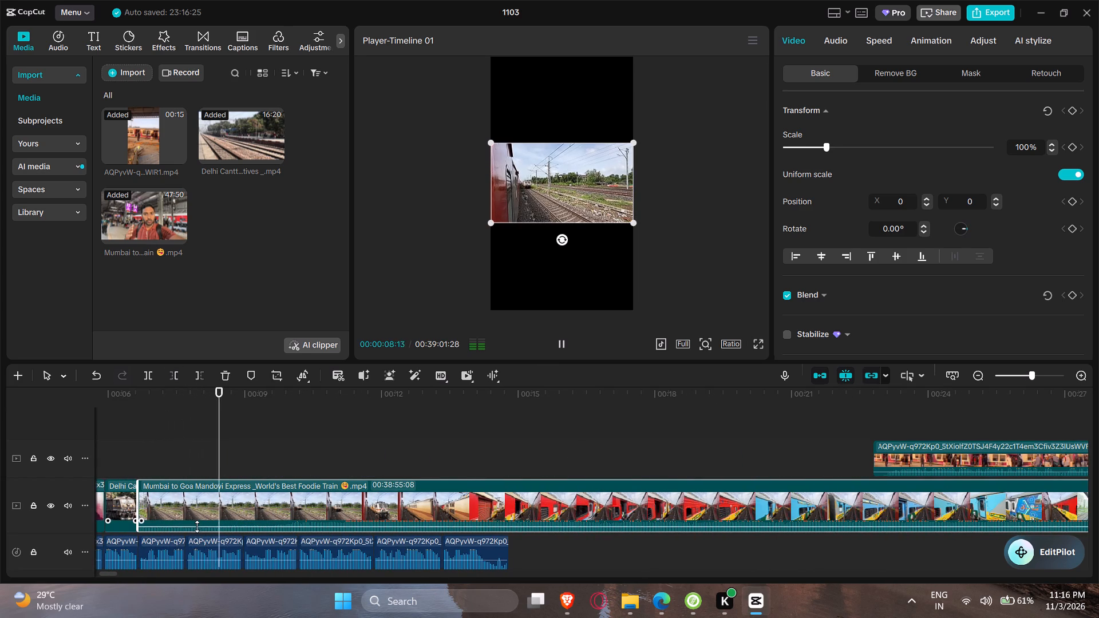
{"action": "left_click_drag", "start_coordinate": [195, 526], "coordinate": [206, 537]}
{"action": "key", "text": "space"}
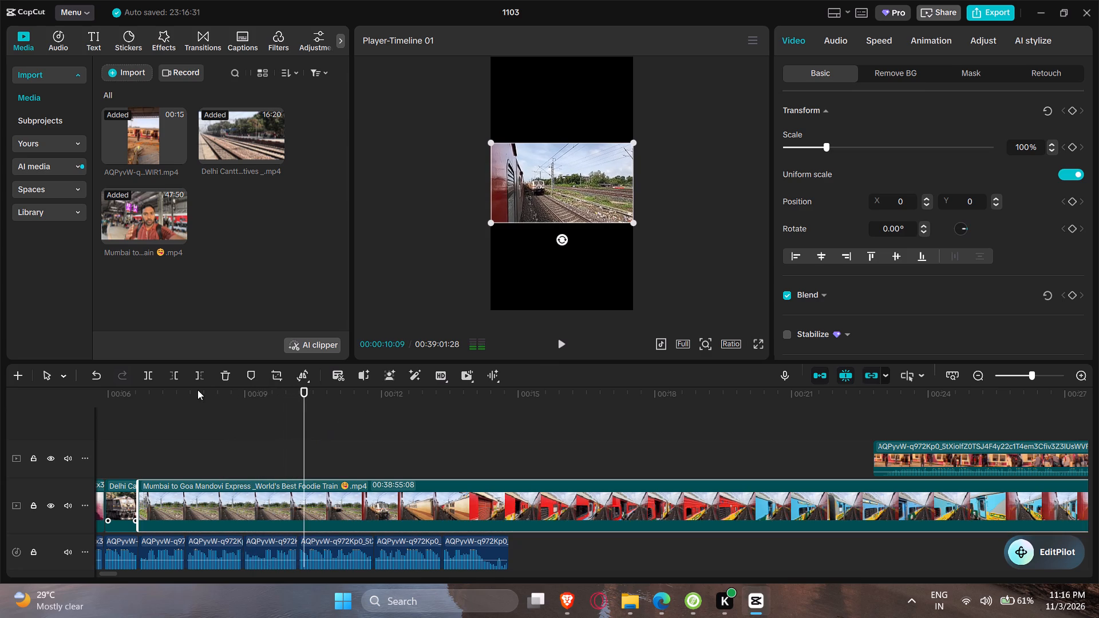
{"action": "left_click", "coordinate": [182, 379]}
Tighten the Mumbai to Goa clip's start by deleting its footage before 00:00:07:21, as the locomotive draws nearer.
{"action": "key", "text": "space"}
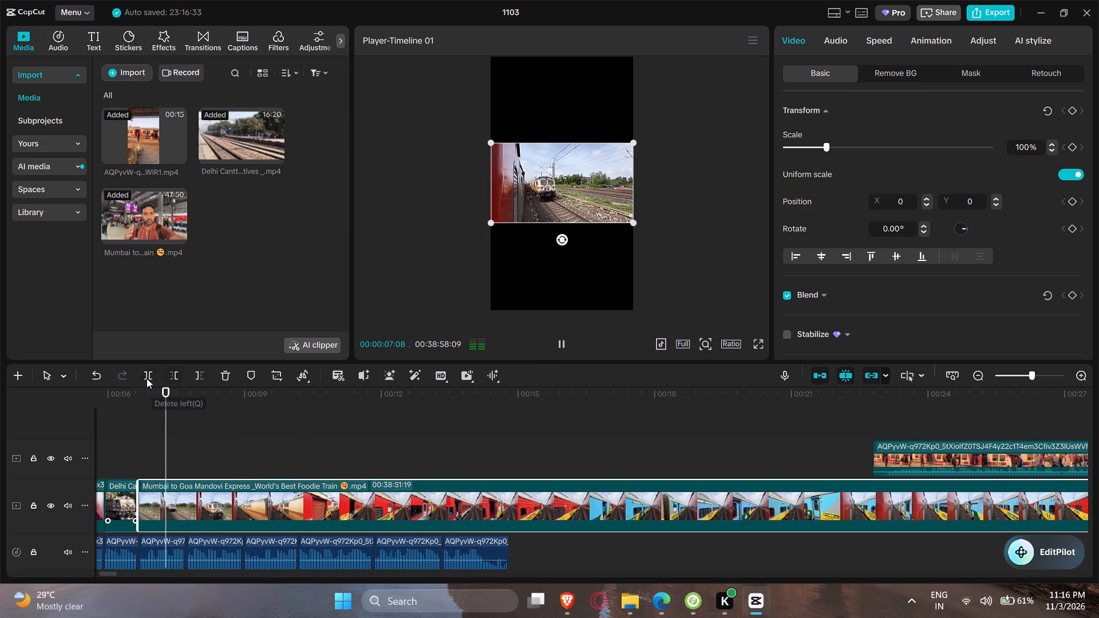
{"action": "key", "text": "space"}
{"action": "left_click_drag", "start_coordinate": [170, 415], "coordinate": [169, 415]}
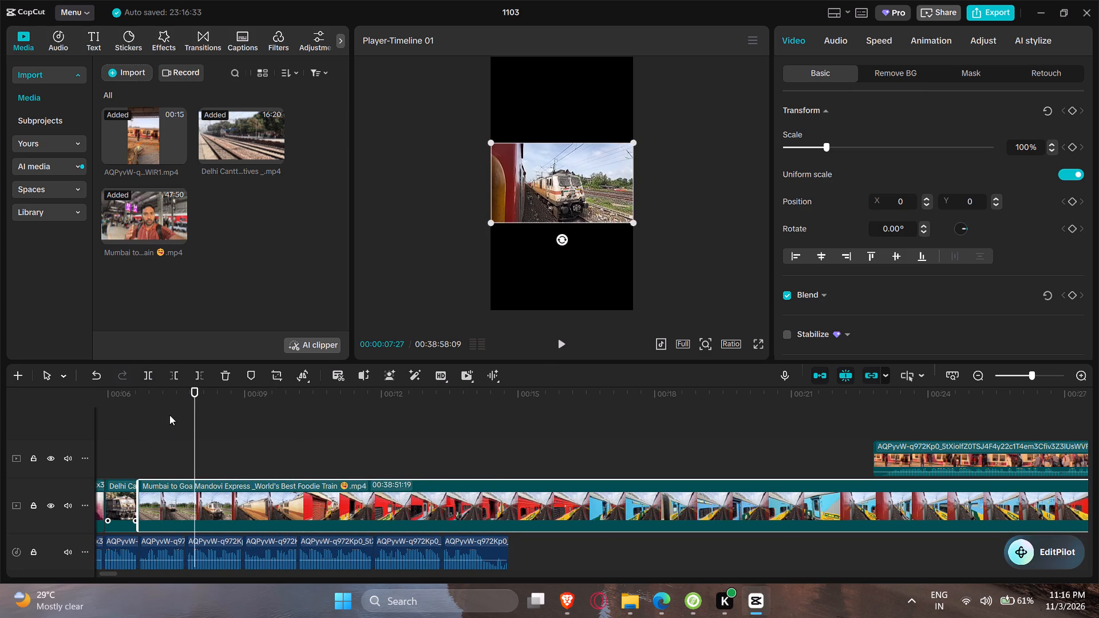
{"action": "left_click_drag", "start_coordinate": [169, 415], "coordinate": [189, 415]}
{"action": "left_click", "coordinate": [215, 481]}
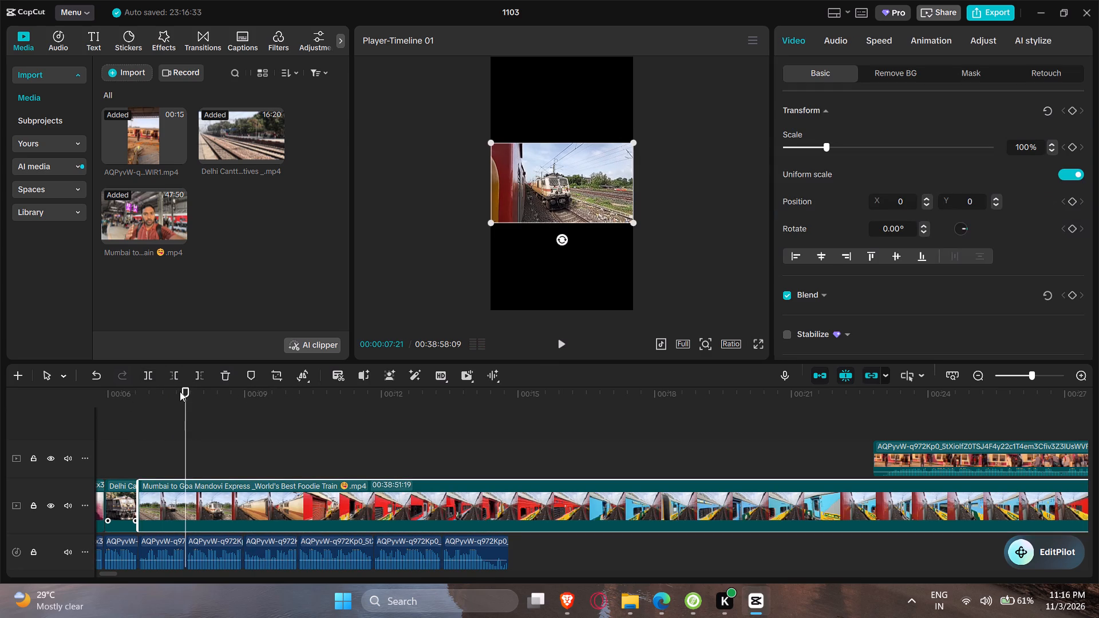
{"action": "left_click", "coordinate": [176, 376]}
Play the cut into the Mumbai to Goa clip and split that clip at 00:00:07:24, in line with the audio split.
{"action": "key", "text": "space"}
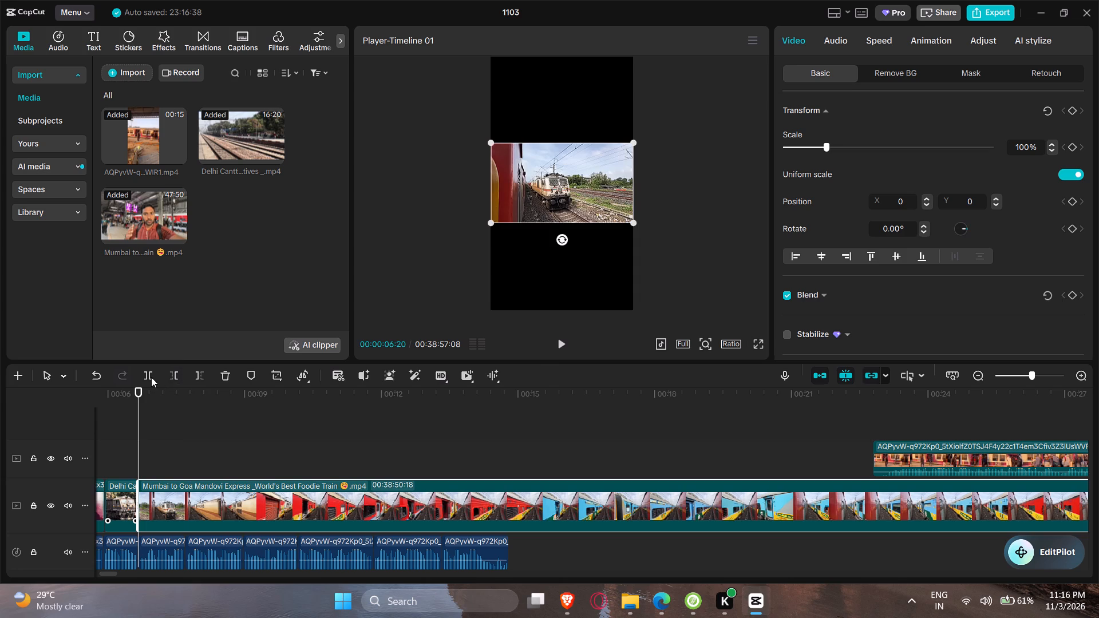
{"action": "left_click", "coordinate": [188, 442]}
{"action": "left_click", "coordinate": [109, 407]}
{"action": "left_click", "coordinate": [549, 342]}
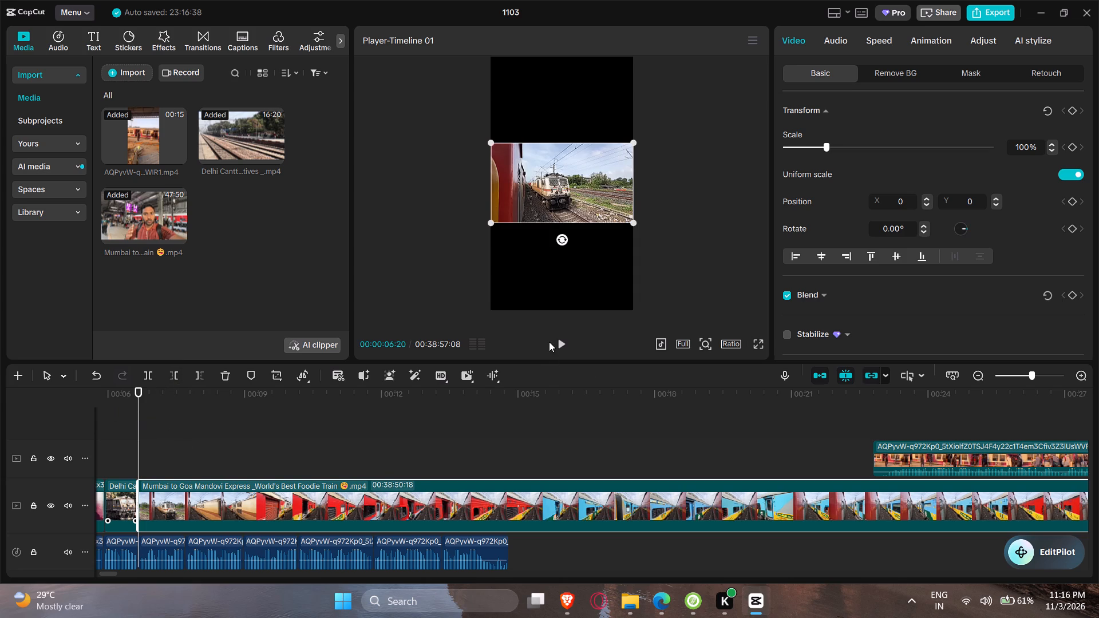
{"action": "left_click", "coordinate": [555, 342]}
{"action": "left_click", "coordinate": [562, 344]}
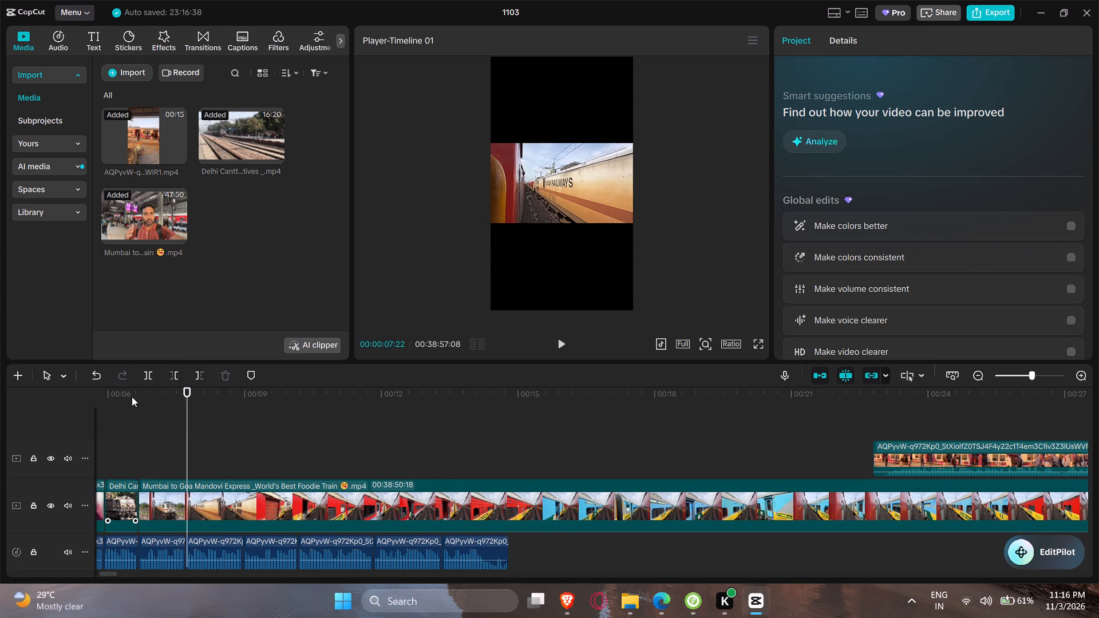
{"action": "left_click", "coordinate": [132, 397]}
{"action": "left_click", "coordinate": [127, 397]}
{"action": "key", "text": "space"}
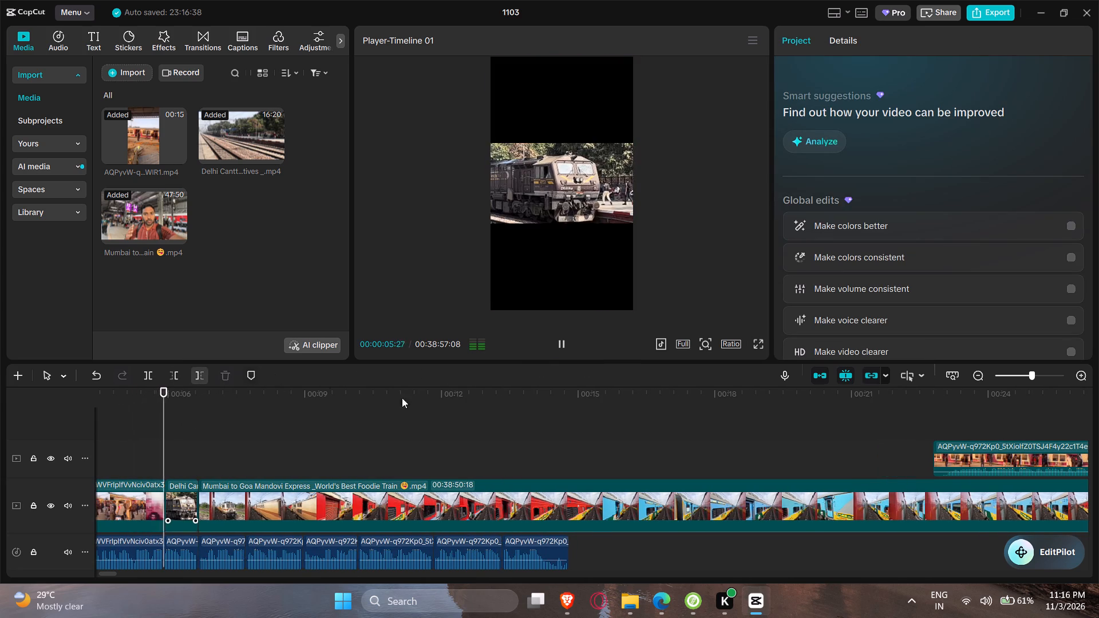
{"action": "left_click", "coordinate": [338, 501]}
{"action": "key", "text": "space"}
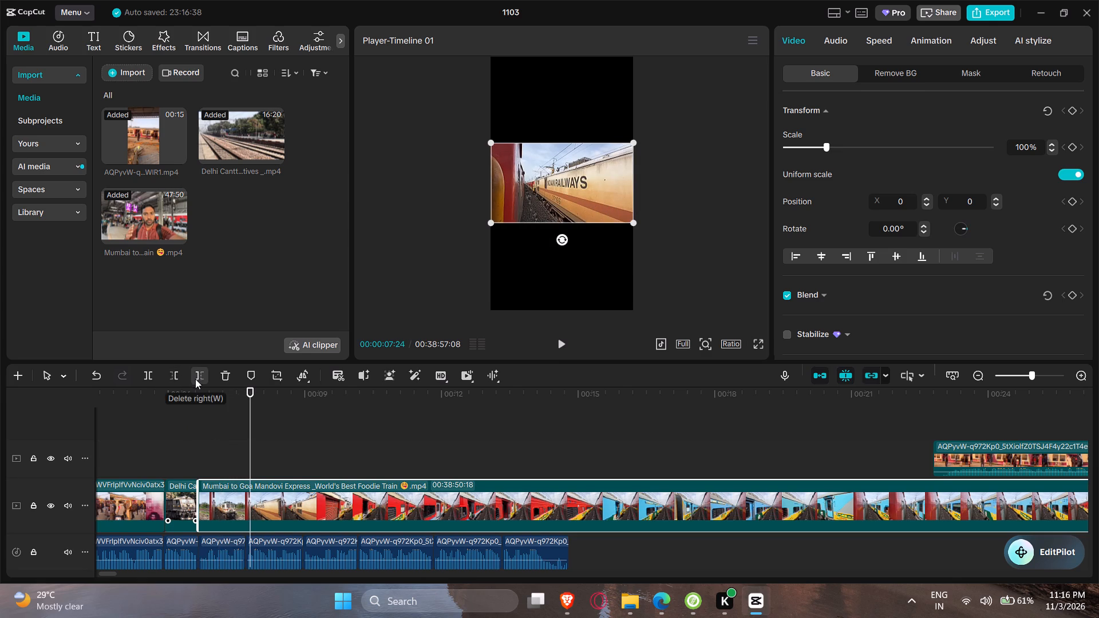
{"action": "left_click", "coordinate": [149, 377]}
Play back the intro transition and swap the two short clips so the Mumbai to Goa segment precedes the Delhi Cantt clip.
{"action": "left_click_drag", "start_coordinate": [177, 419], "coordinate": [168, 419]}
{"action": "key", "text": "space"}
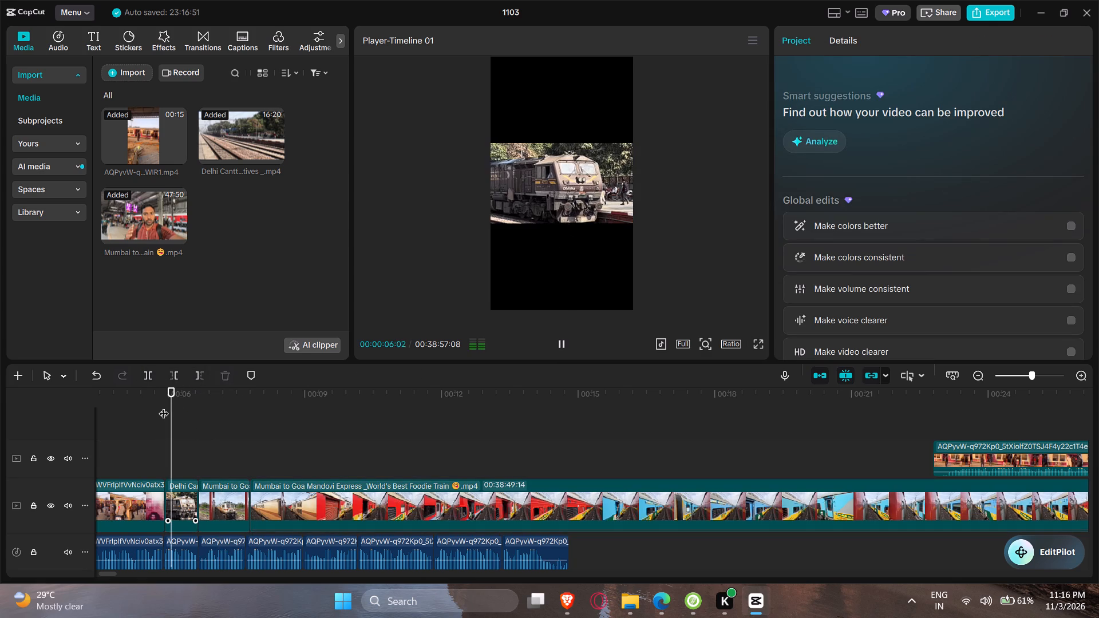
{"action": "left_click_drag", "start_coordinate": [155, 404], "coordinate": [137, 401]}
{"action": "key", "text": "space"}
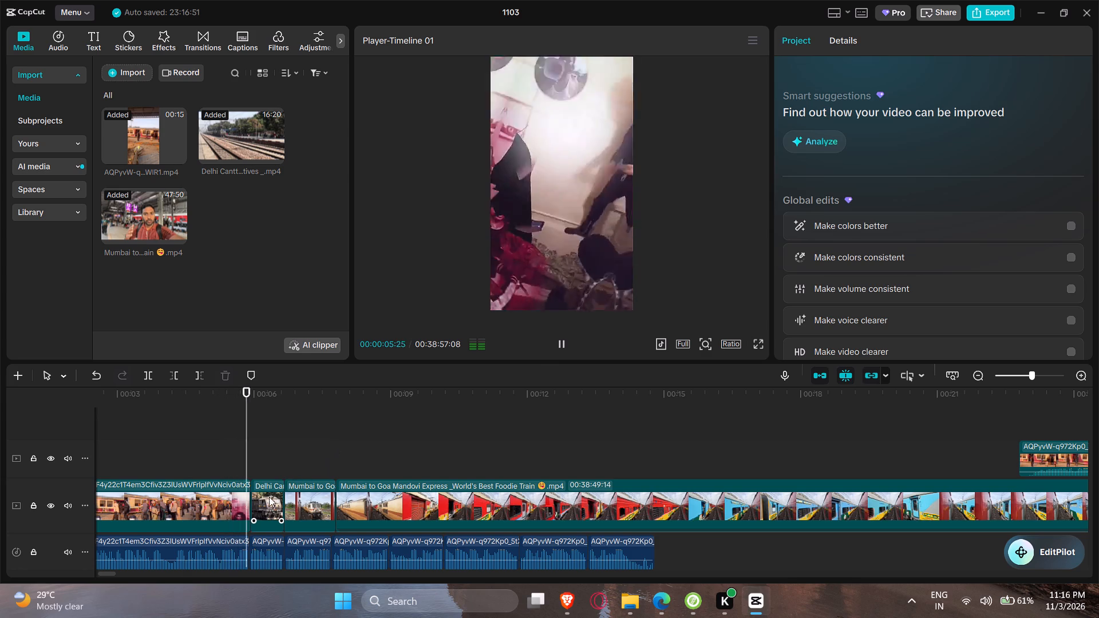
{"action": "left_click_drag", "start_coordinate": [262, 497], "coordinate": [309, 501]}
Trim the end of the short Mumbai to Goa clip to match the end of the audio segment beneath it.
{"action": "left_click", "coordinate": [278, 485]}
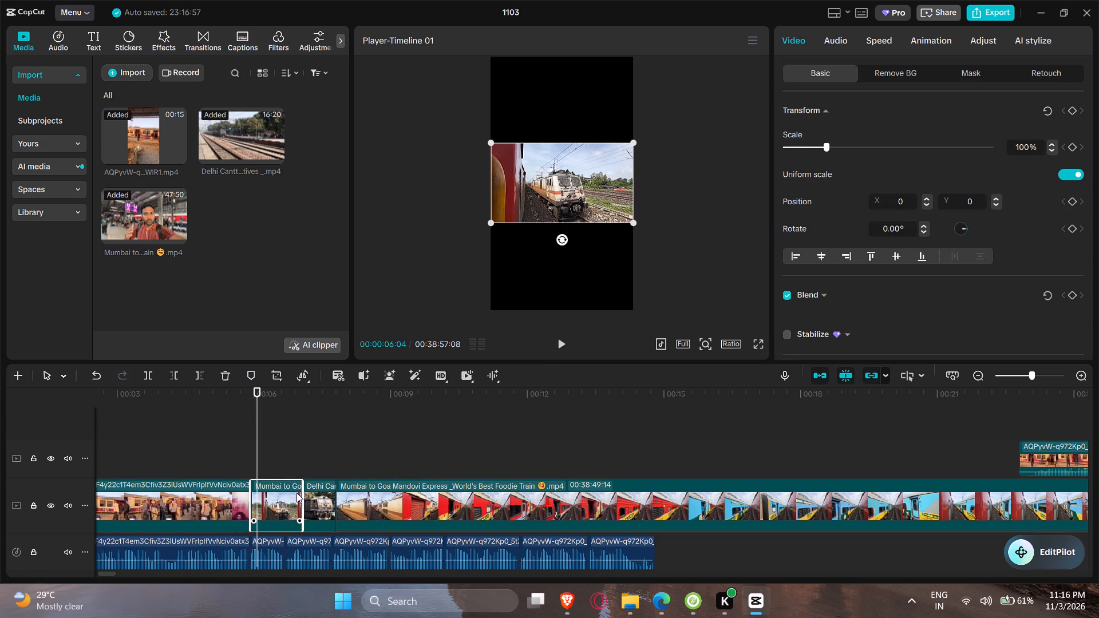
{"action": "left_click_drag", "start_coordinate": [302, 494], "coordinate": [282, 494]}
Play back the transition from the intro into the short Mumbai to Goa clip several times to check its timing.
{"action": "key", "text": "space"}
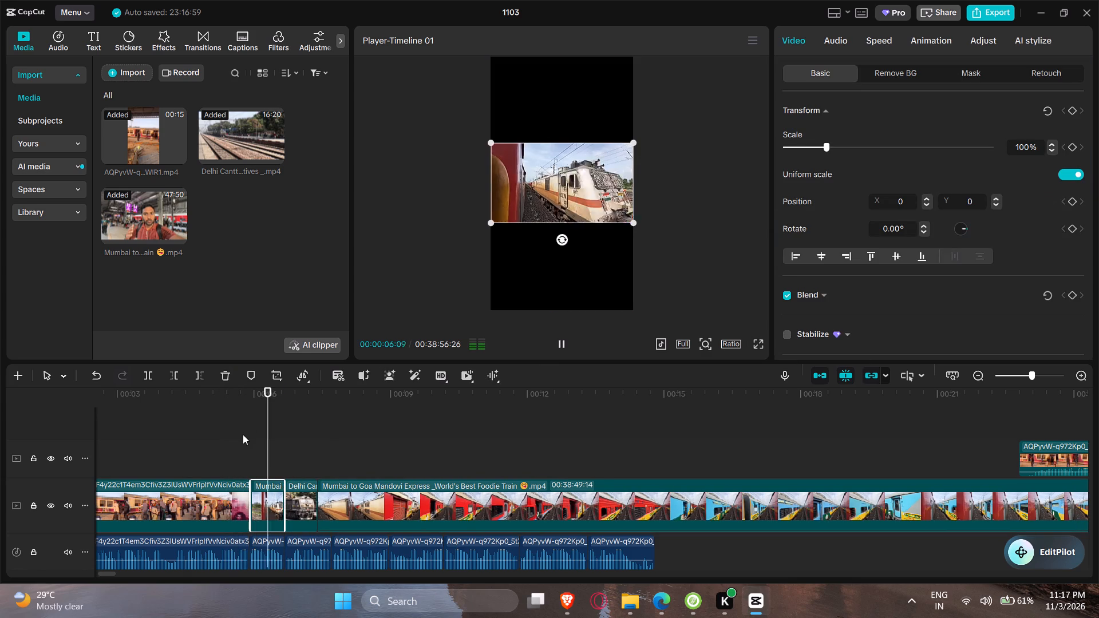
{"action": "left_click", "coordinate": [230, 425]}
{"action": "key", "text": "space"}
{"action": "key", "text": "space"}
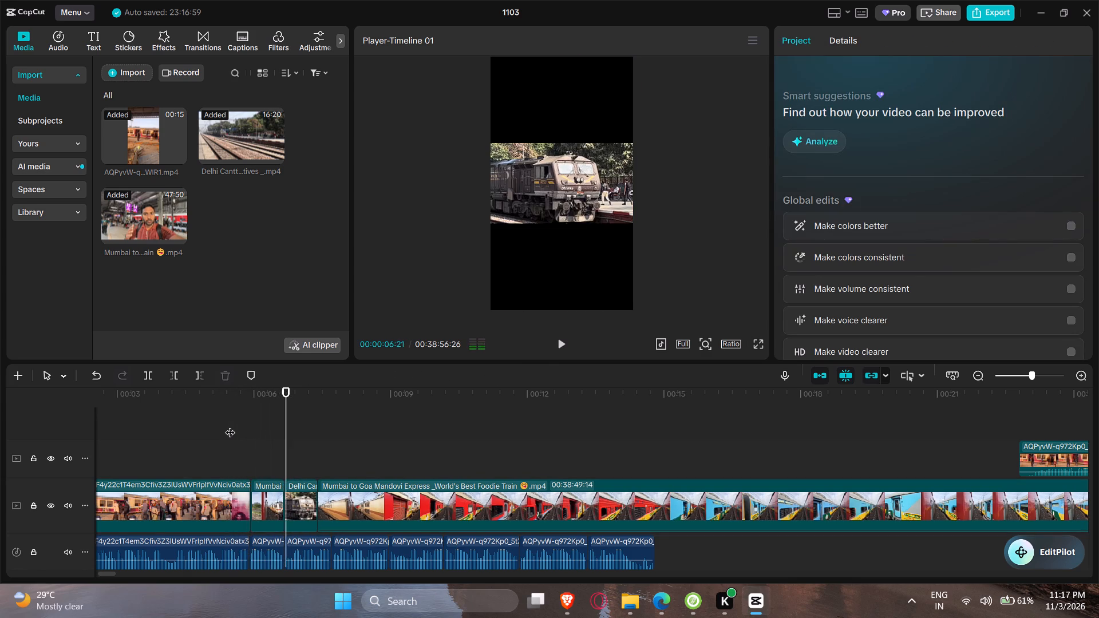
{"action": "left_click", "coordinate": [231, 425]}
{"action": "key", "text": "space"}
{"action": "key", "text": "space"}
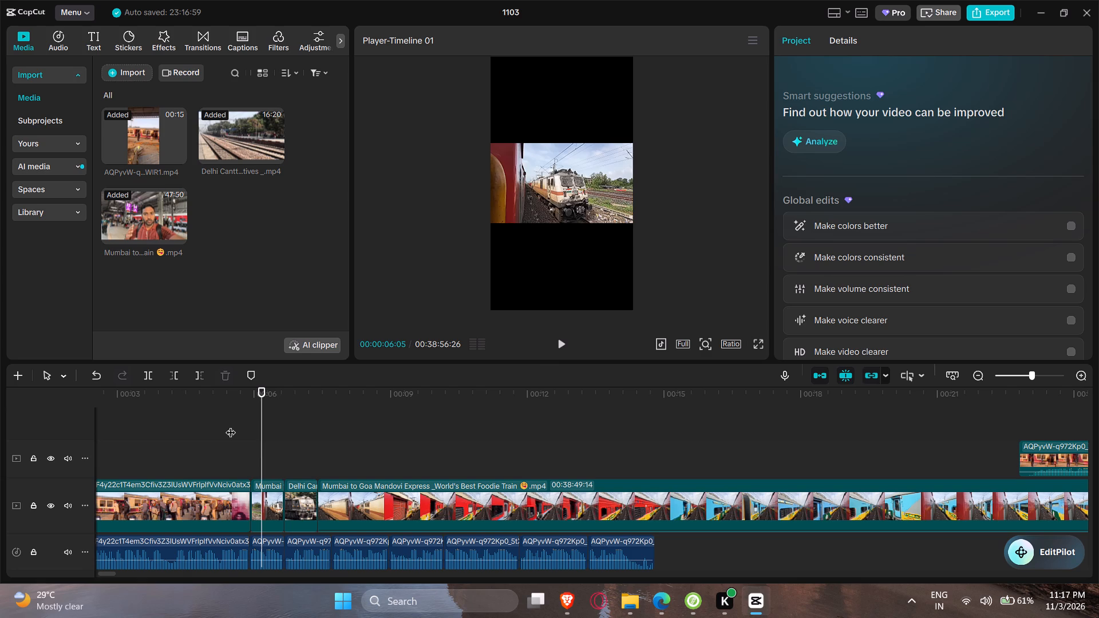
Play the cut into the short Delhi Cantt clip and move that clip off the main track to an upper track near 00:00:12.
{"action": "key", "text": "space"}
{"action": "key", "text": "space"}
{"action": "key", "text": "space"}
{"action": "key", "text": "space"}
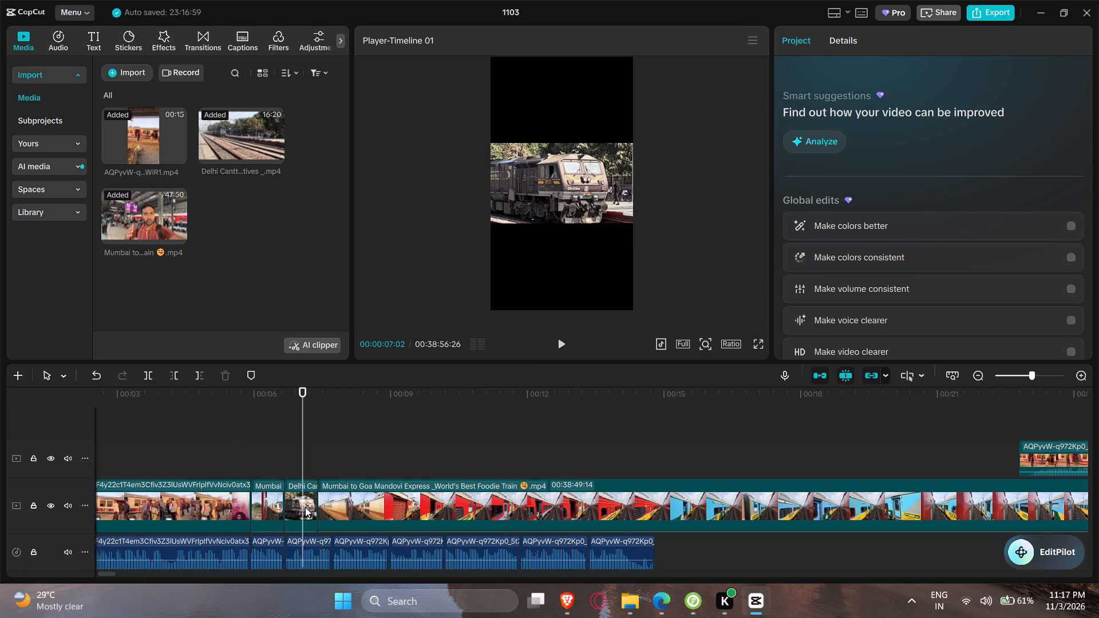
{"action": "left_click_drag", "start_coordinate": [302, 503], "coordinate": [546, 435]}
Find the oncoming locomotive shot in the long Mumbai to Goa clip and delete the clip's footage before 00:02:41:10.
{"action": "key", "text": "space"}
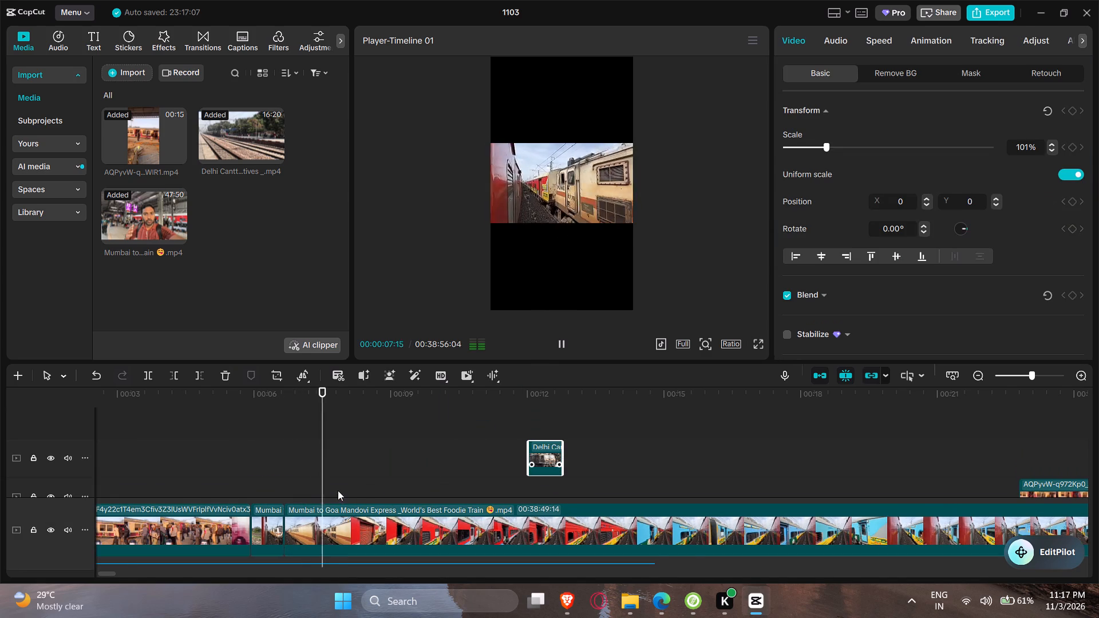
{"action": "scroll", "coordinate": [381, 488], "scroll_direction": "down", "scroll_amount": 10, "text": "ctrl"}
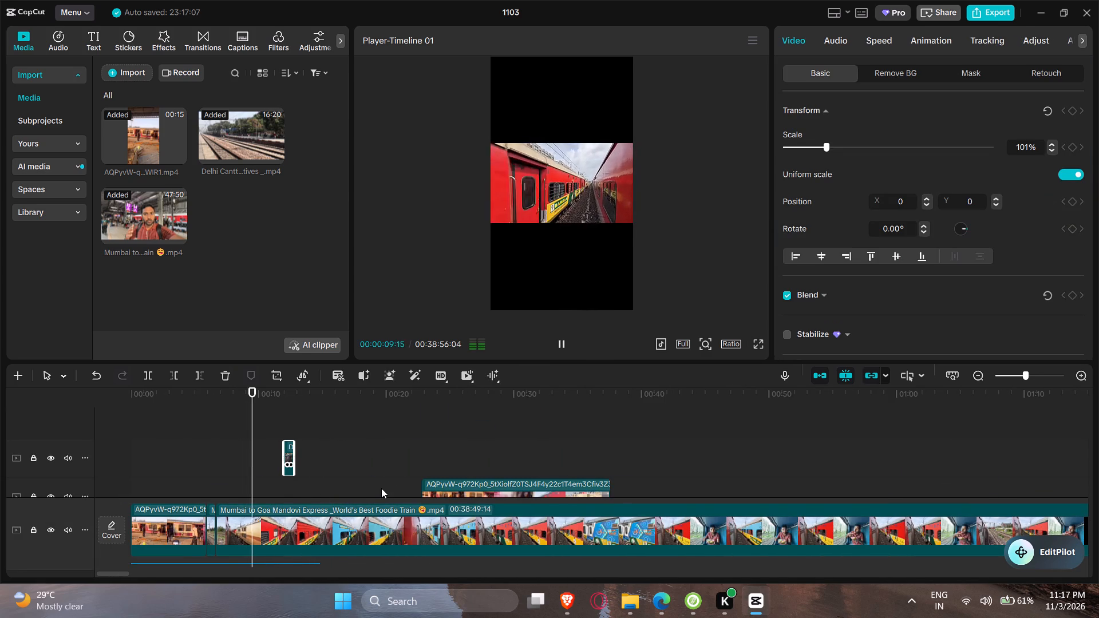
{"action": "left_click_drag", "start_coordinate": [284, 410], "coordinate": [294, 411]}
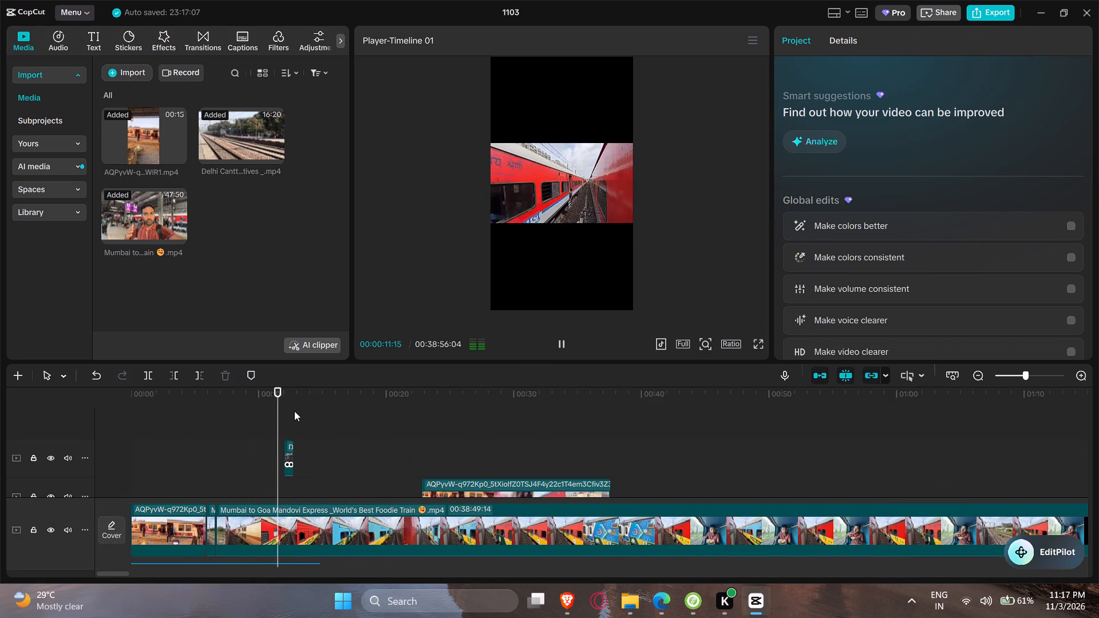
{"action": "left_click_drag", "start_coordinate": [294, 411], "coordinate": [309, 411]}
{"action": "left_click_drag", "start_coordinate": [313, 405], "coordinate": [414, 413]}
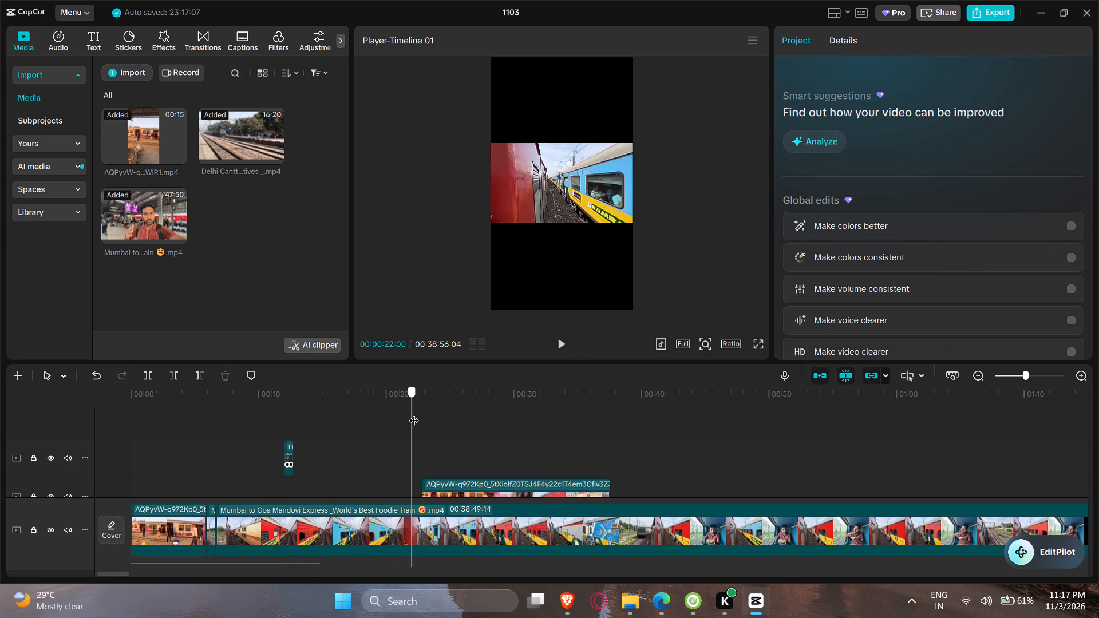
{"action": "left_click_drag", "start_coordinate": [414, 413], "coordinate": [641, 428]}
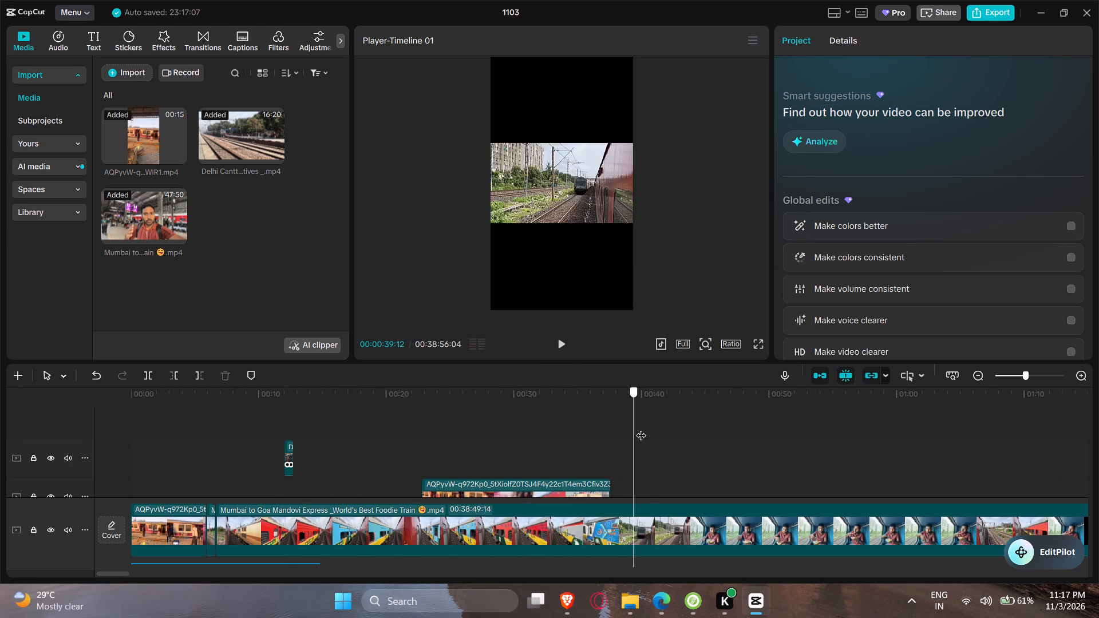
{"action": "left_click_drag", "start_coordinate": [641, 428], "coordinate": [644, 428]}
{"action": "scroll", "coordinate": [590, 494], "scroll_direction": "down", "scroll_amount": 5, "text": "ctrl"}
{"action": "left_click_drag", "start_coordinate": [367, 407], "coordinate": [379, 405]}
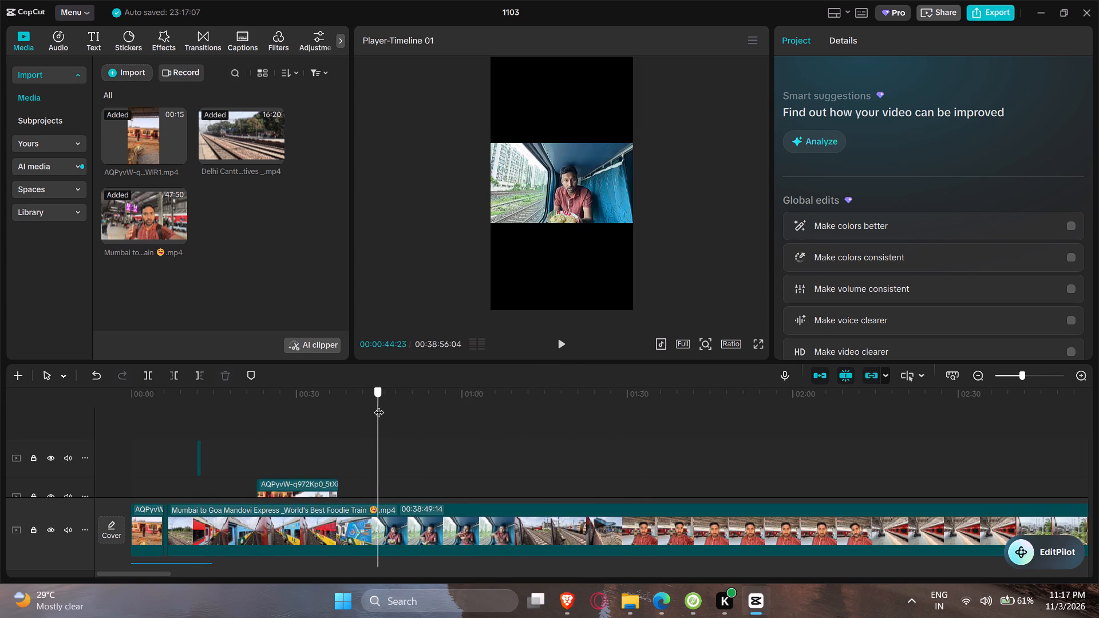
{"action": "left_click_drag", "start_coordinate": [379, 405], "coordinate": [590, 403]}
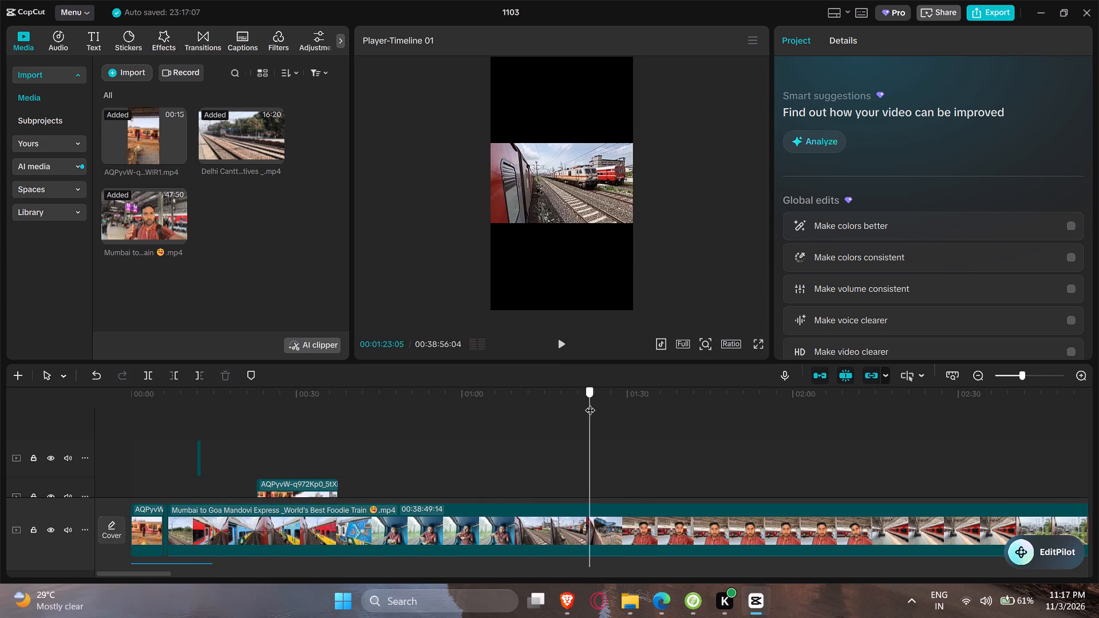
{"action": "left_click_drag", "start_coordinate": [590, 403], "coordinate": [600, 401]}
{"action": "scroll", "coordinate": [551, 480], "scroll_direction": "down", "scroll_amount": 6, "text": "ctrl"}
{"action": "left_click_drag", "start_coordinate": [379, 405], "coordinate": [508, 411]}
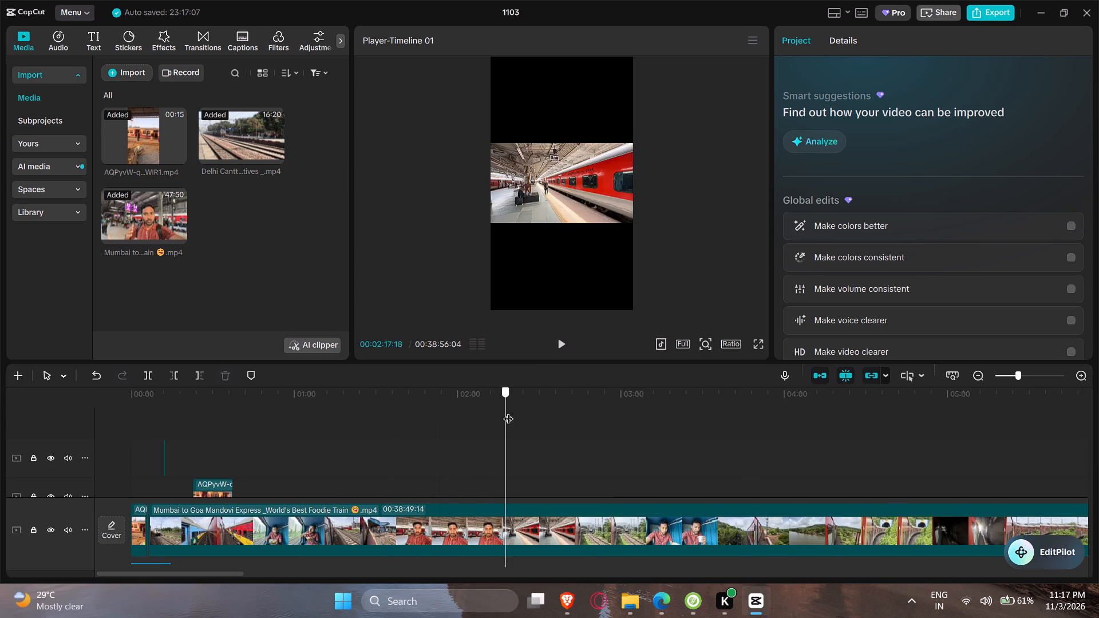
{"action": "left_click_drag", "start_coordinate": [508, 411], "coordinate": [570, 421]}
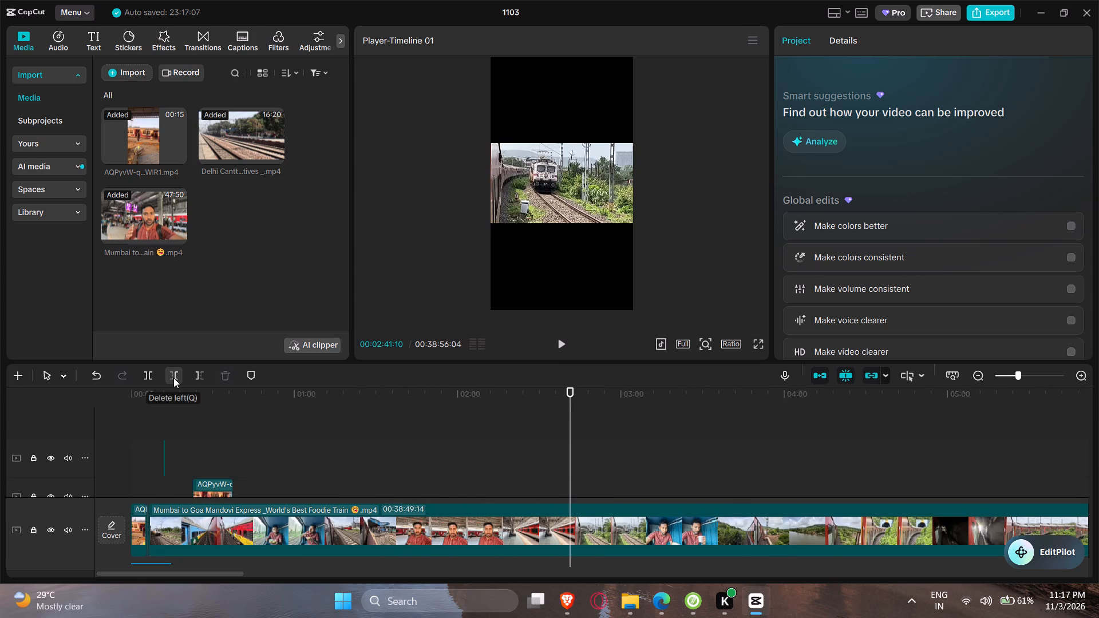
{"action": "left_click", "coordinate": [173, 378]}
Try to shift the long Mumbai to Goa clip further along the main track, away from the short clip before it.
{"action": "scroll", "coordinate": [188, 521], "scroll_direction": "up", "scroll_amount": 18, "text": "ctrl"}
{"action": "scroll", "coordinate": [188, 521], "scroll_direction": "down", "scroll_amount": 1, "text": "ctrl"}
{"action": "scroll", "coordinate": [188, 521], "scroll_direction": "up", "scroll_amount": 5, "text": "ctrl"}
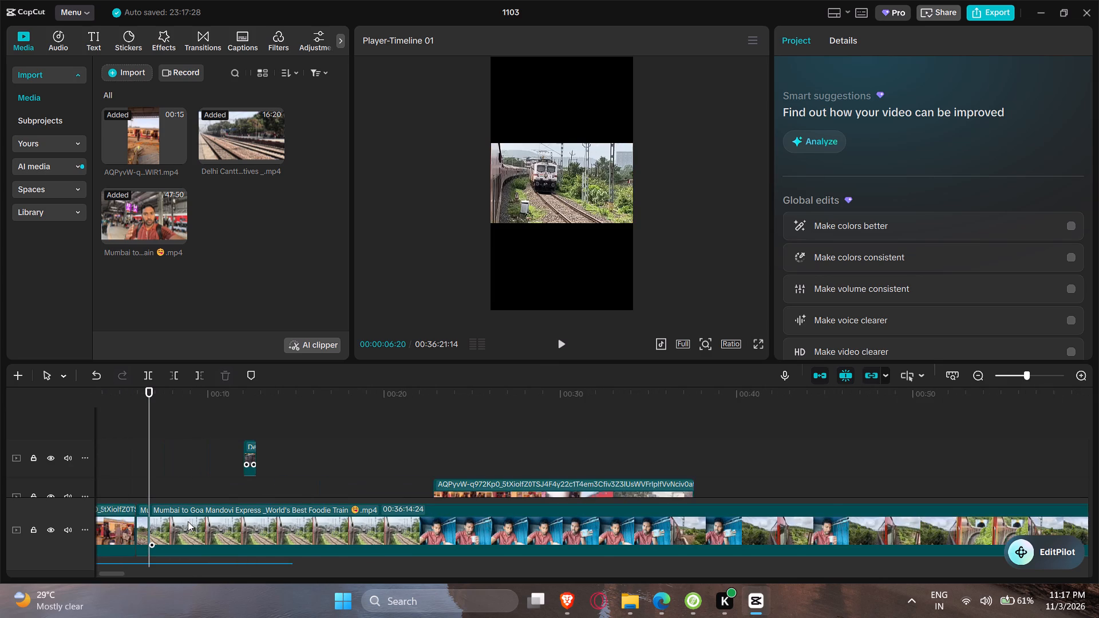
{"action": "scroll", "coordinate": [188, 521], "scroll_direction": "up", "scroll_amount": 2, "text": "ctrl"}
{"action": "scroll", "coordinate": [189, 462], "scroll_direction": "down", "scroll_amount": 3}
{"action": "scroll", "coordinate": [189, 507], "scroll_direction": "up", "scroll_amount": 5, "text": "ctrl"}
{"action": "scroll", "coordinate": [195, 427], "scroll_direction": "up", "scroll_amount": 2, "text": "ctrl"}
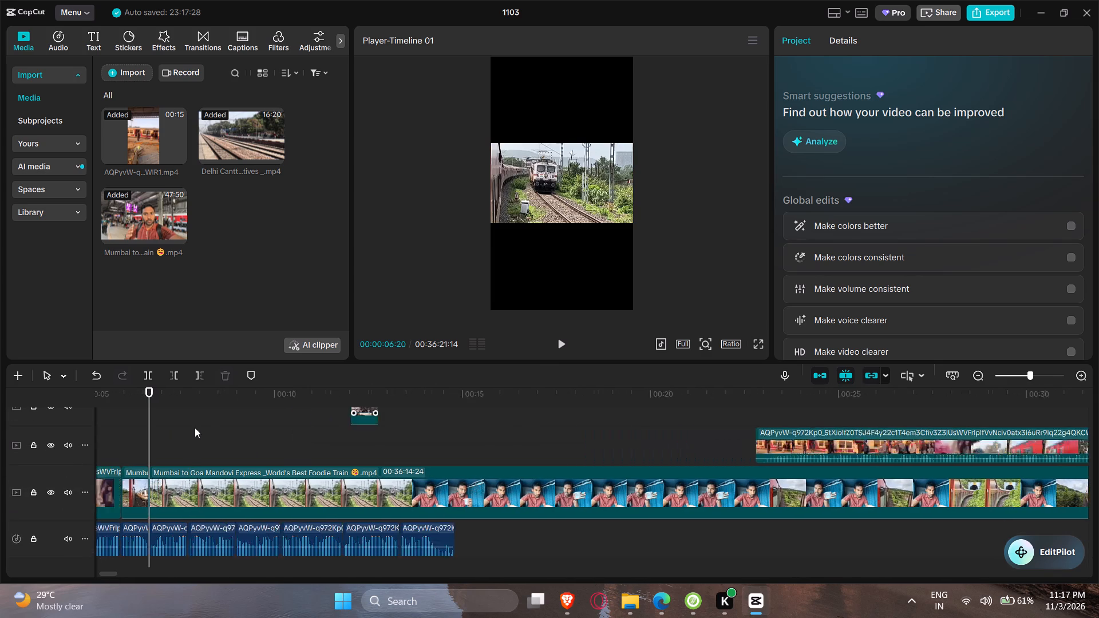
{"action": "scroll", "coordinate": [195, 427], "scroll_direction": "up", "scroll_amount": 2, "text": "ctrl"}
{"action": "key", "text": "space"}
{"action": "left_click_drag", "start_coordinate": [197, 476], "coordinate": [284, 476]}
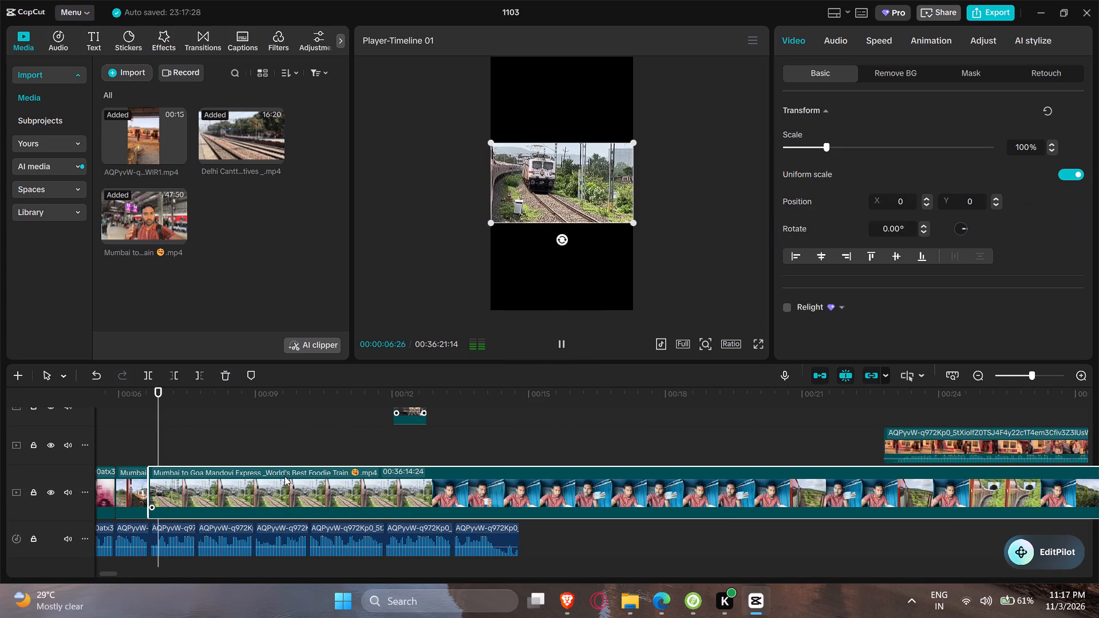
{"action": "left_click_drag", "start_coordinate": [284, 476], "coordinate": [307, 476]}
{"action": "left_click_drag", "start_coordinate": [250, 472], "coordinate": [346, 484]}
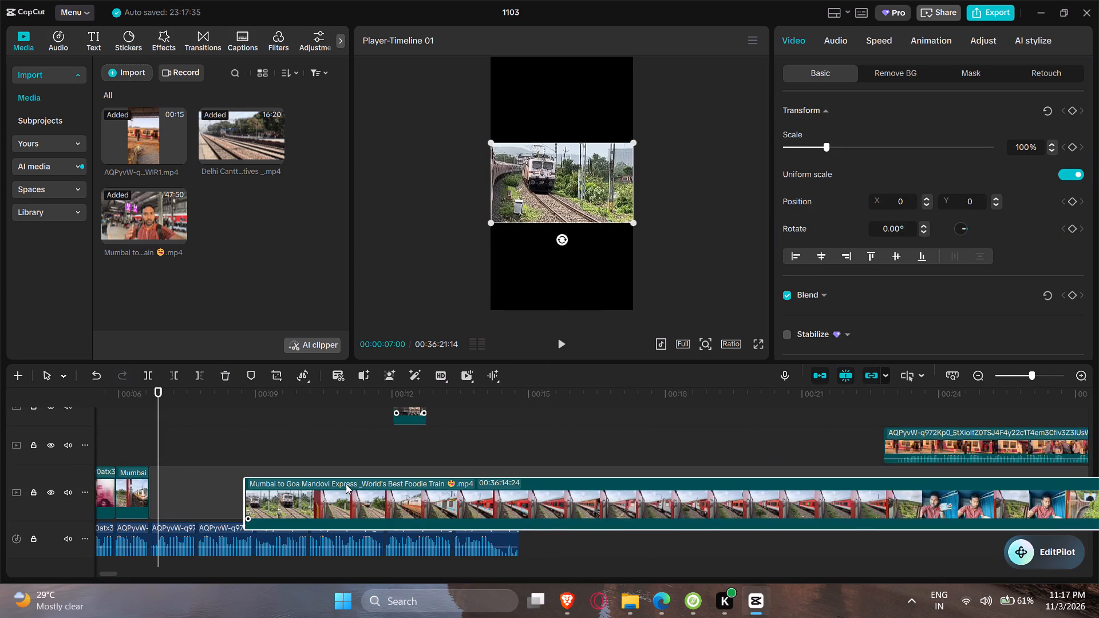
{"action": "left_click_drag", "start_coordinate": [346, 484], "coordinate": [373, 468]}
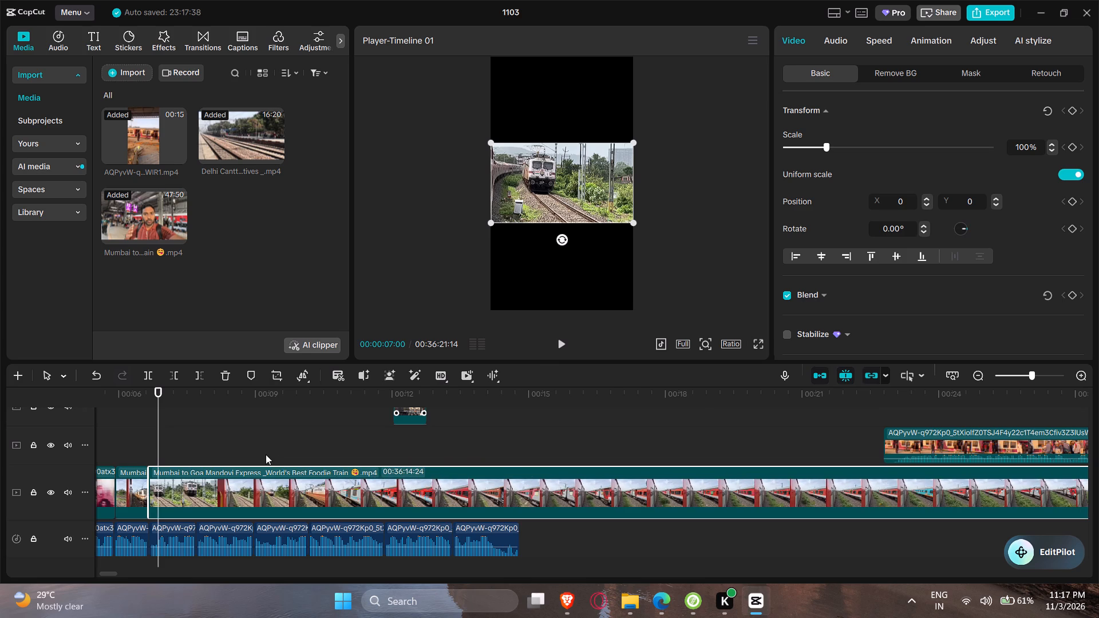
Play the long Mumbai to Goa clip to the passing red coaches and trim about 5 seconds off its start.
{"action": "key", "text": "space"}
{"action": "key", "text": "space"}
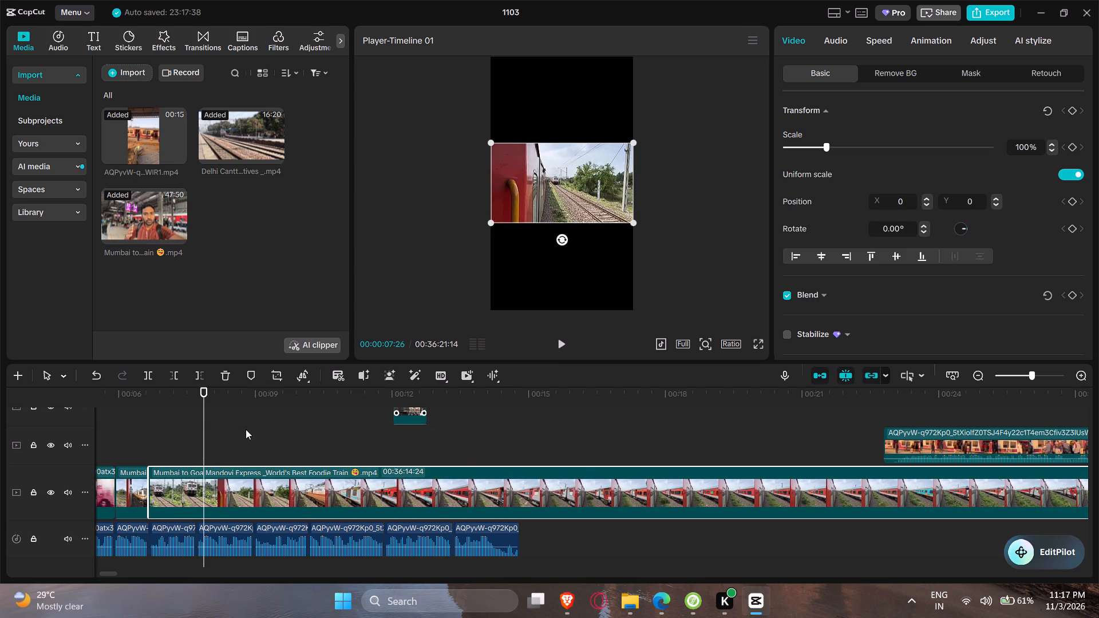
{"action": "key", "text": "space"}
{"action": "key", "text": "space"}
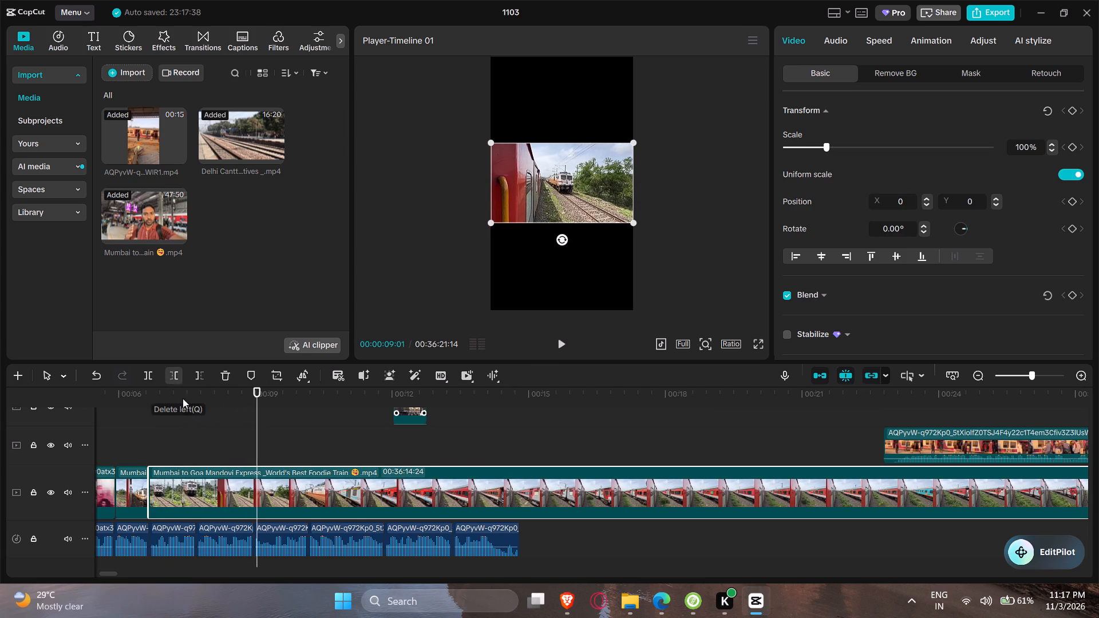
{"action": "key", "text": "space"}
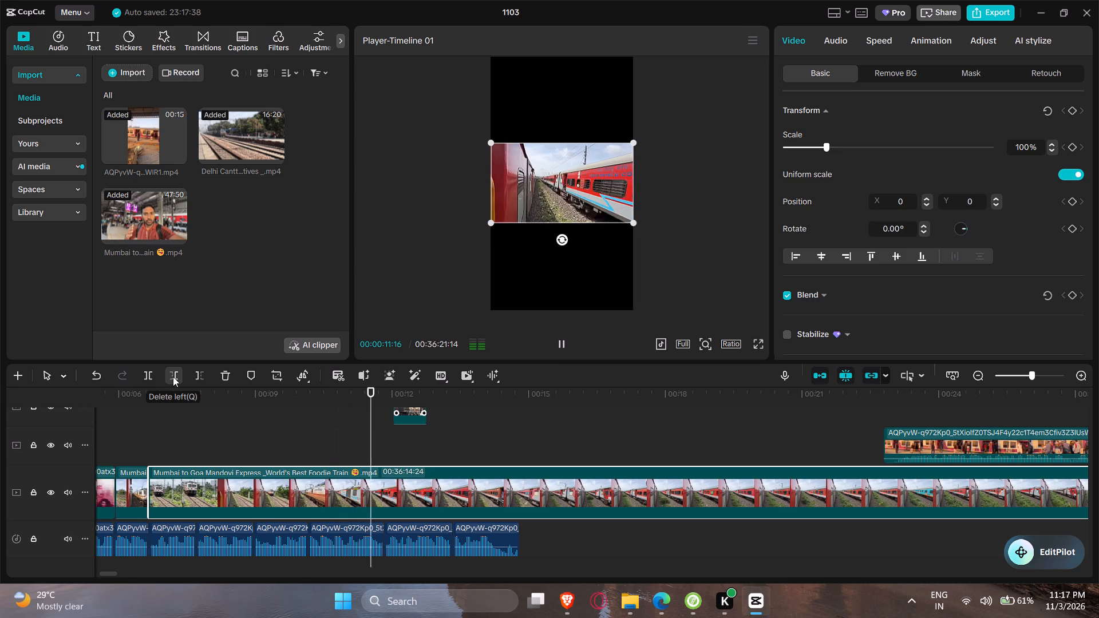
{"action": "left_click", "coordinate": [173, 377]}
Play the start of the trimmed Mumbai to Goa clip and scan its first seven minutes or so for a suitable train shot.
{"action": "key", "text": "space"}
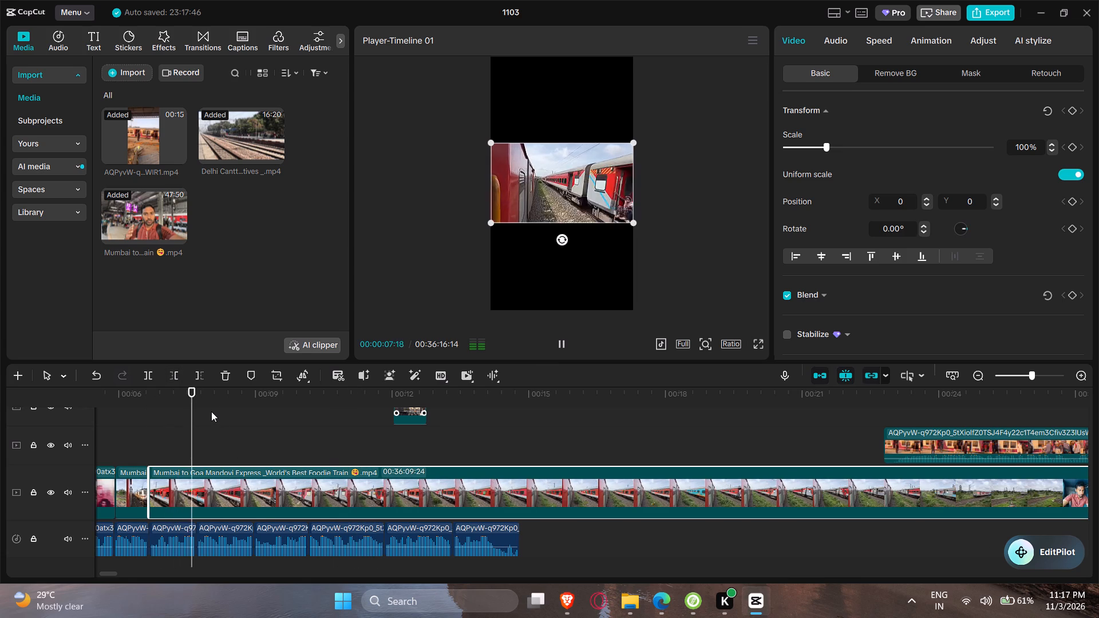
{"action": "key", "text": "space"}
{"action": "key", "text": "space"}
{"action": "left_click_drag", "start_coordinate": [323, 401], "coordinate": [323, 400]}
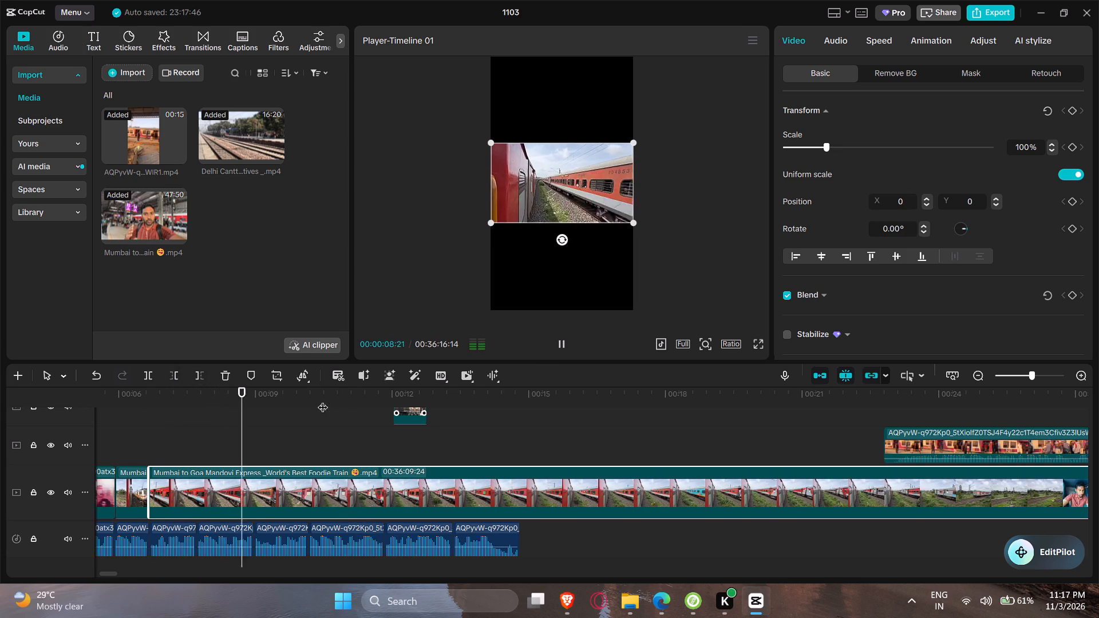
{"action": "left_click_drag", "start_coordinate": [323, 400], "coordinate": [630, 401]}
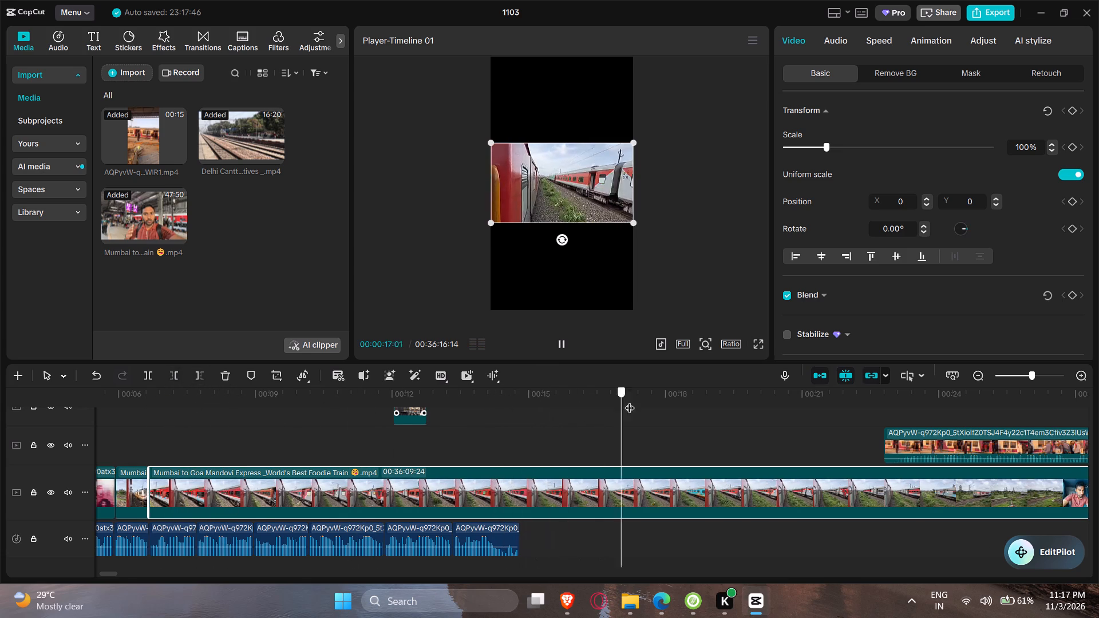
{"action": "left_click_drag", "start_coordinate": [630, 401], "coordinate": [736, 401]}
{"action": "scroll", "coordinate": [616, 474], "scroll_direction": "down", "scroll_amount": 14, "text": "ctrl"}
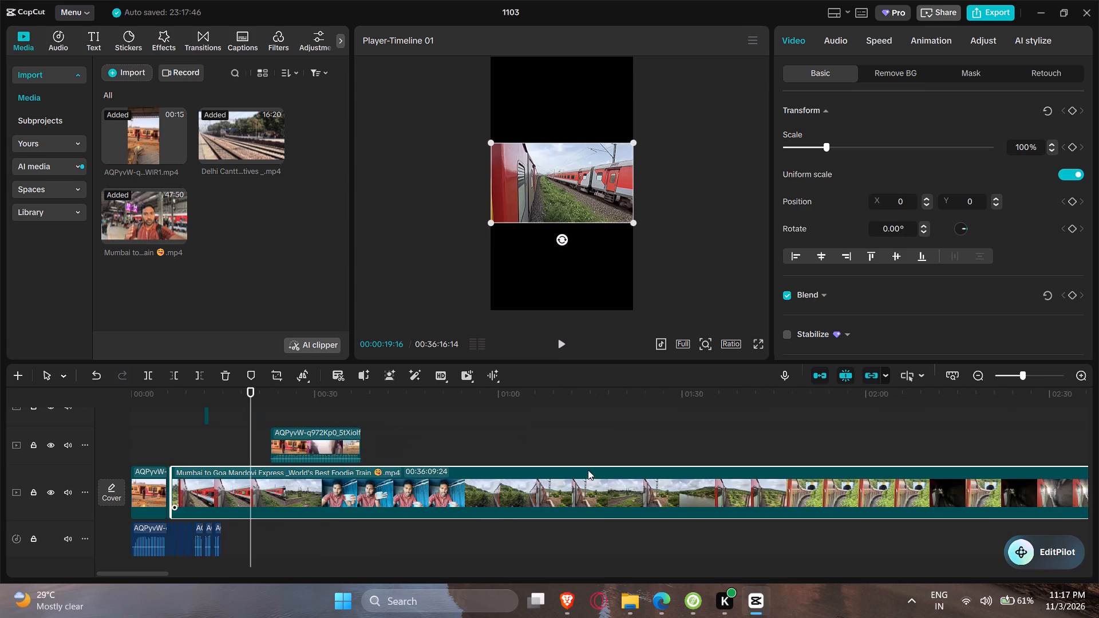
{"action": "left_click_drag", "start_coordinate": [429, 403], "coordinate": [623, 414]}
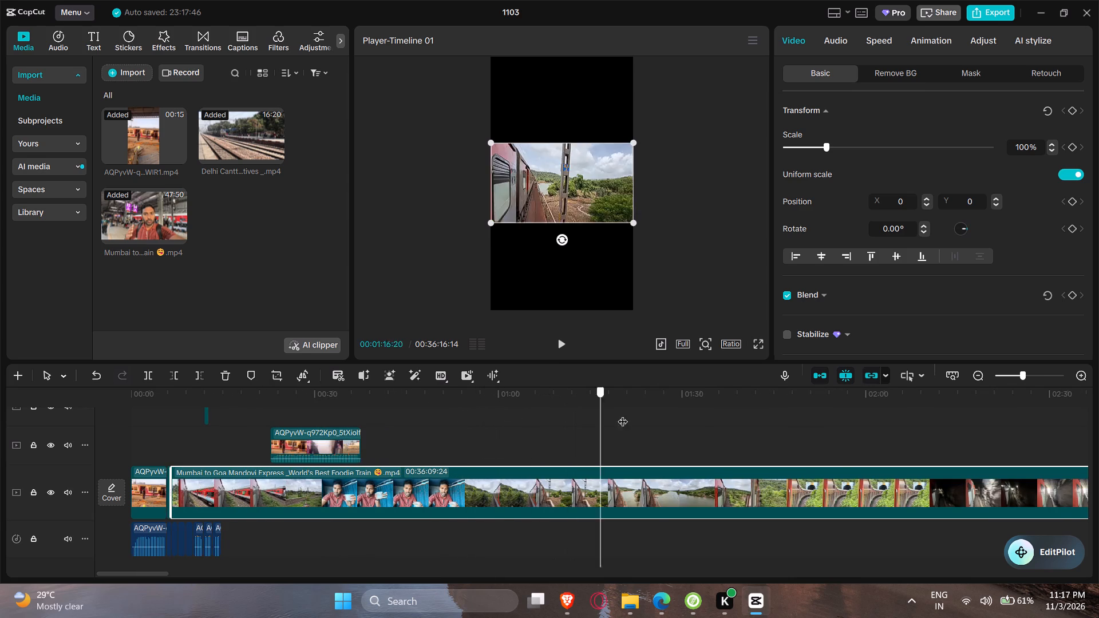
{"action": "left_click_drag", "start_coordinate": [623, 414], "coordinate": [800, 422]}
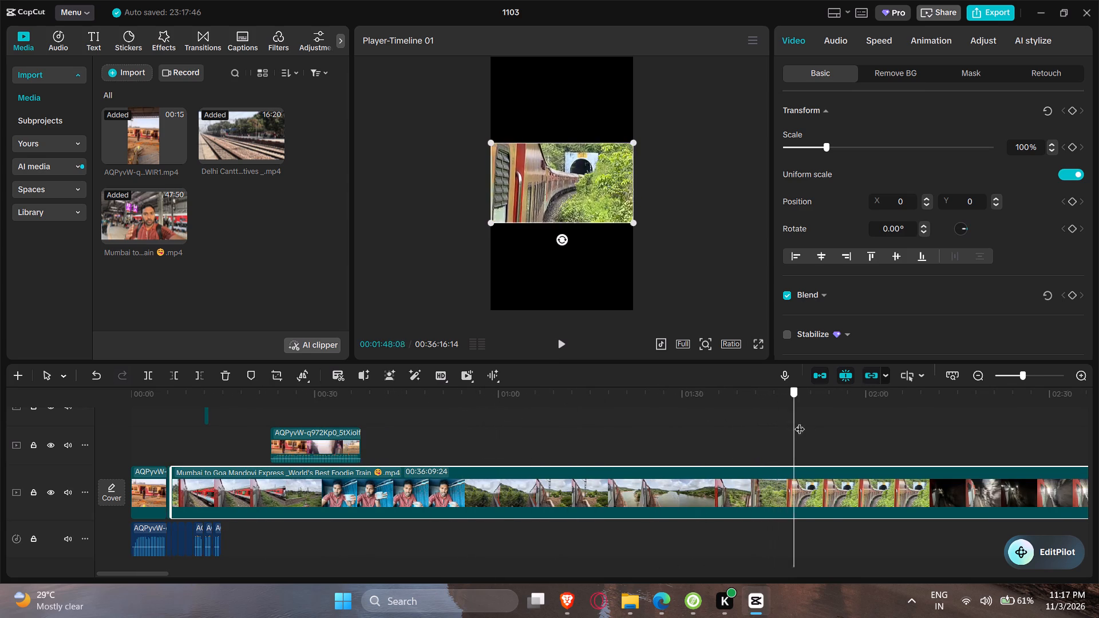
{"action": "left_click_drag", "start_coordinate": [800, 422], "coordinate": [847, 421]}
{"action": "scroll", "coordinate": [622, 494], "scroll_direction": "down", "scroll_amount": 13, "text": "ctrl"}
{"action": "left_click_drag", "start_coordinate": [398, 411], "coordinate": [422, 403]}
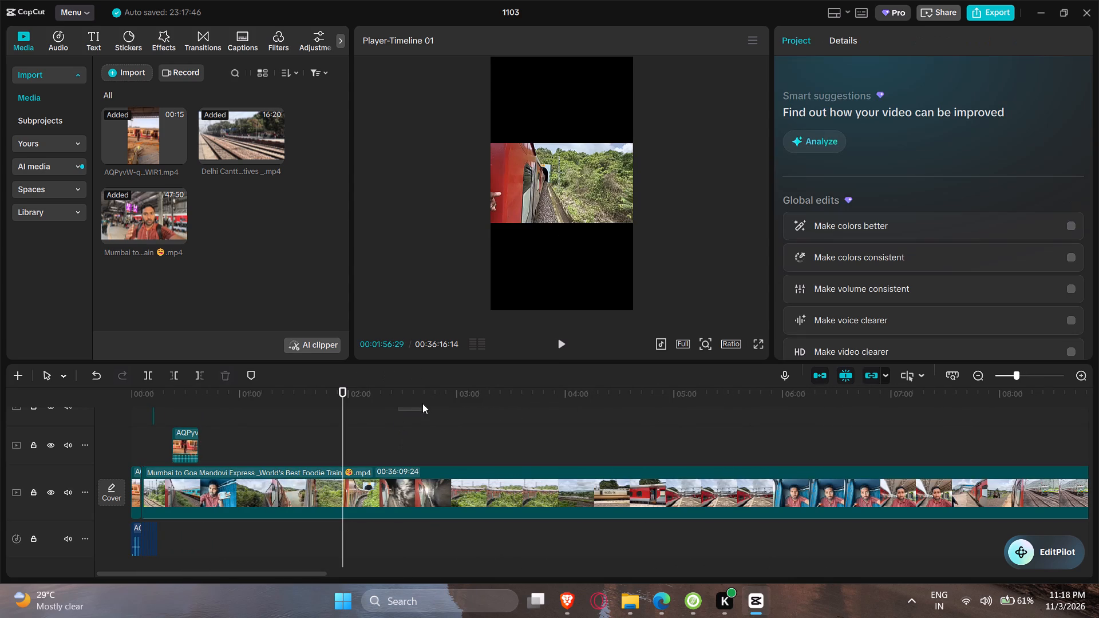
{"action": "left_click_drag", "start_coordinate": [422, 403], "coordinate": [432, 403]}
{"action": "left_click_drag", "start_coordinate": [421, 393], "coordinate": [623, 404]}
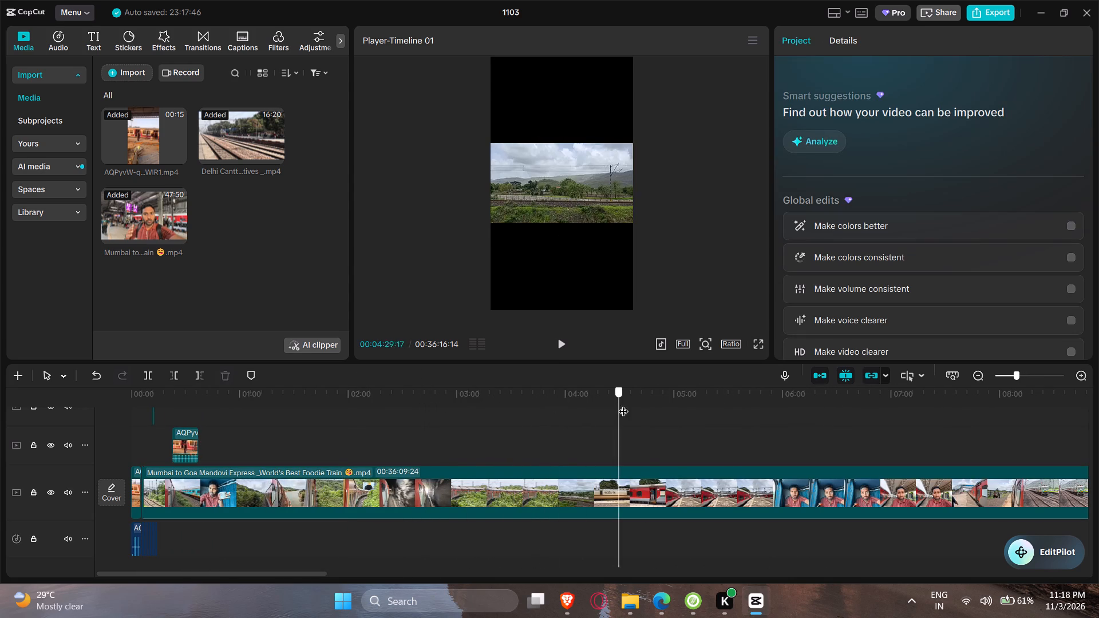
{"action": "left_click_drag", "start_coordinate": [623, 404], "coordinate": [695, 413]}
{"action": "scroll", "coordinate": [567, 474], "scroll_direction": "down", "scroll_amount": 4, "text": "ctrl"}
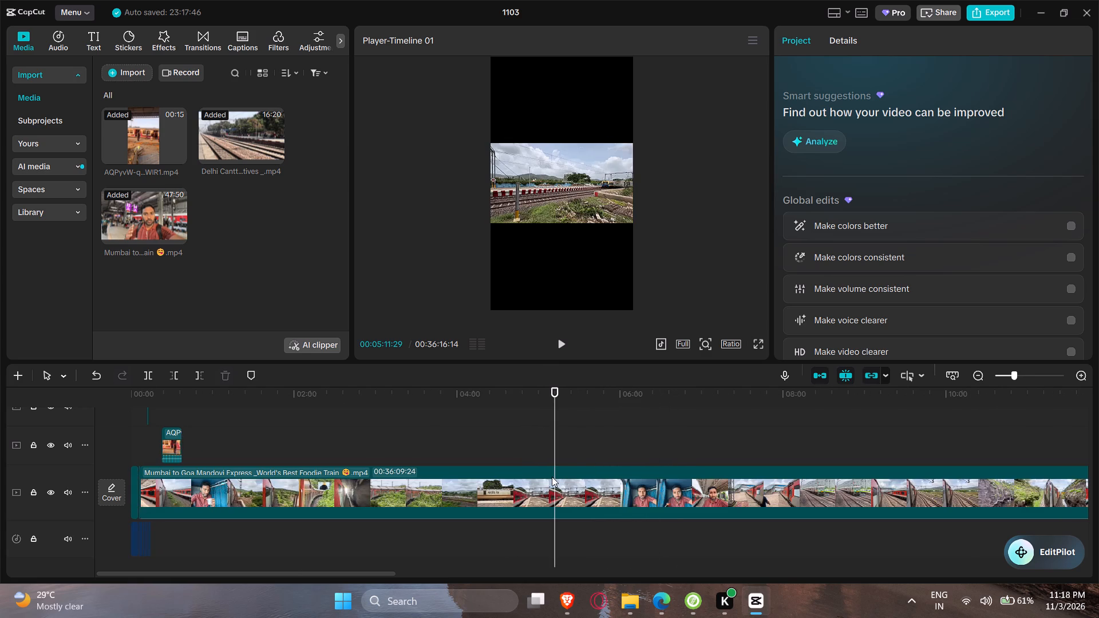
{"action": "left_click_drag", "start_coordinate": [511, 389], "coordinate": [541, 390]}
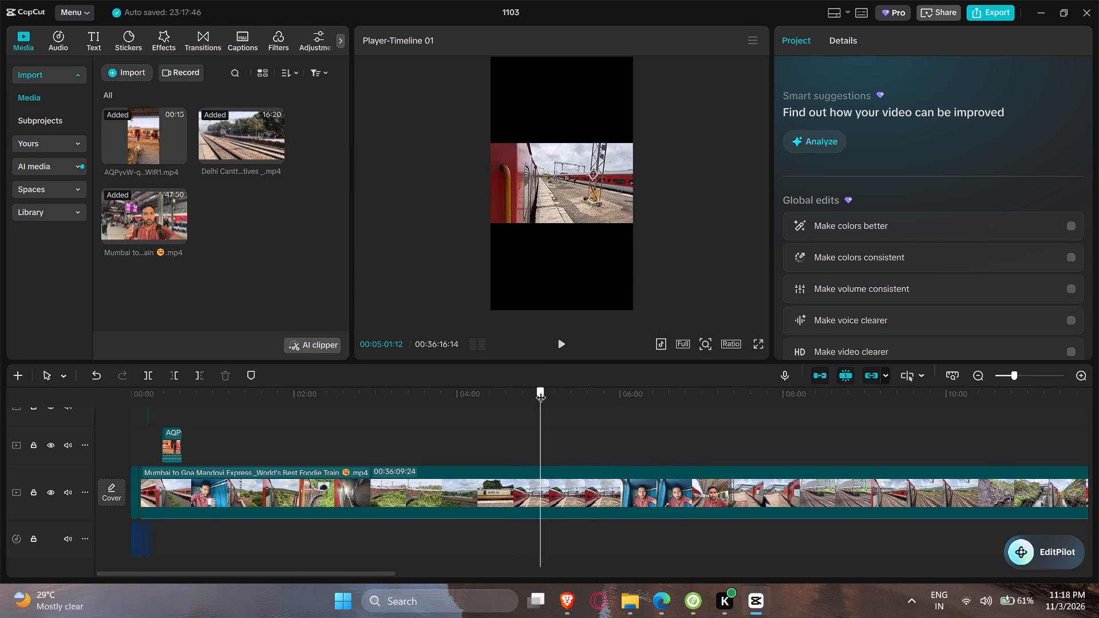
{"action": "left_click_drag", "start_coordinate": [541, 390], "coordinate": [566, 390]}
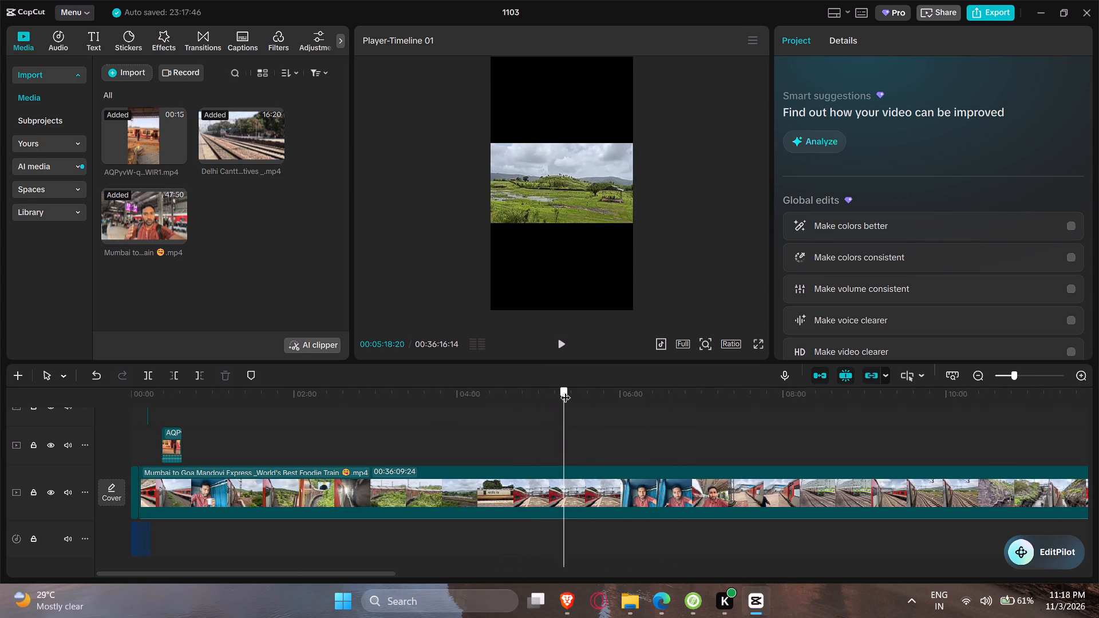
{"action": "left_click_drag", "start_coordinate": [566, 390], "coordinate": [738, 399]}
Find the oncoming green locomotive shot in the long Mumbai to Goa clip and delete the clip's footage before about 00:08:20.
{"action": "scroll", "coordinate": [639, 463], "scroll_direction": "down", "scroll_amount": 3, "text": "ctrl"}
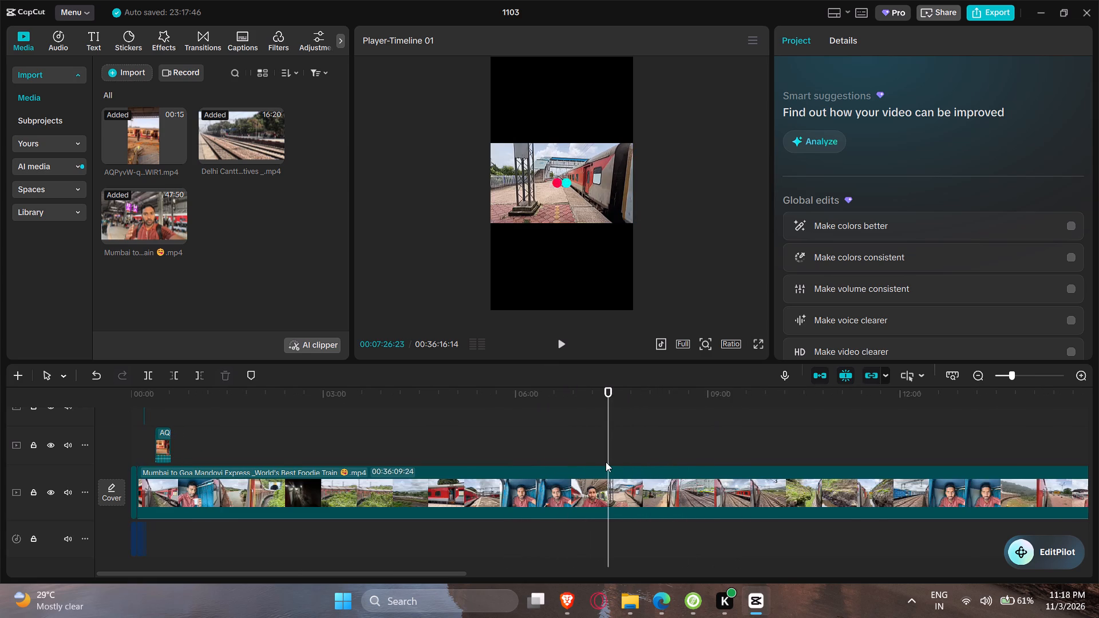
{"action": "scroll", "coordinate": [607, 447], "scroll_direction": "down", "scroll_amount": 1, "text": "ctrl"}
{"action": "left_click_drag", "start_coordinate": [584, 393], "coordinate": [658, 393]}
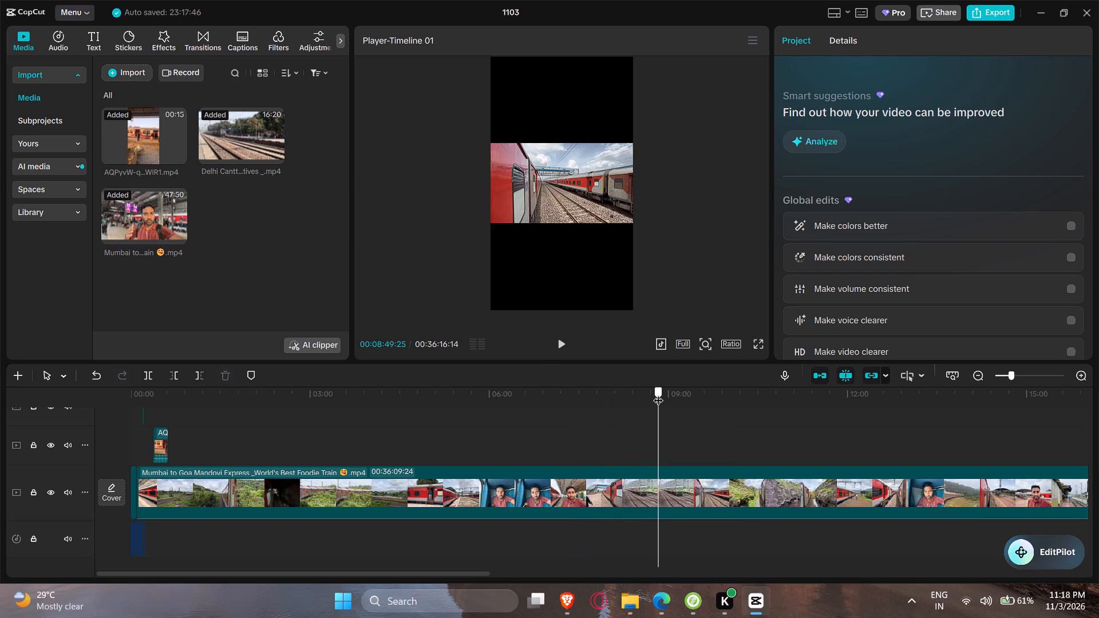
{"action": "left_click_drag", "start_coordinate": [658, 393], "coordinate": [629, 393]}
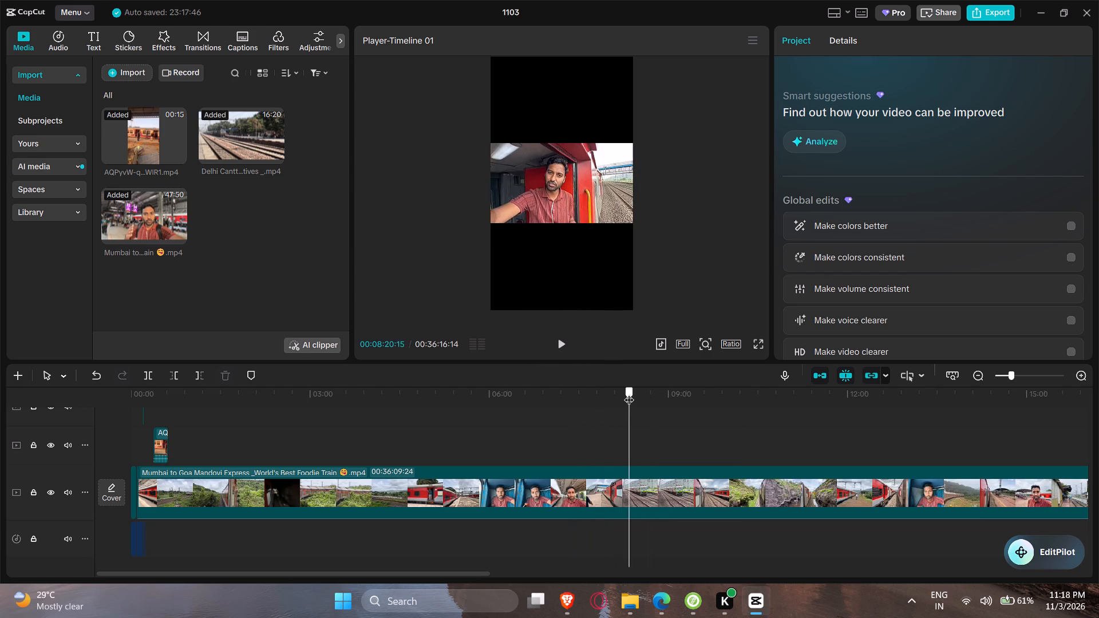
{"action": "left_click_drag", "start_coordinate": [629, 393], "coordinate": [635, 393]}
{"action": "left_click_drag", "start_coordinate": [607, 396], "coordinate": [614, 396]}
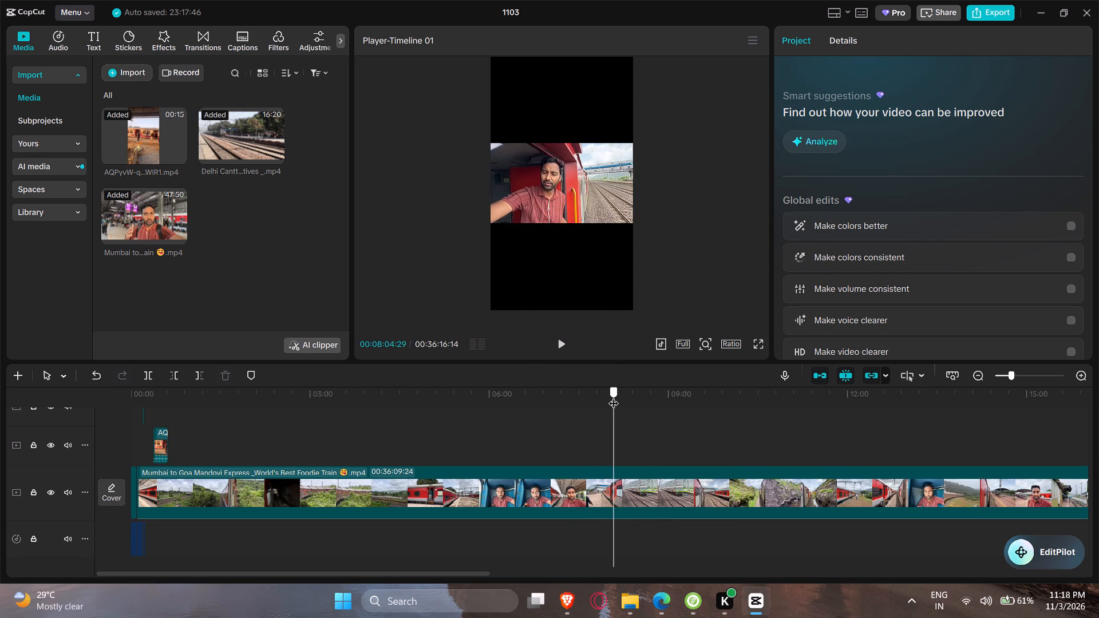
{"action": "left_click_drag", "start_coordinate": [614, 396], "coordinate": [619, 396]}
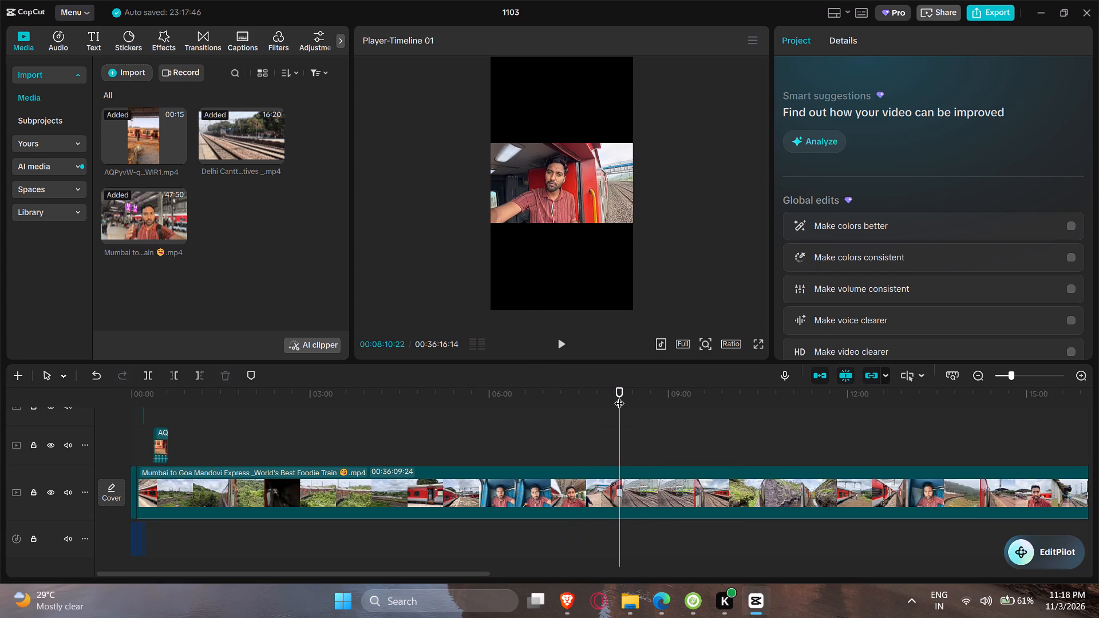
{"action": "key", "text": "Right"}
{"action": "key", "text": "Right"}
{"action": "key", "text": "Right"}
{"action": "key", "text": "Right"}
{"action": "key", "text": "Right"}
{"action": "key", "text": "Right"}
{"action": "key", "text": "Right"}
{"action": "key", "text": "Right"}
{"action": "key", "text": "Right"}
{"action": "key", "text": "Right"}
{"action": "key", "text": "Right"}
{"action": "key", "text": "Right"}
{"action": "key", "text": "Right"}
{"action": "key", "text": "Right"}
{"action": "key", "text": "Right"}
{"action": "key", "text": "Right"}
{"action": "key", "text": "Right"}
{"action": "key", "text": "Right"}
{"action": "key", "text": "Right"}
{"action": "key", "text": "Right"}
{"action": "key", "text": "Right"}
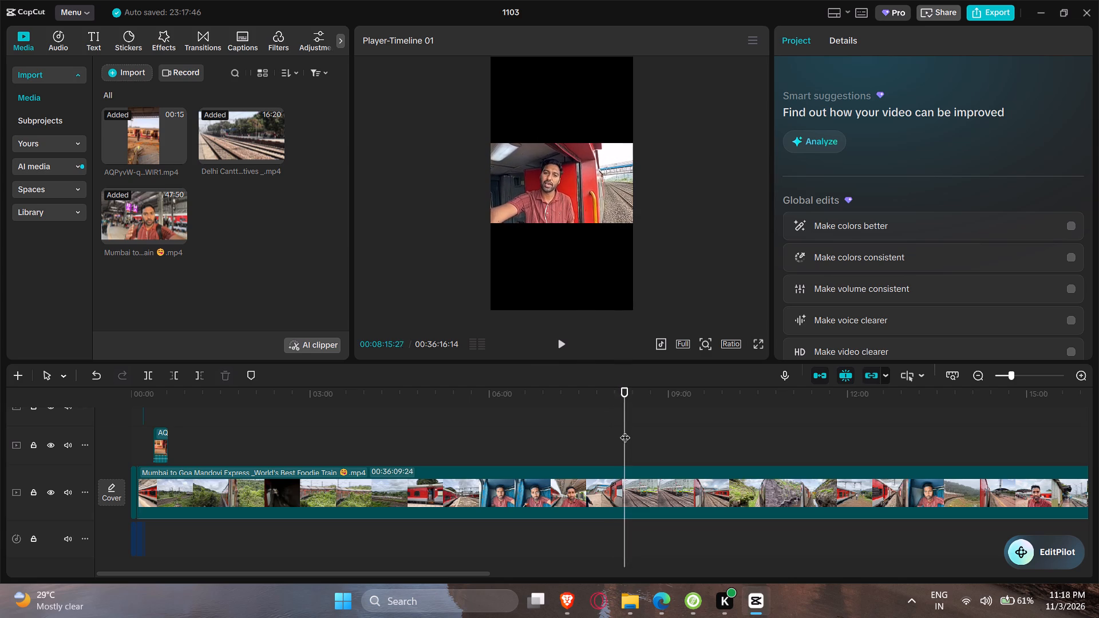
{"action": "key", "text": "Right"}
{"action": "key", "text": "Right"}
{"action": "key", "text": "Right"}
{"action": "key", "text": "Right"}
{"action": "key", "text": "Right"}
{"action": "key", "text": "Right"}
{"action": "key", "text": "Right"}
{"action": "key", "text": "Right"}
{"action": "key", "text": "Right"}
{"action": "key", "text": "Right"}
{"action": "key", "text": "Right"}
{"action": "key", "text": "Right"}
{"action": "key", "text": "Right"}
{"action": "key", "text": "Right"}
{"action": "key", "text": "Right"}
{"action": "key", "text": "Right"}
{"action": "key", "text": "Right"}
{"action": "key", "text": "Right"}
{"action": "key", "text": "Right"}
{"action": "key", "text": "Right"}
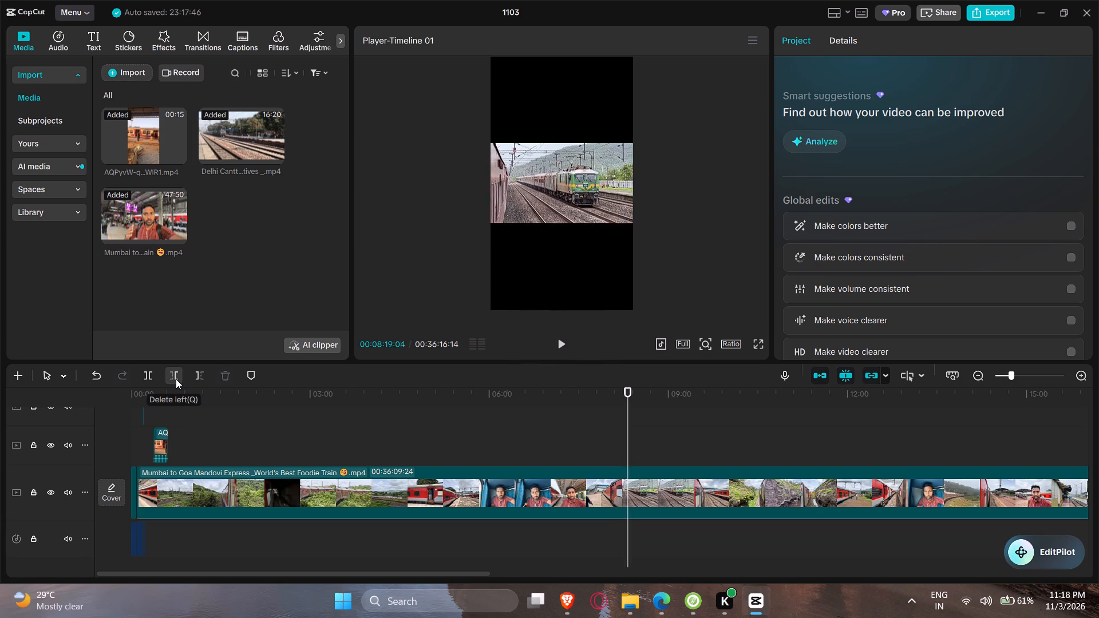
{"action": "left_click", "coordinate": [176, 379]}
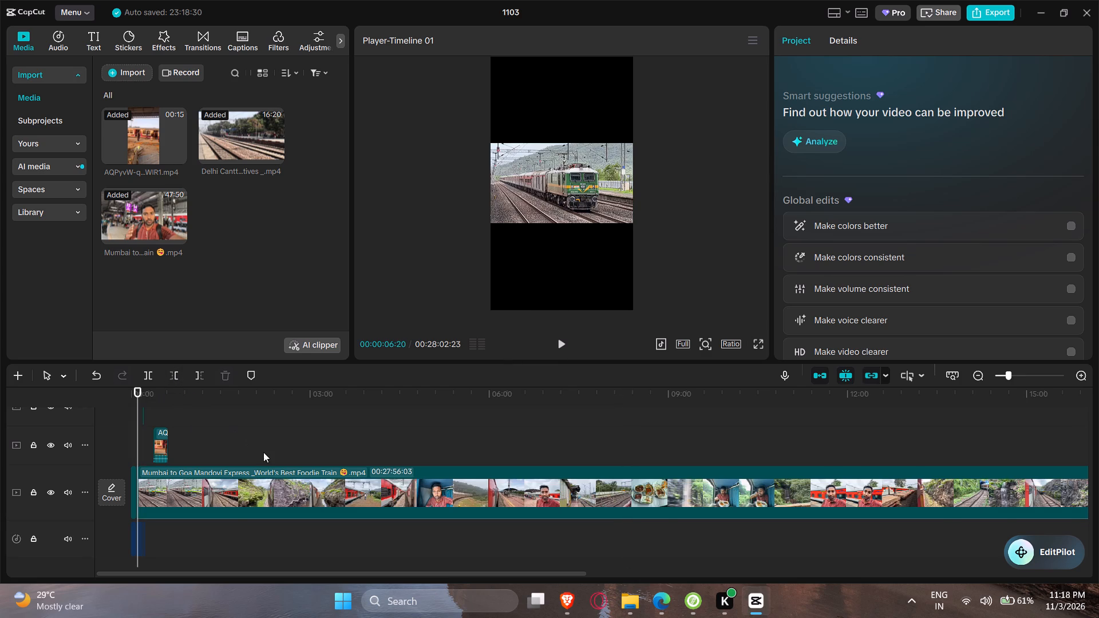
Move the short overlay locomotive clip earlier to about 8 seconds, and trim about 5.5 seconds off the long Mumbai to Goa clip's start.
{"action": "scroll", "coordinate": [149, 495], "scroll_direction": "up", "scroll_amount": 20, "text": "ctrl"}
{"action": "scroll", "coordinate": [149, 495], "scroll_direction": "up", "scroll_amount": 18, "text": "ctrl"}
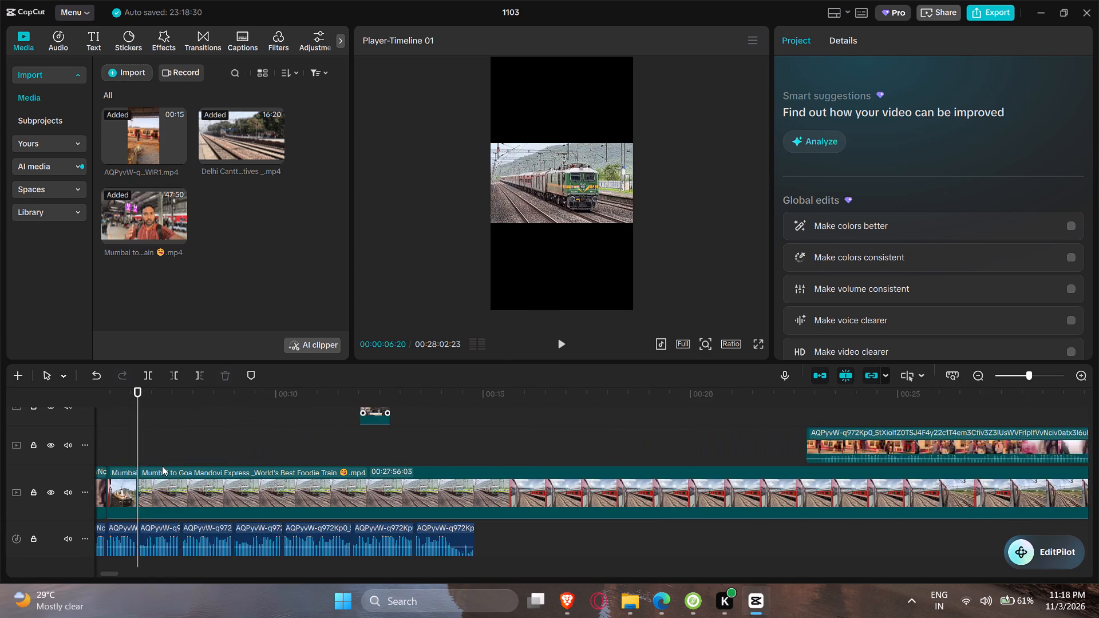
{"action": "scroll", "coordinate": [162, 466], "scroll_direction": "up", "scroll_amount": 3, "text": "ctrl"}
{"action": "key", "text": "space"}
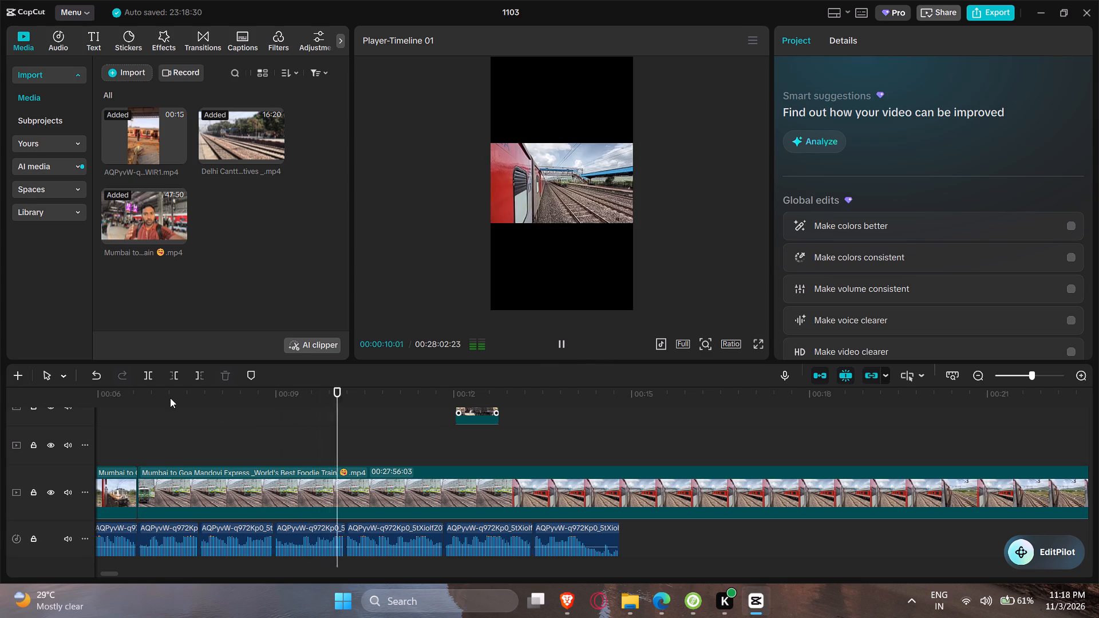
{"action": "left_click_drag", "start_coordinate": [469, 413], "coordinate": [247, 413]}
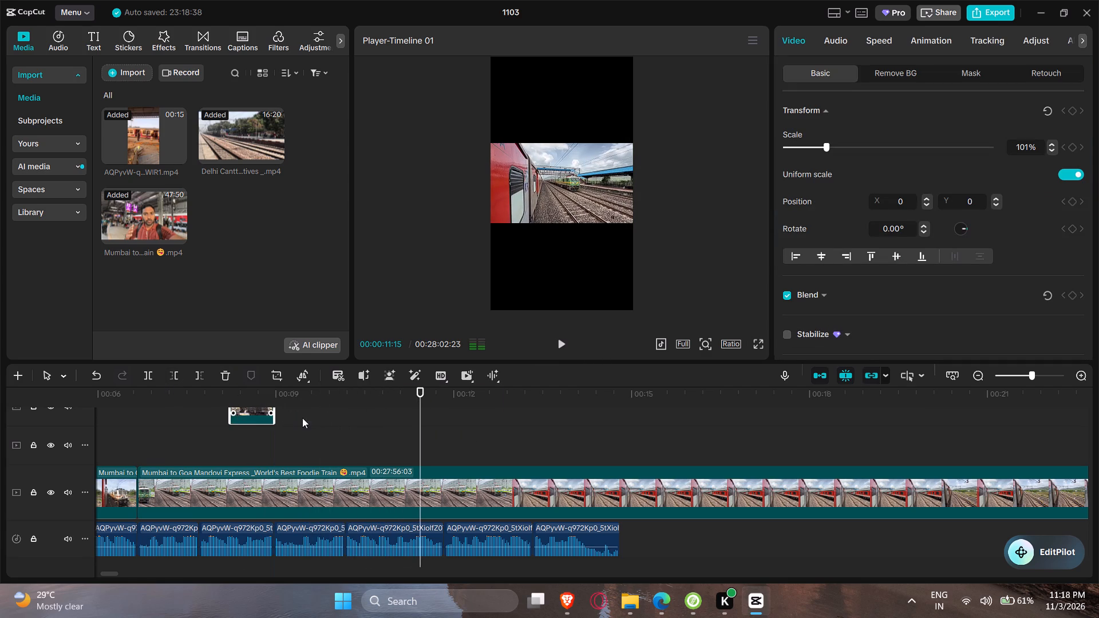
{"action": "key", "text": "space"}
{"action": "key", "text": "space"}
{"action": "left_click", "coordinate": [176, 372]}
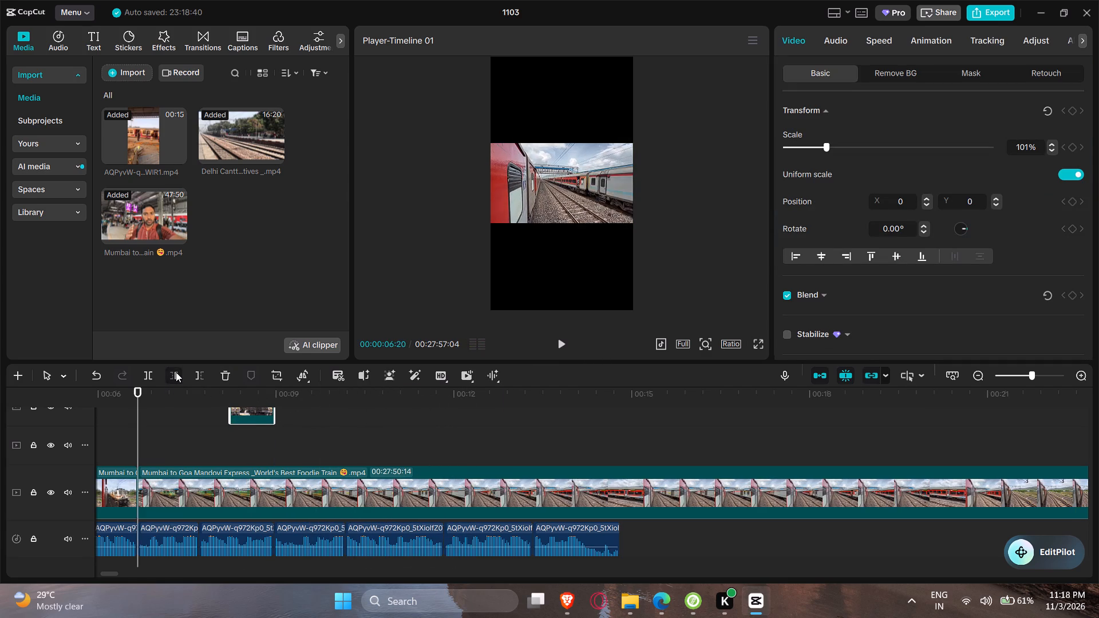
Play the trimmed clip's opening and move the short overlay locomotive clip earlier to about 4 seconds, clear of this shot.
{"action": "key", "text": "space"}
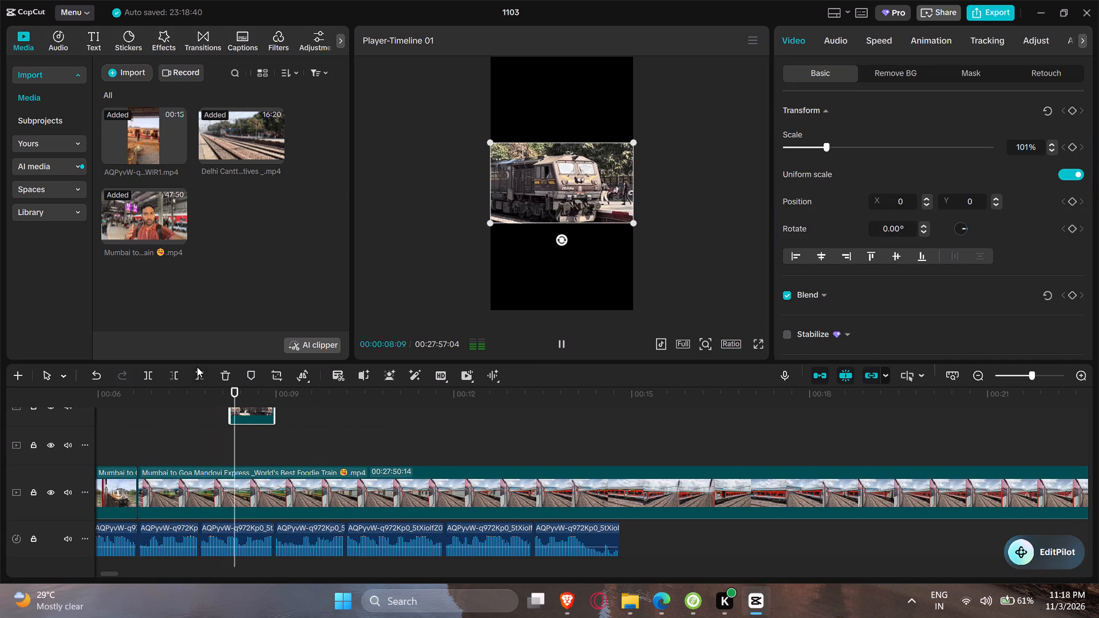
{"action": "key", "text": "space"}
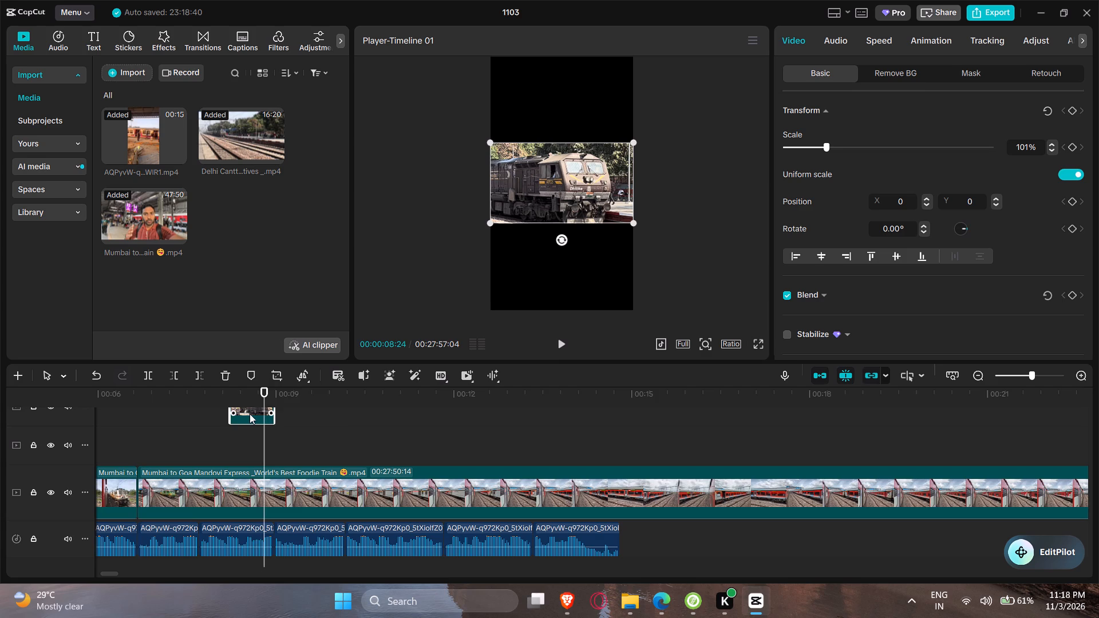
{"action": "left_click_drag", "start_coordinate": [250, 414], "coordinate": [218, 415]}
Replay the passing green locomotive shot at the start of the long Mumbai to Goa clip against its audio segments.
{"action": "key", "text": "space"}
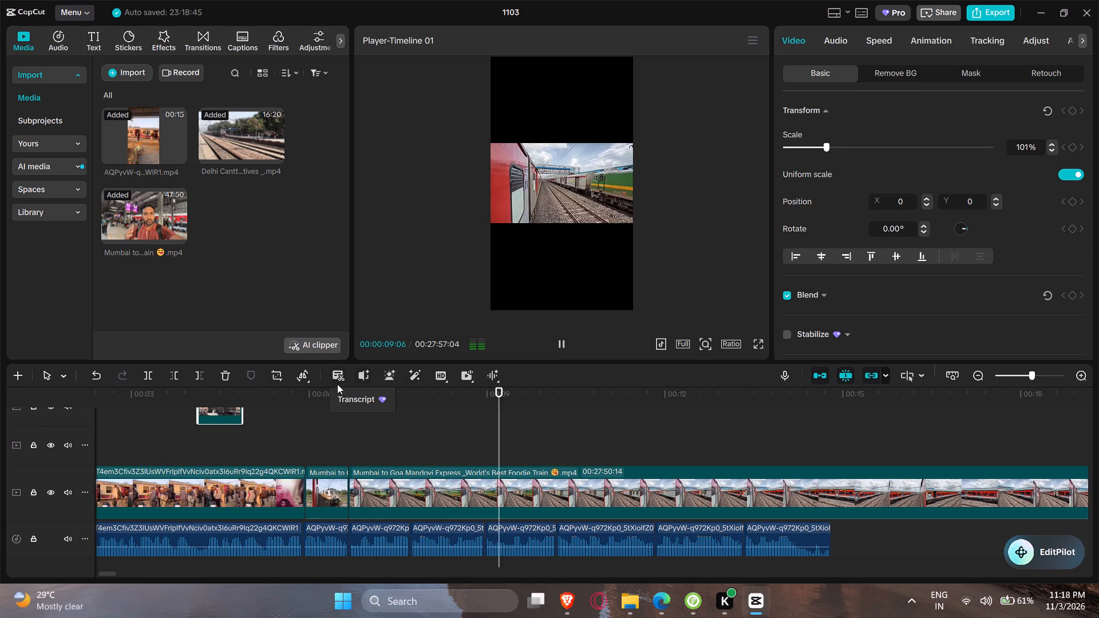
{"action": "left_click", "coordinate": [374, 425]}
{"action": "key", "text": "space"}
{"action": "left_click", "coordinate": [422, 474]}
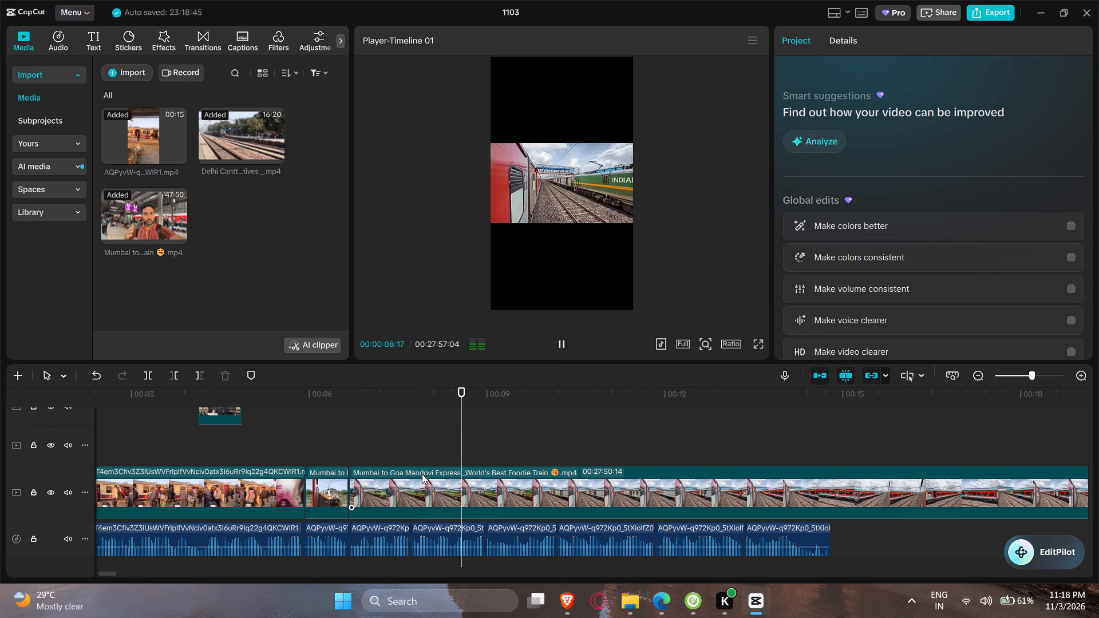
Play the passing green locomotive shot to about 00:00:09:04 and delete the long Mumbai to Goa clip's footage after that point.
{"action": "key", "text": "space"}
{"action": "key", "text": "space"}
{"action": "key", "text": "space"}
{"action": "left_click", "coordinate": [202, 370]}
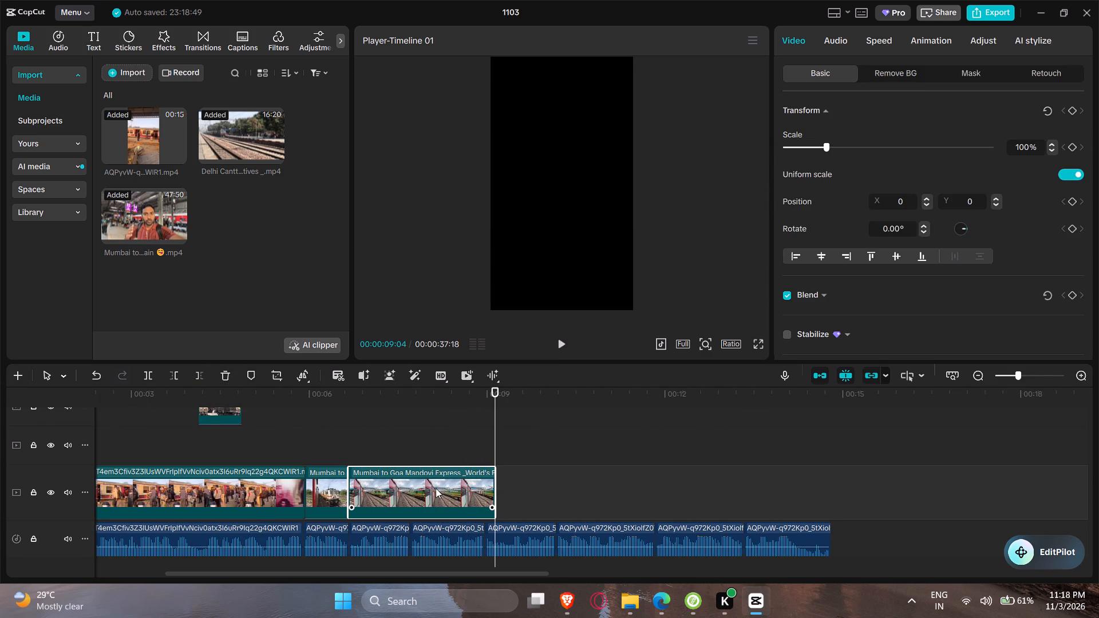
Trim the passing locomotive clip's end back to about 7.7 seconds, matching the end of its audio segment, and replay the shot.
{"action": "left_click_drag", "start_coordinate": [438, 485], "coordinate": [649, 493]}
{"action": "left_click_drag", "start_coordinate": [495, 488], "coordinate": [403, 490]}
{"action": "left_click", "coordinate": [287, 414]}
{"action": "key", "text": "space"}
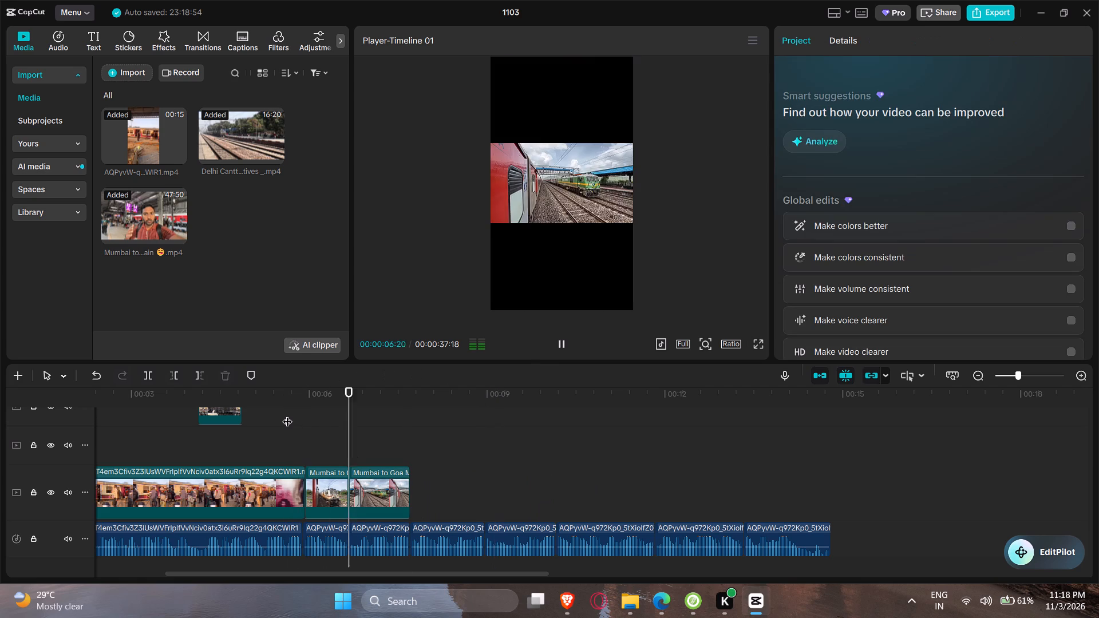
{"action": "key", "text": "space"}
Move the trimmed passing locomotive clip off the main track onto an overlay track at about 9 seconds.
{"action": "left_click_drag", "start_coordinate": [362, 483], "coordinate": [441, 485]}
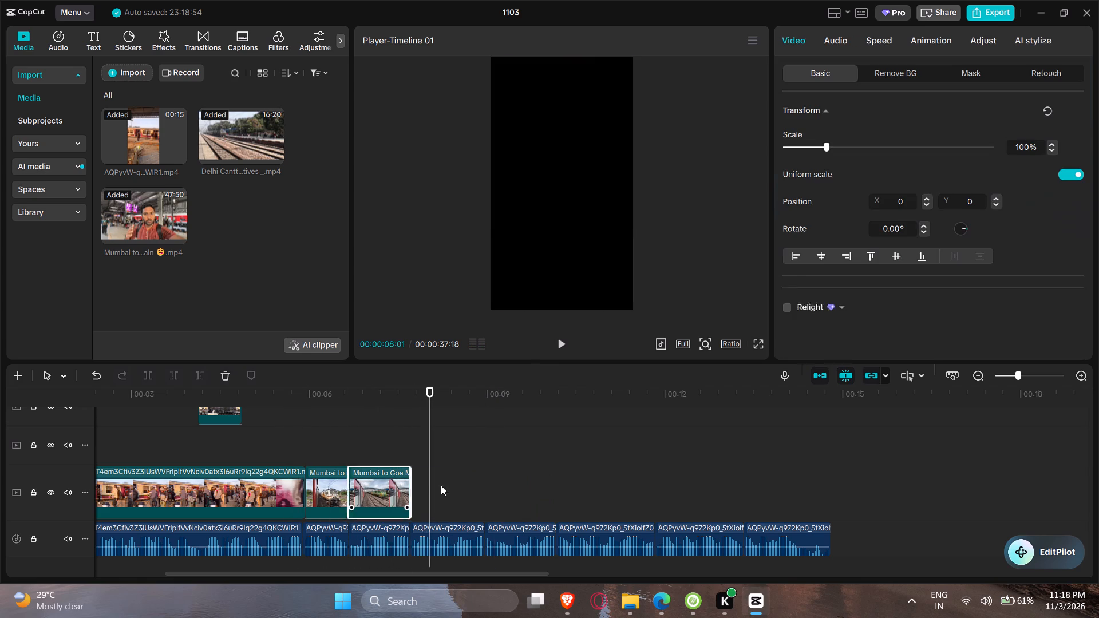
{"action": "left_click_drag", "start_coordinate": [441, 485], "coordinate": [786, 453]}
{"action": "left_click_drag", "start_coordinate": [787, 446], "coordinate": [607, 430]}
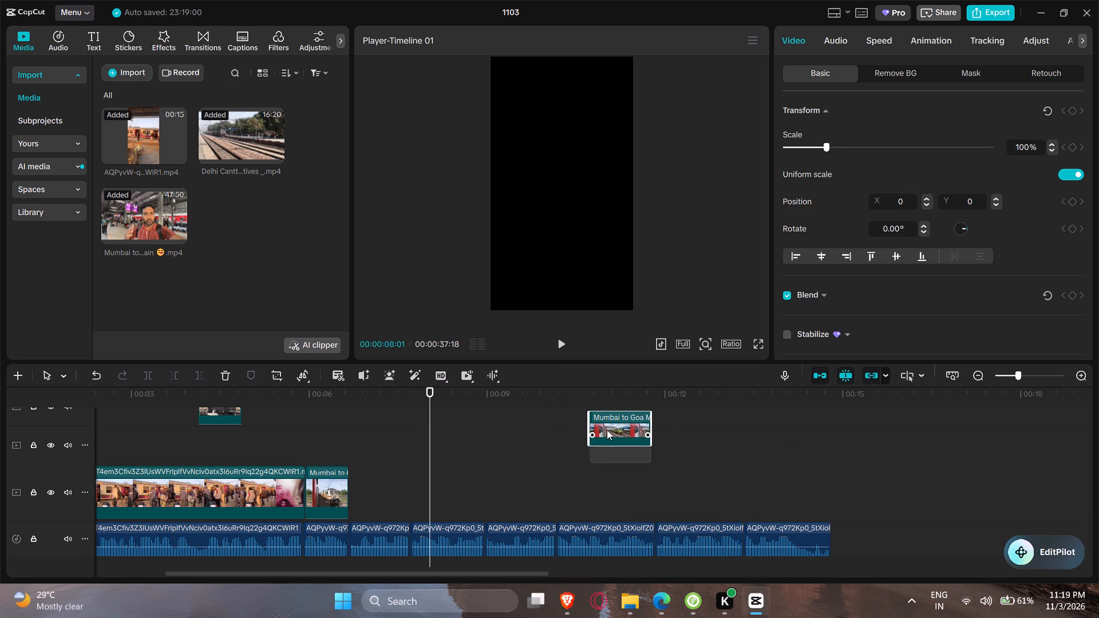
{"action": "left_click_drag", "start_coordinate": [607, 430], "coordinate": [612, 429]}
{"action": "left_click_drag", "start_coordinate": [607, 433], "coordinate": [599, 489]}
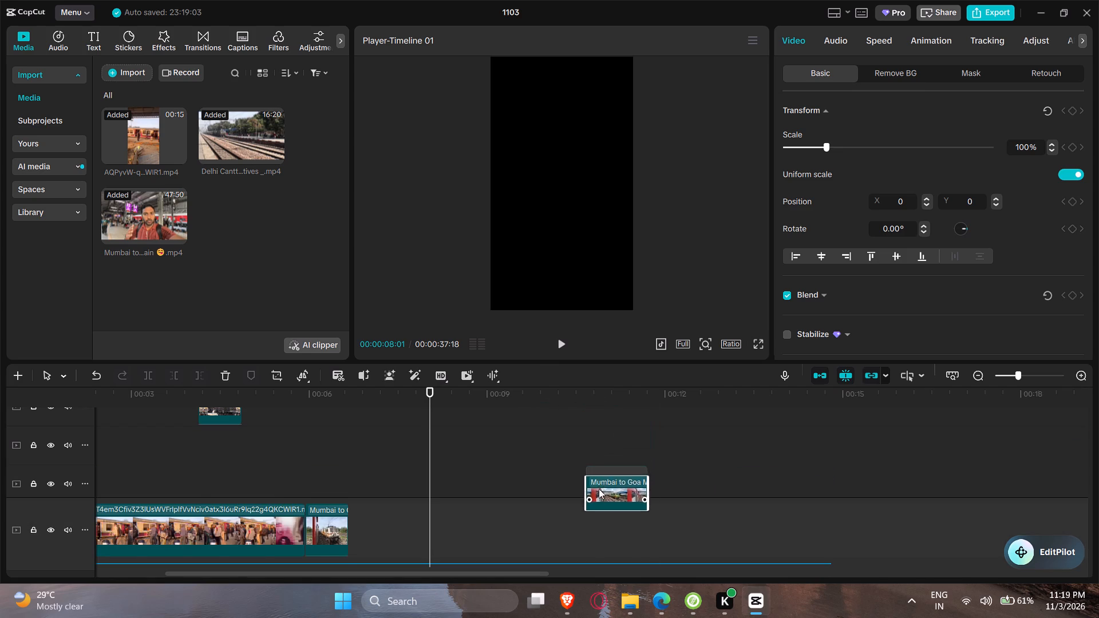
{"action": "left_click_drag", "start_coordinate": [599, 489], "coordinate": [497, 475]}
{"action": "scroll", "coordinate": [615, 454], "scroll_direction": "down", "scroll_amount": 1}
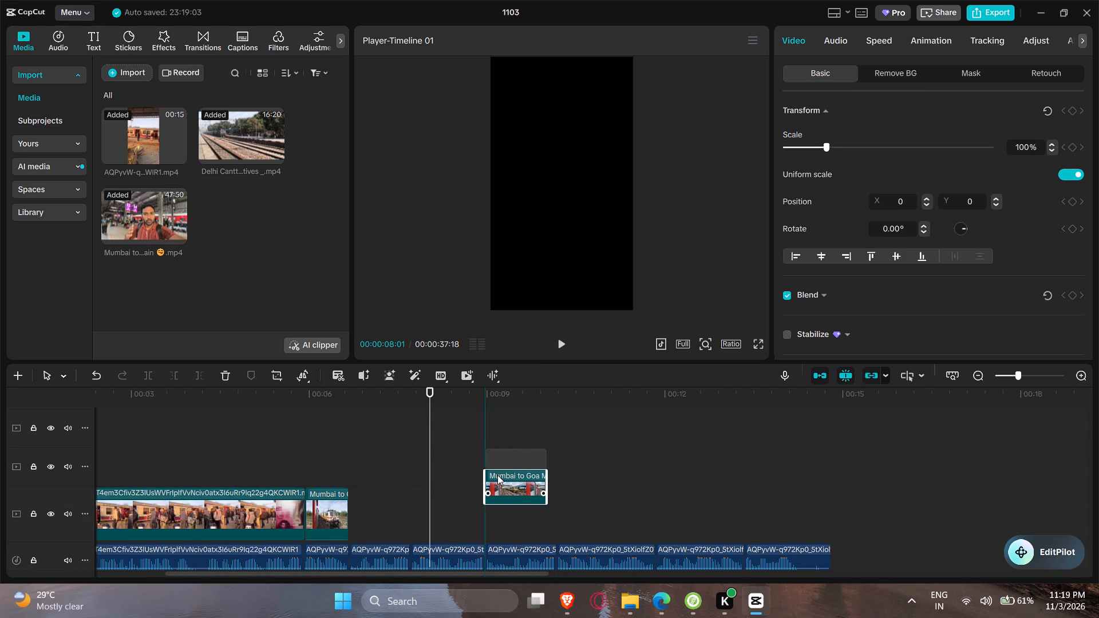
{"action": "left_click_drag", "start_coordinate": [497, 475], "coordinate": [512, 475]}
Switch to Microsoft Edge and open the Instagram direct messages inbox.
{"action": "left_click", "coordinate": [658, 593]}
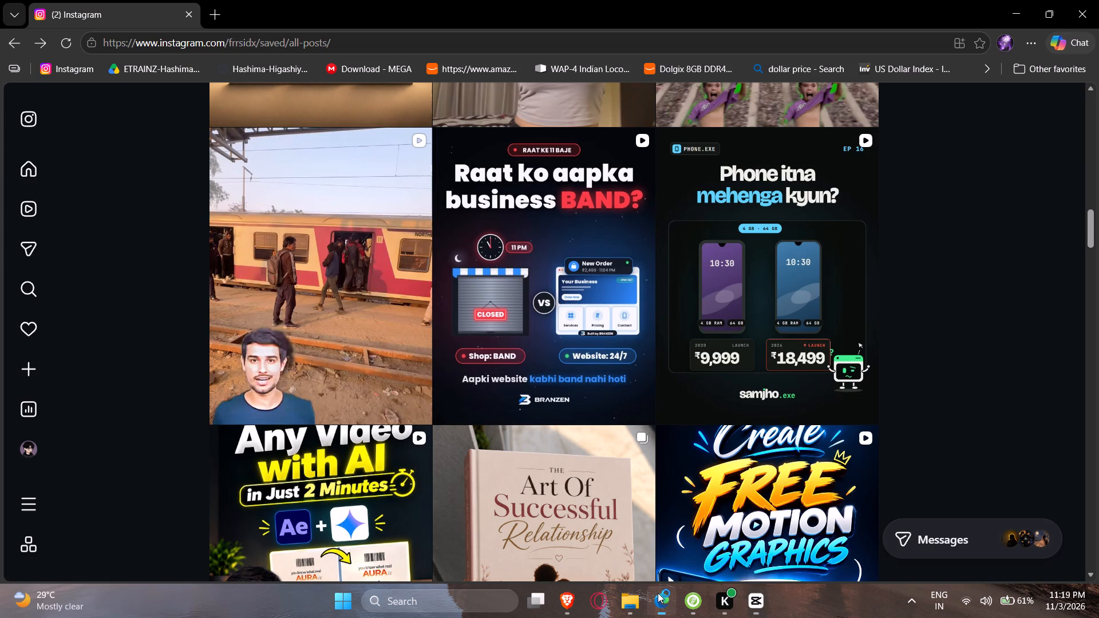
{"action": "left_click", "coordinate": [43, 252]}
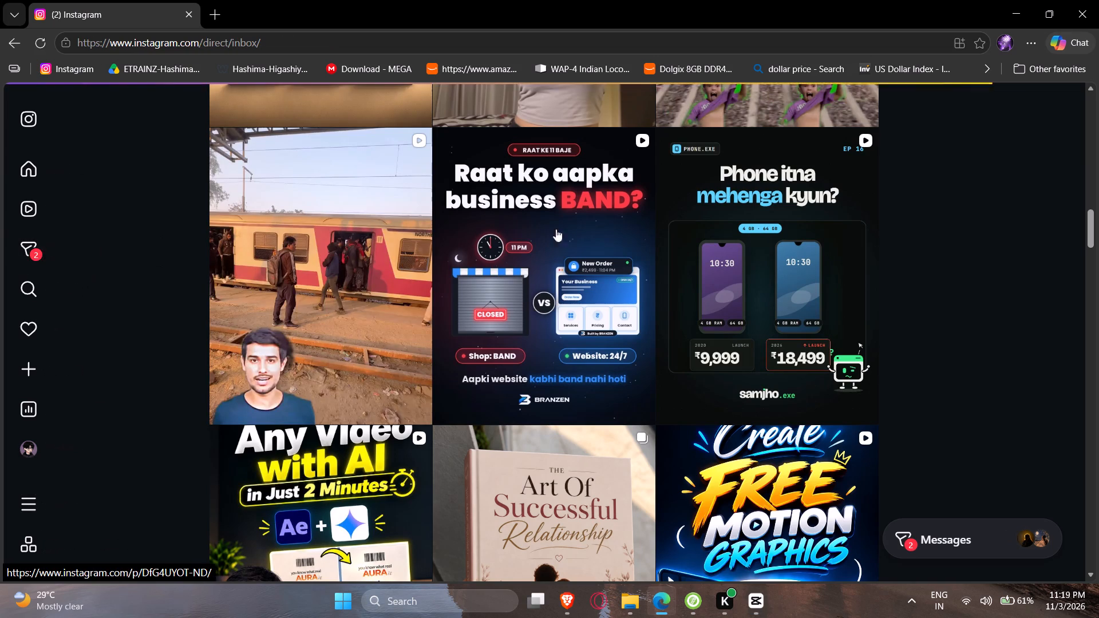
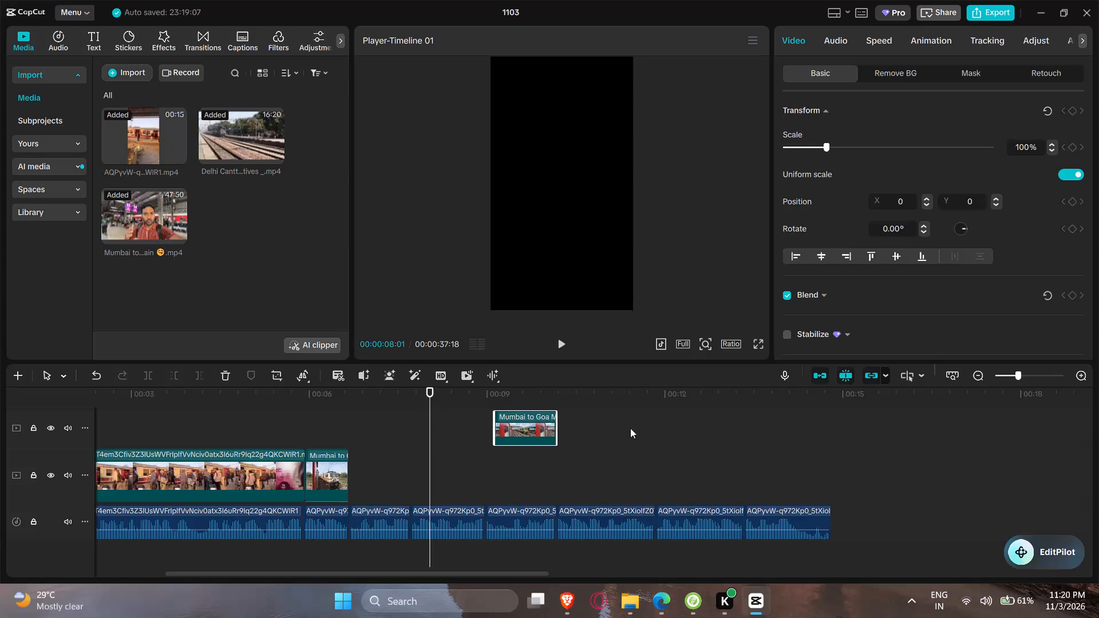
Play the short overlay locomotive clip at about 9 seconds against the audio segment beneath it.
{"action": "left_click", "coordinate": [350, 402]}
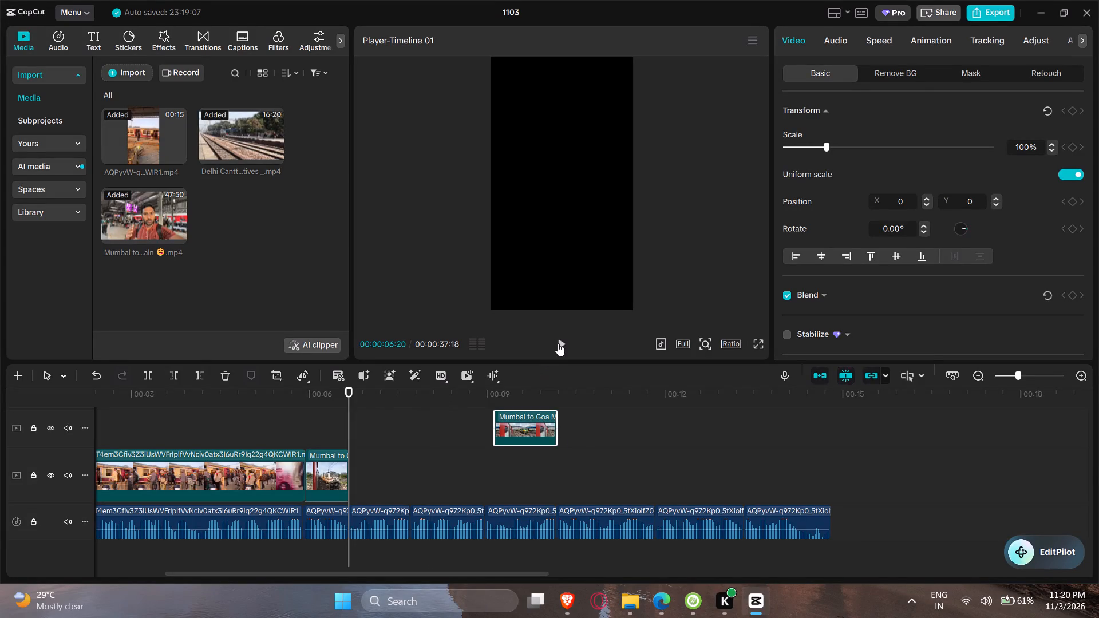
{"action": "left_click", "coordinate": [467, 397]}
{"action": "left_click", "coordinate": [561, 347]}
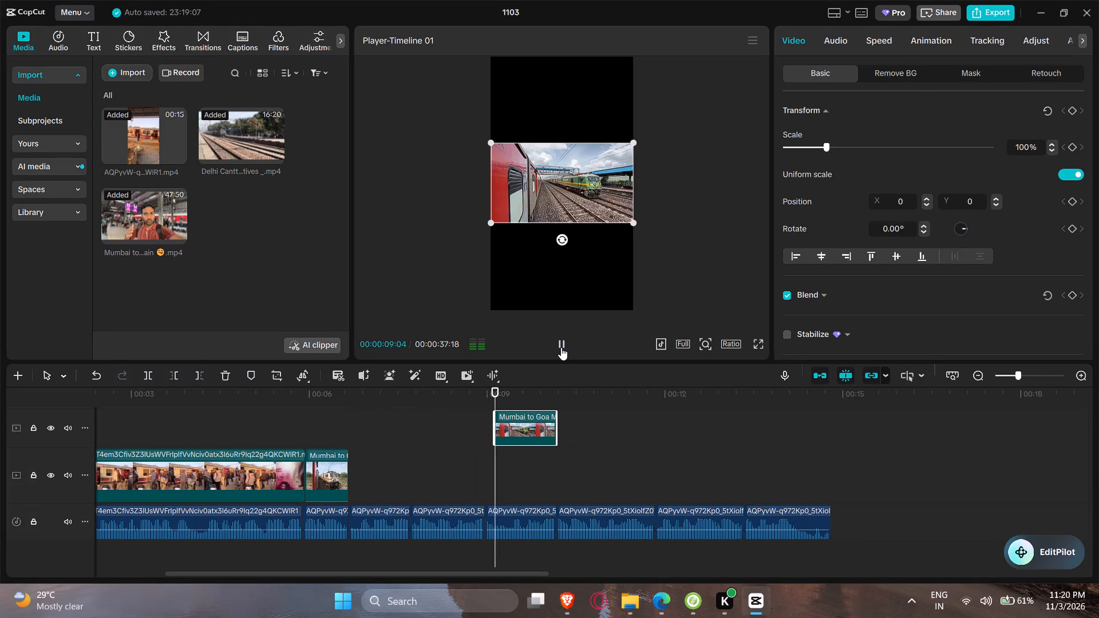
{"action": "left_click", "coordinate": [561, 347]}
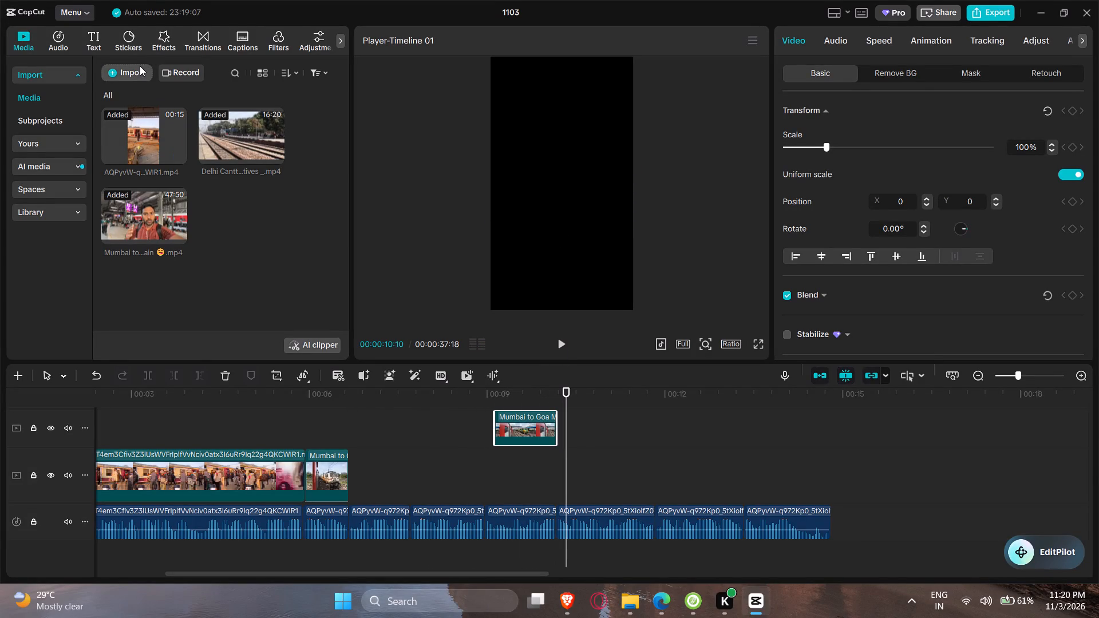
Import the "Journey Behind GTL WDM3D" video from the Videos folder into the project media.
{"action": "left_click", "coordinate": [139, 65]}
{"action": "scroll", "coordinate": [507, 326], "scroll_direction": "down", "scroll_amount": 6}
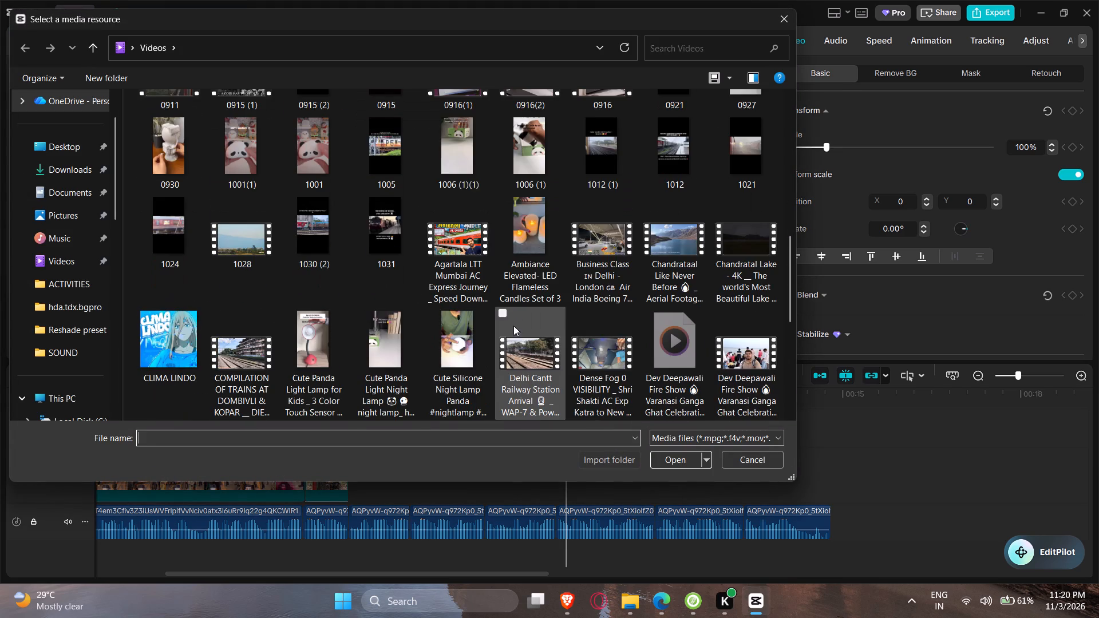
{"action": "scroll", "coordinate": [580, 320], "scroll_direction": "down", "scroll_amount": 1}
{"action": "scroll", "coordinate": [733, 256], "scroll_direction": "down", "scroll_amount": 1}
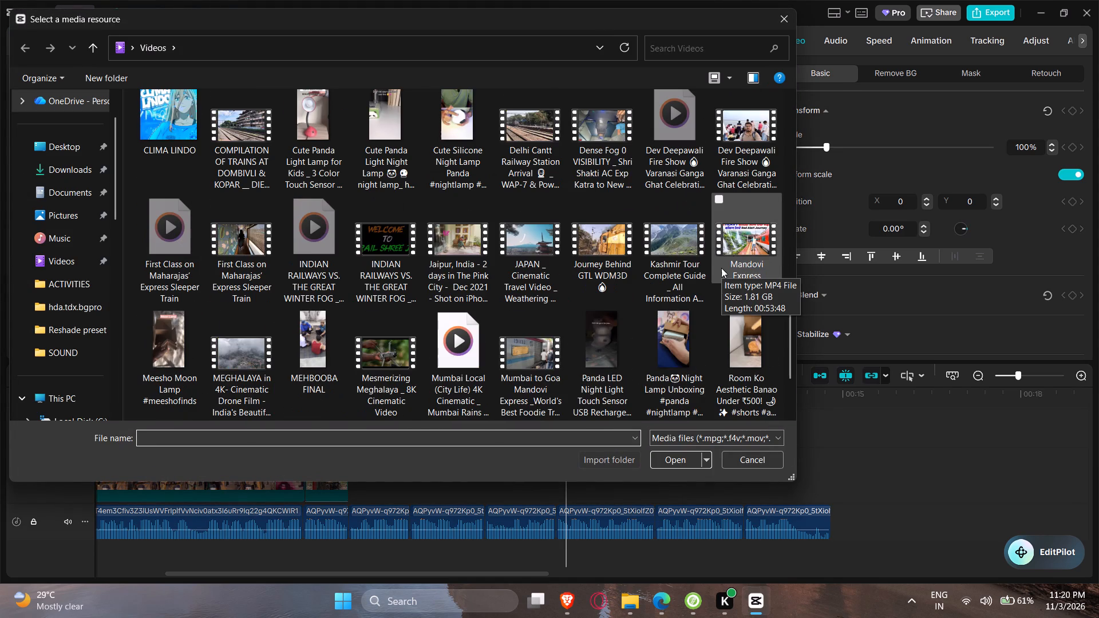
{"action": "double_click", "coordinate": [599, 245]}
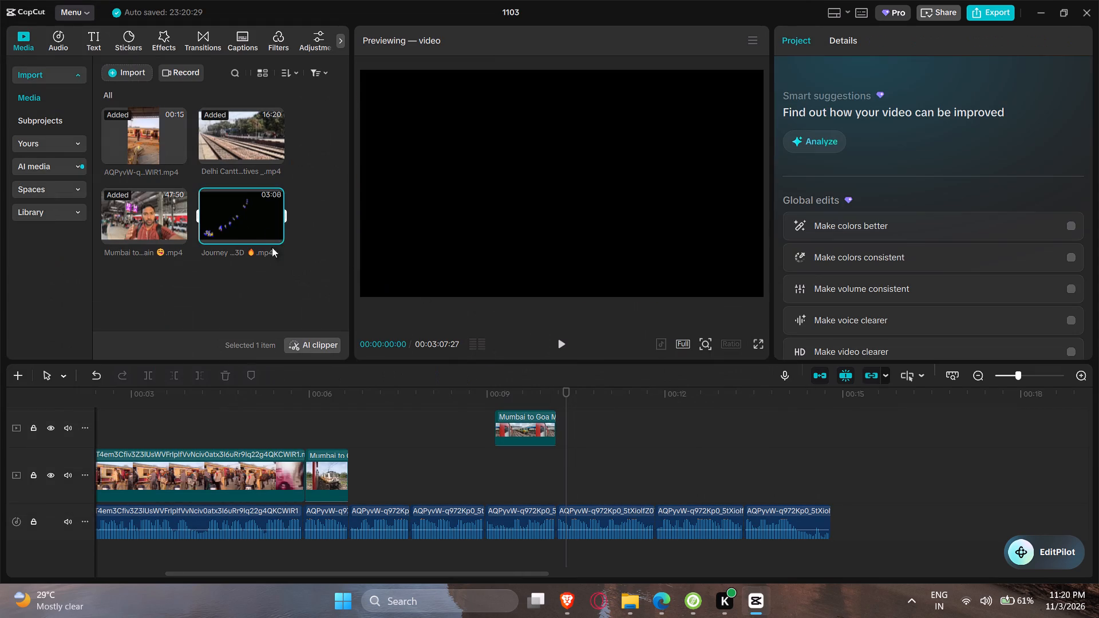
Add the Journey Behind GTL WDM3D clip after the short Mumbai to Goa clip on the main track and trim about 8 seconds off its start.
{"action": "left_click_drag", "start_coordinate": [236, 211], "coordinate": [609, 466]}
{"action": "left_click_drag", "start_coordinate": [577, 393], "coordinate": [817, 399]}
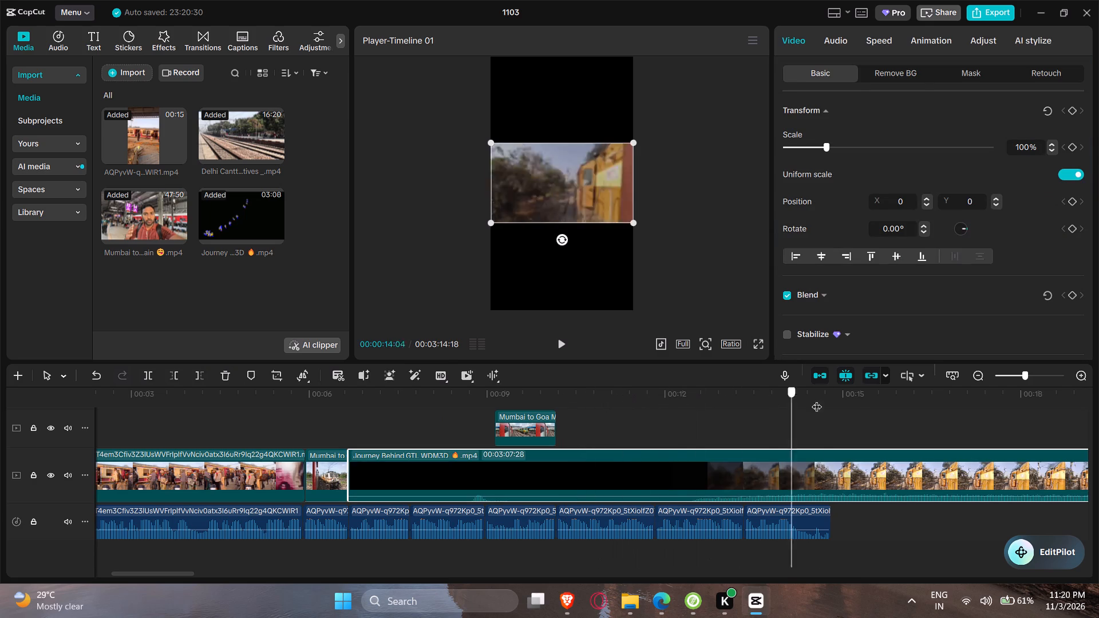
{"action": "left_click_drag", "start_coordinate": [817, 399], "coordinate": [876, 402]}
{"action": "left_click_drag", "start_coordinate": [808, 417], "coordinate": [828, 412]}
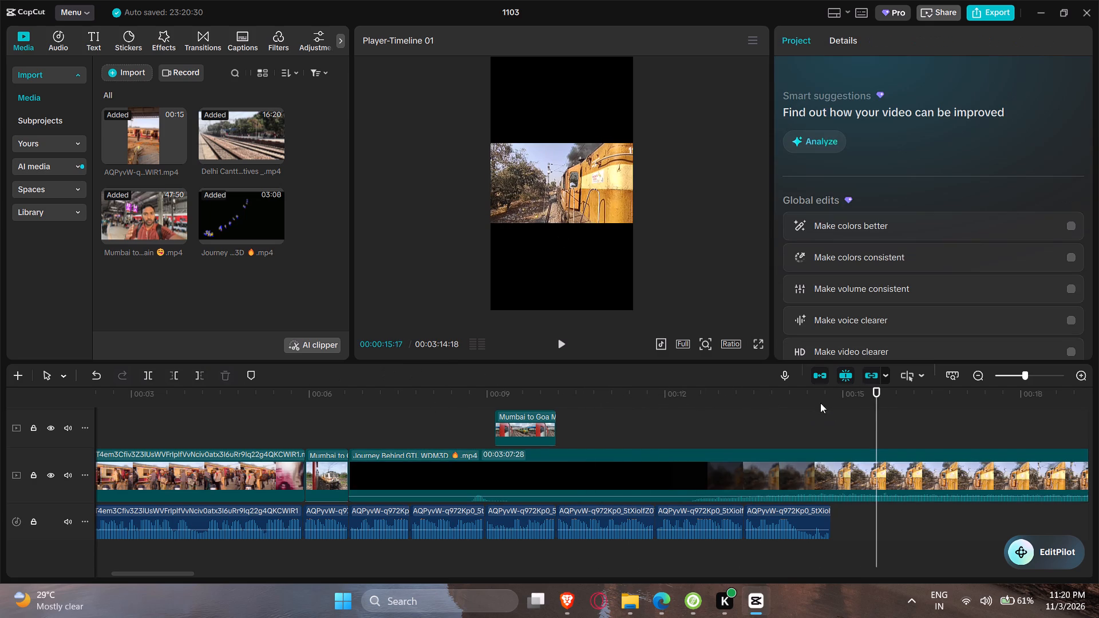
{"action": "left_click_drag", "start_coordinate": [817, 401], "coordinate": [838, 397]}
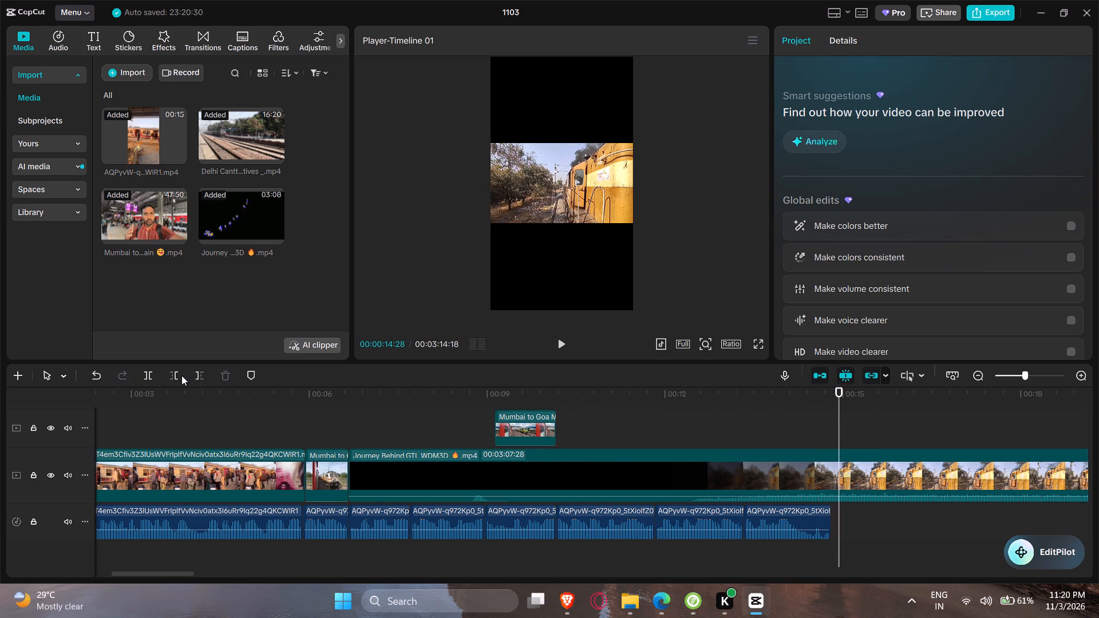
{"action": "left_click", "coordinate": [179, 374]}
Play the cut from the reel intro through the Mumbai to Goa shot into the yellow locomotive shot against the audio segments.
{"action": "left_click", "coordinate": [305, 393]}
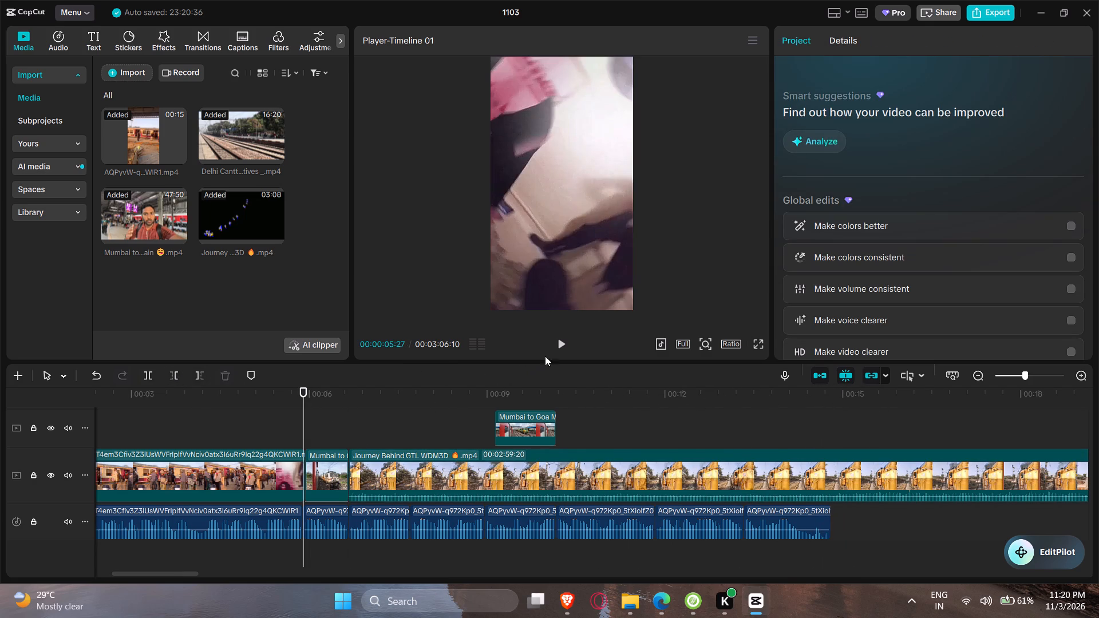
{"action": "left_click", "coordinate": [567, 344]}
{"action": "left_click", "coordinate": [228, 417]}
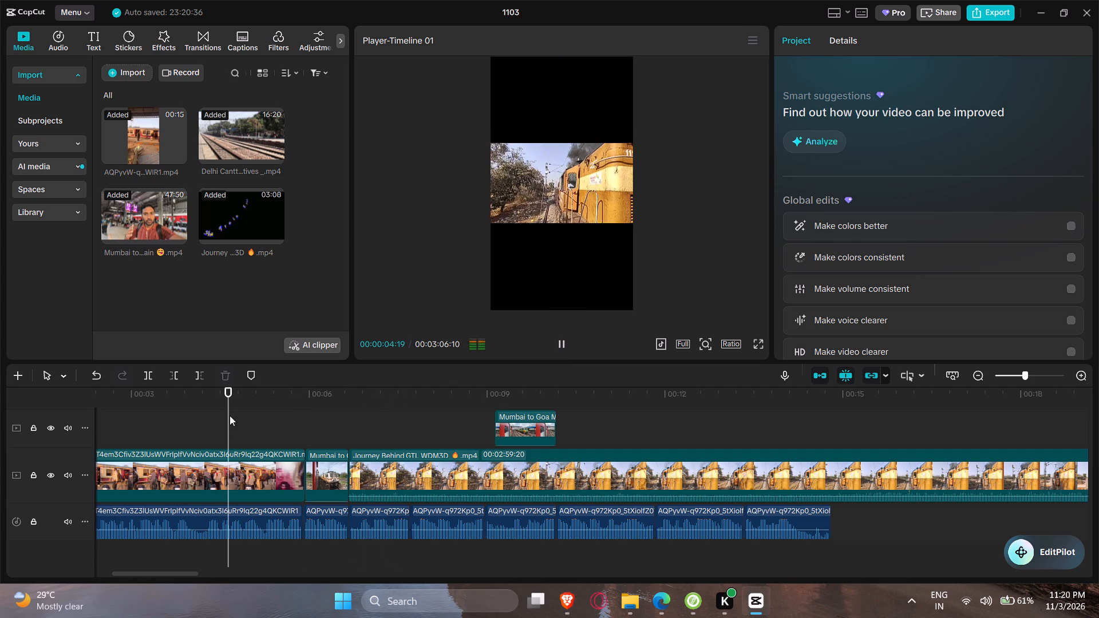
{"action": "left_click", "coordinate": [554, 336]}
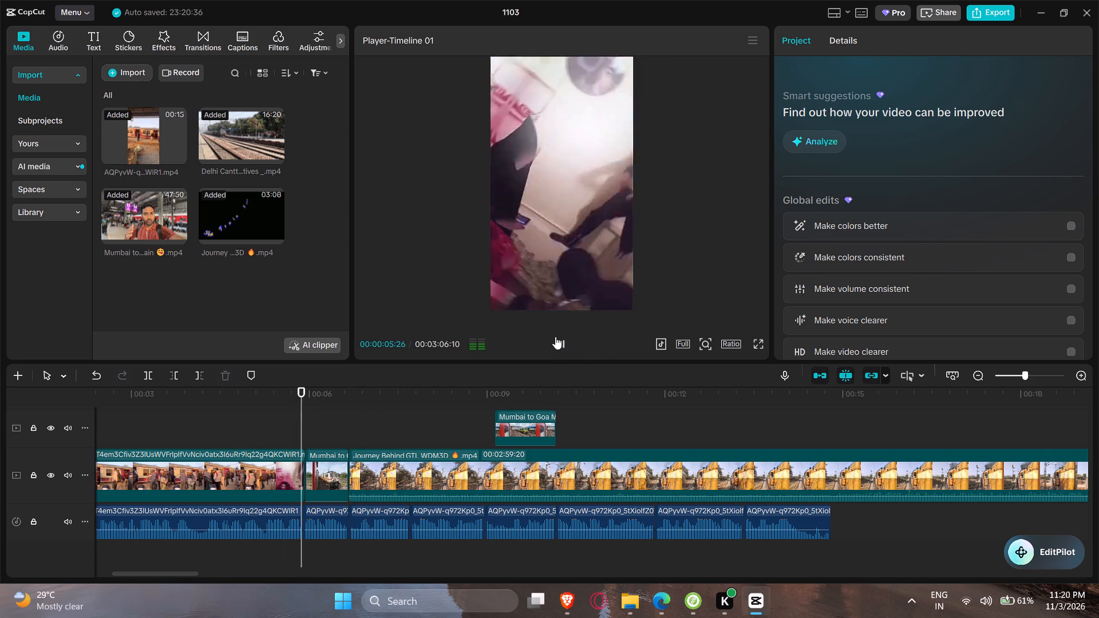
{"action": "left_click", "coordinate": [555, 336]}
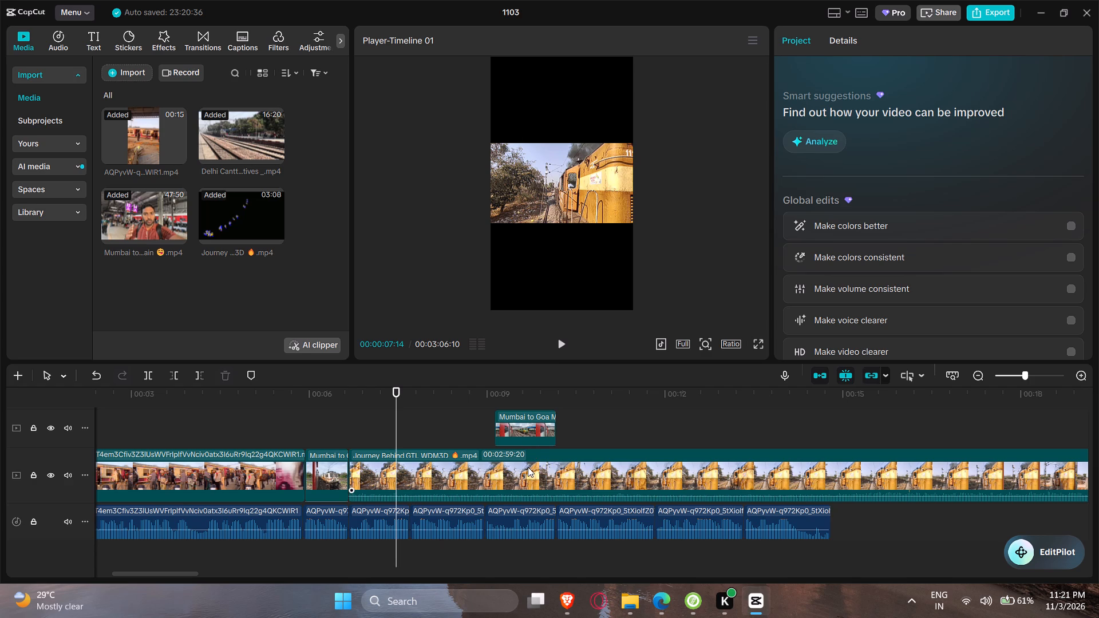
{"action": "left_click", "coordinate": [273, 404]}
{"action": "left_click", "coordinate": [559, 352]}
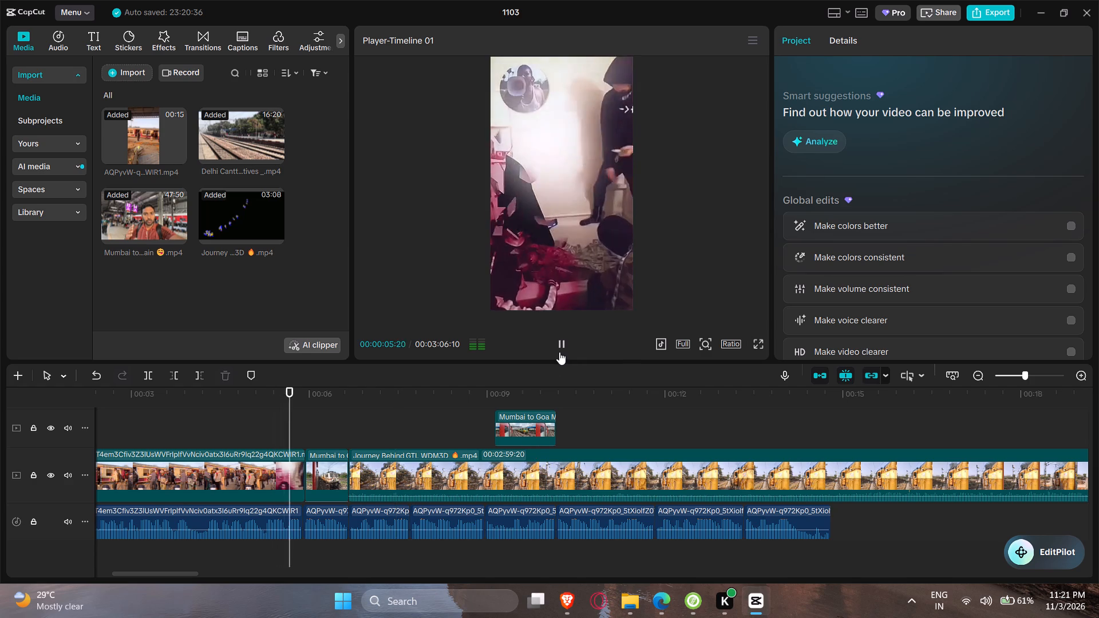
{"action": "left_click", "coordinate": [559, 352]}
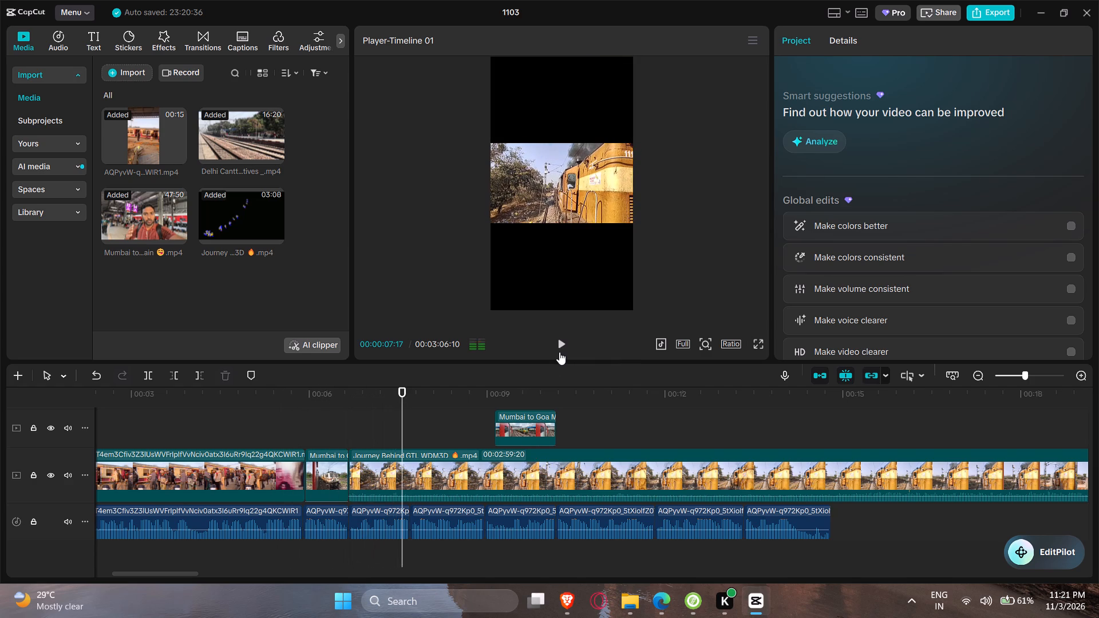
Cut off the Journey clip's footage after 00:00:07:21, at the end of its matching audio segment.
{"action": "left_click_drag", "start_coordinate": [400, 391], "coordinate": [405, 391]}
{"action": "left_click", "coordinate": [426, 470]}
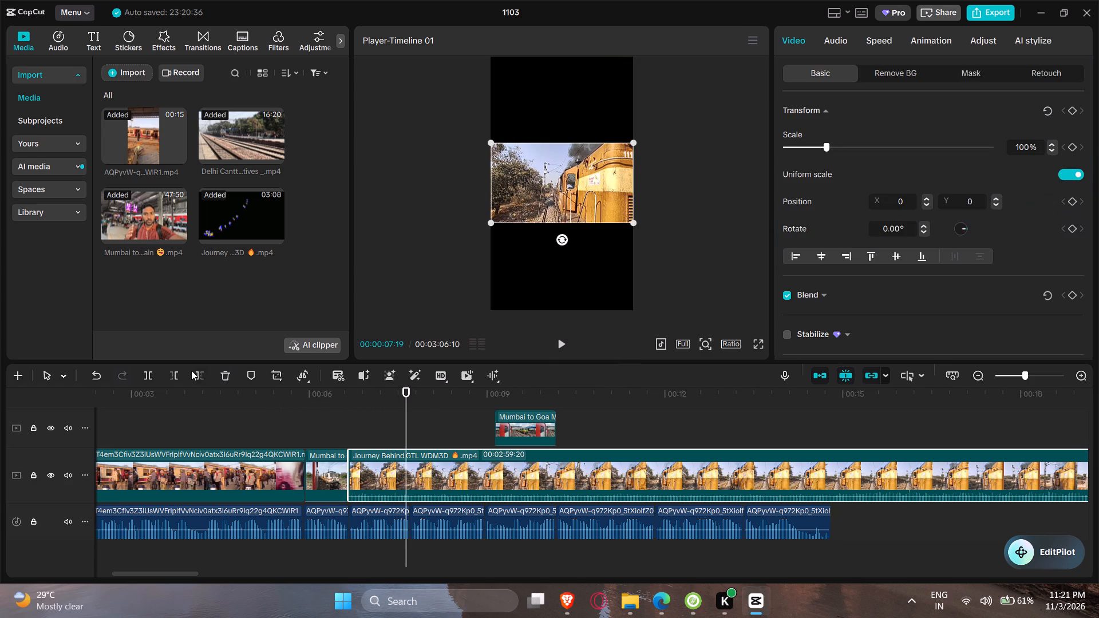
{"action": "left_click_drag", "start_coordinate": [408, 398], "coordinate": [413, 399]}
{"action": "left_click", "coordinate": [198, 371]}
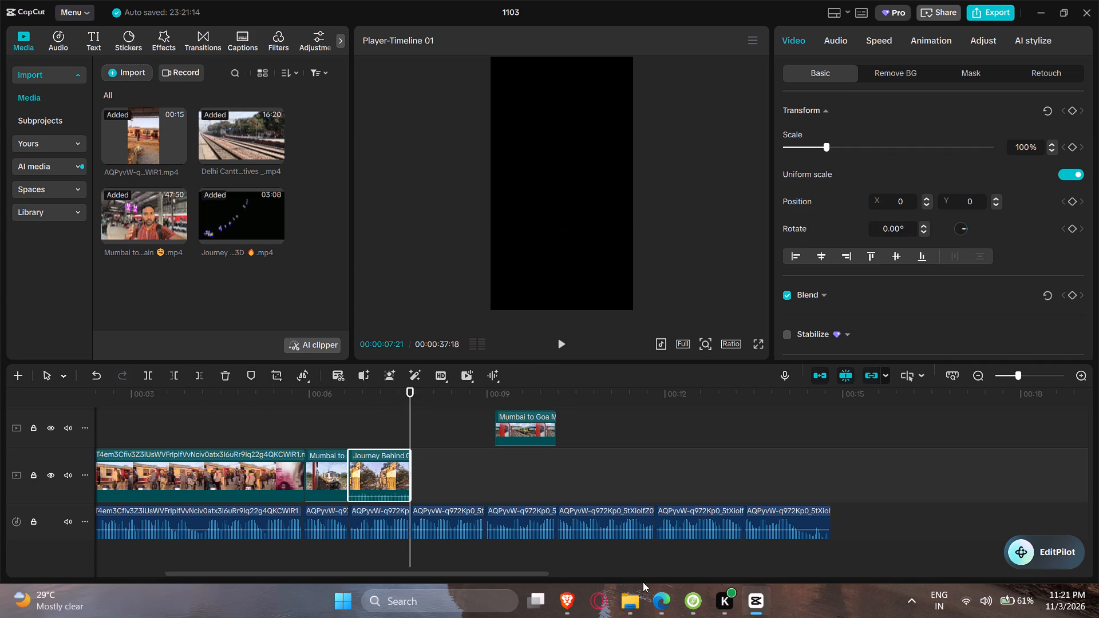
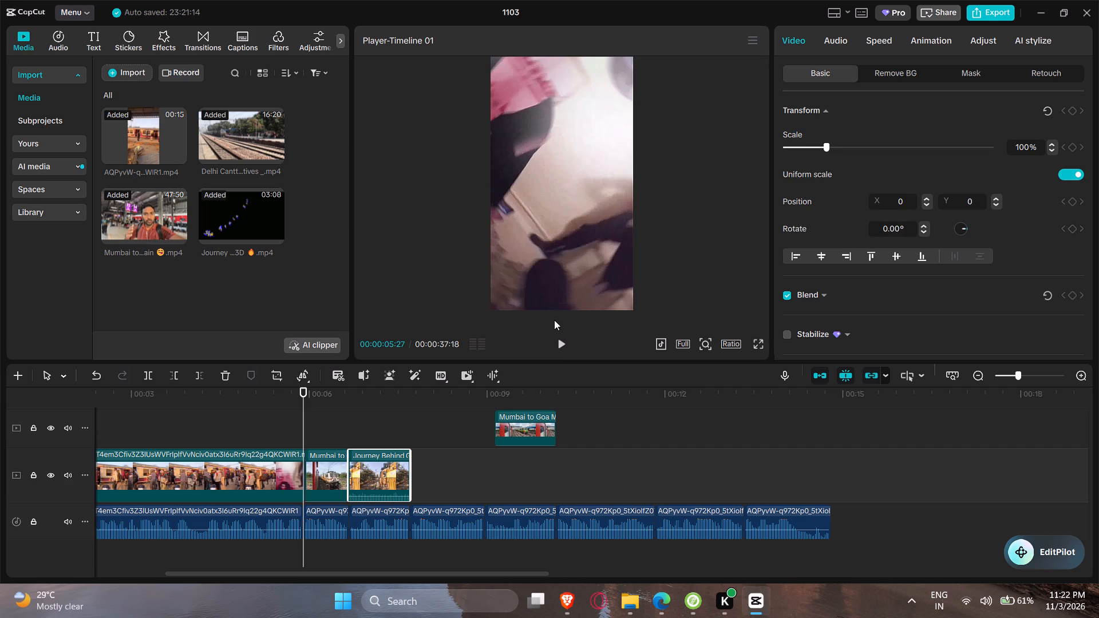
Play the cut back repeatedly, including from the very start, to check the shots against the audio segments.
{"action": "left_click", "coordinate": [246, 425]}
{"action": "left_click", "coordinate": [560, 342]}
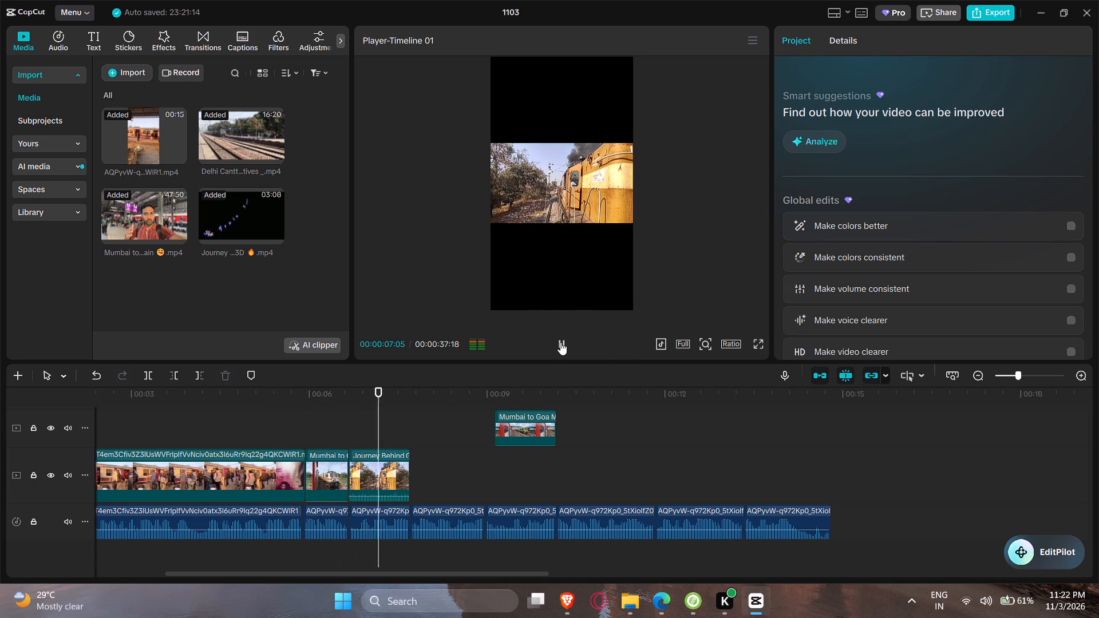
{"action": "left_click", "coordinate": [560, 342]}
{"action": "left_click", "coordinate": [240, 403]}
{"action": "left_click", "coordinate": [555, 344]}
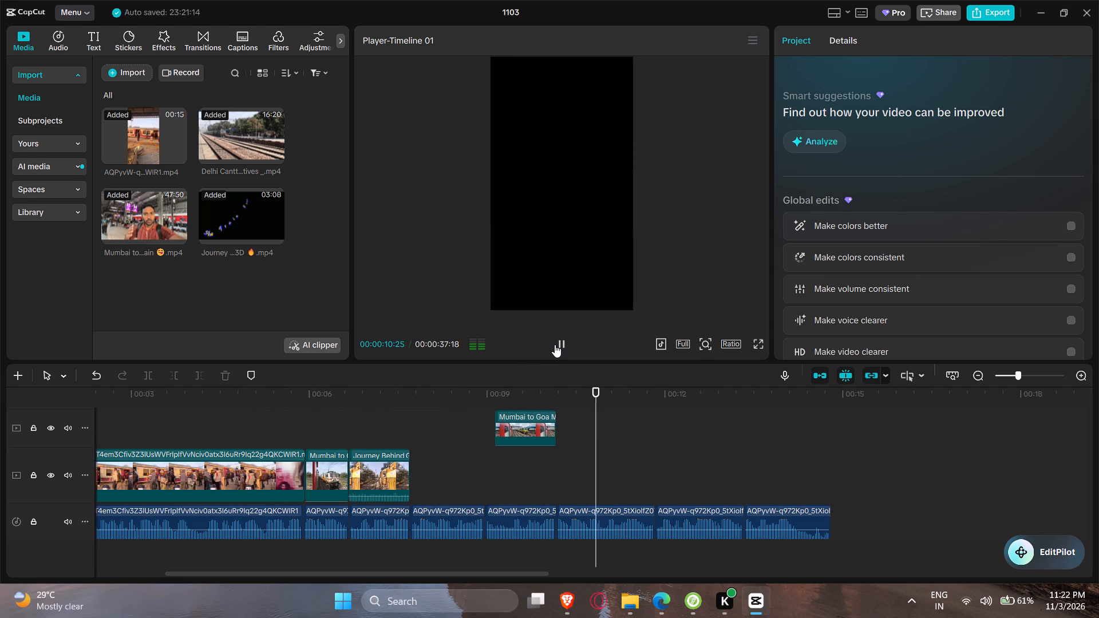
{"action": "left_click", "coordinate": [241, 413]}
{"action": "left_click", "coordinate": [558, 337]}
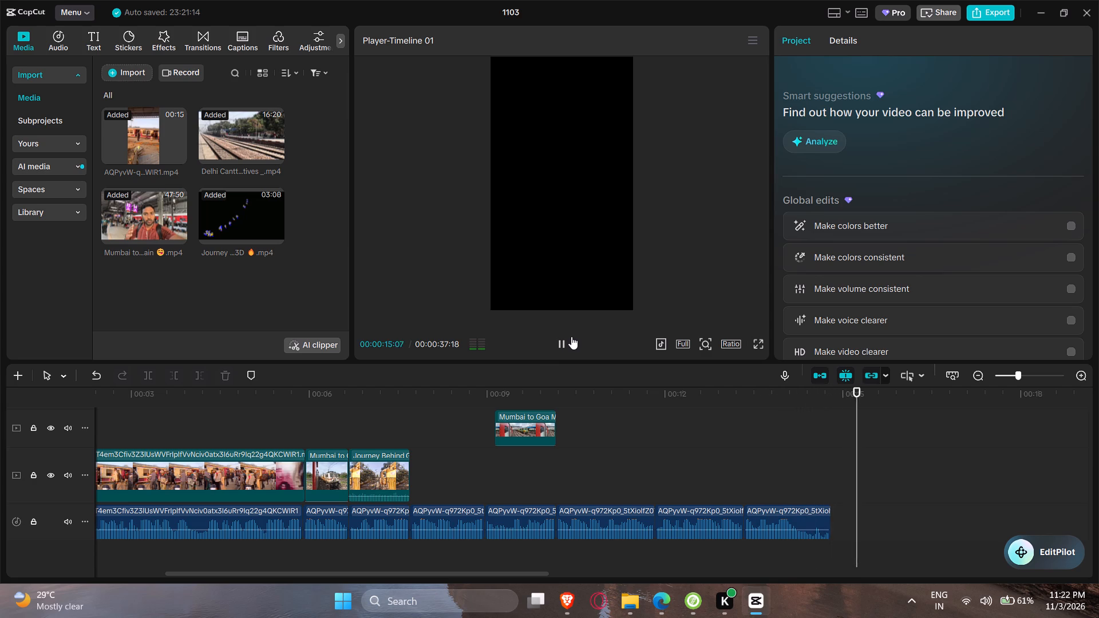
{"action": "left_click", "coordinate": [563, 338]}
{"action": "left_click_drag", "start_coordinate": [380, 366], "coordinate": [372, 368]}
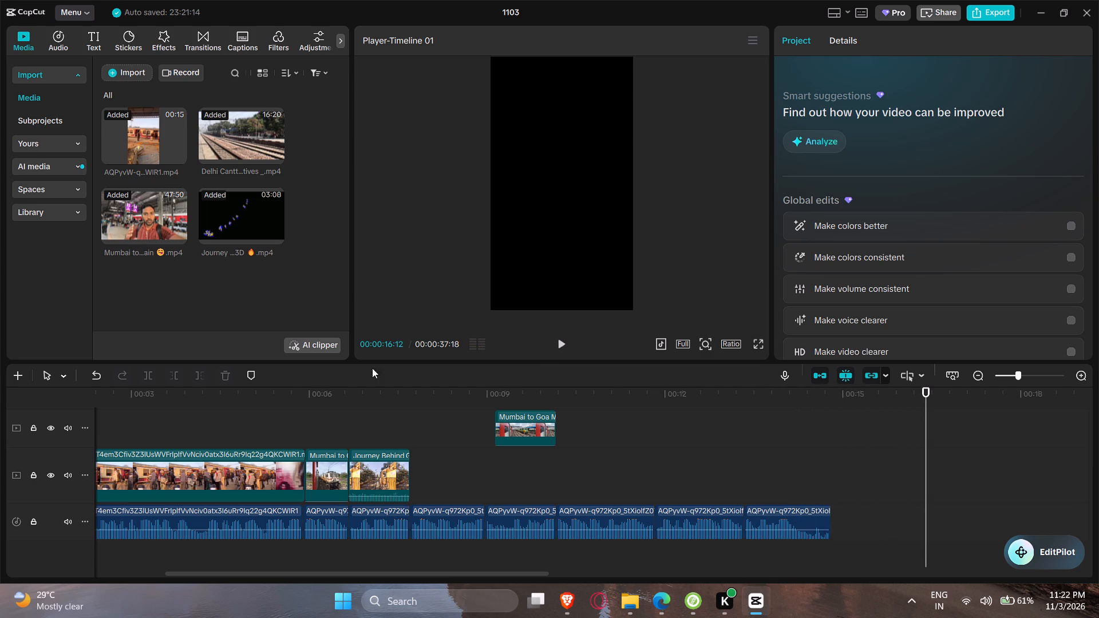
{"action": "left_click_drag", "start_coordinate": [372, 368], "coordinate": [116, 373]}
{"action": "left_click_drag", "start_coordinate": [206, 402], "coordinate": [48, 410]}
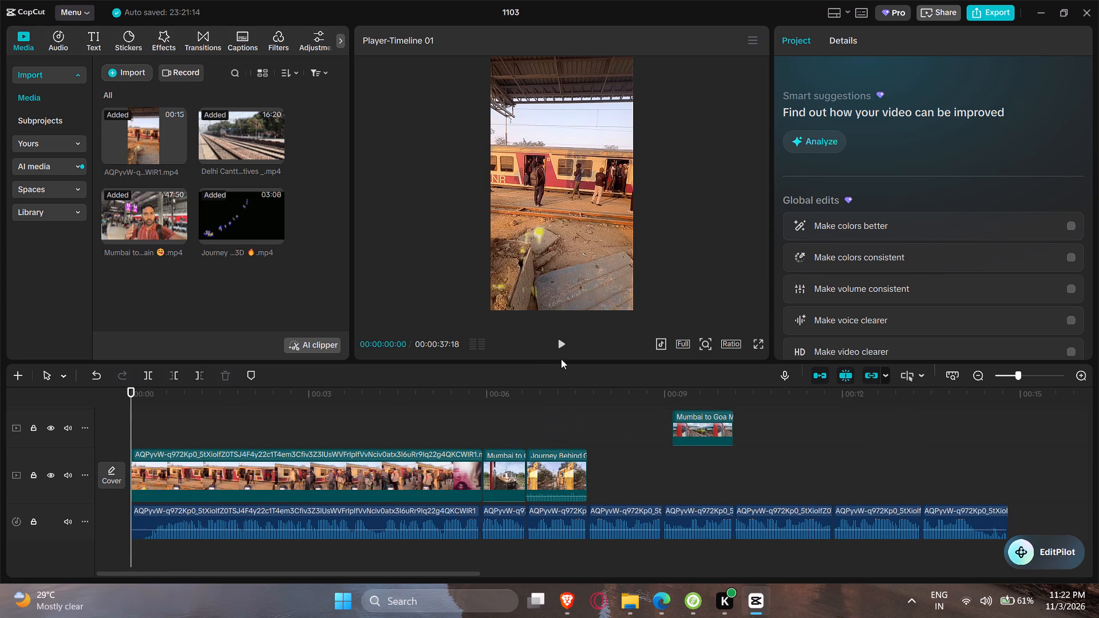
{"action": "left_click", "coordinate": [567, 351]}
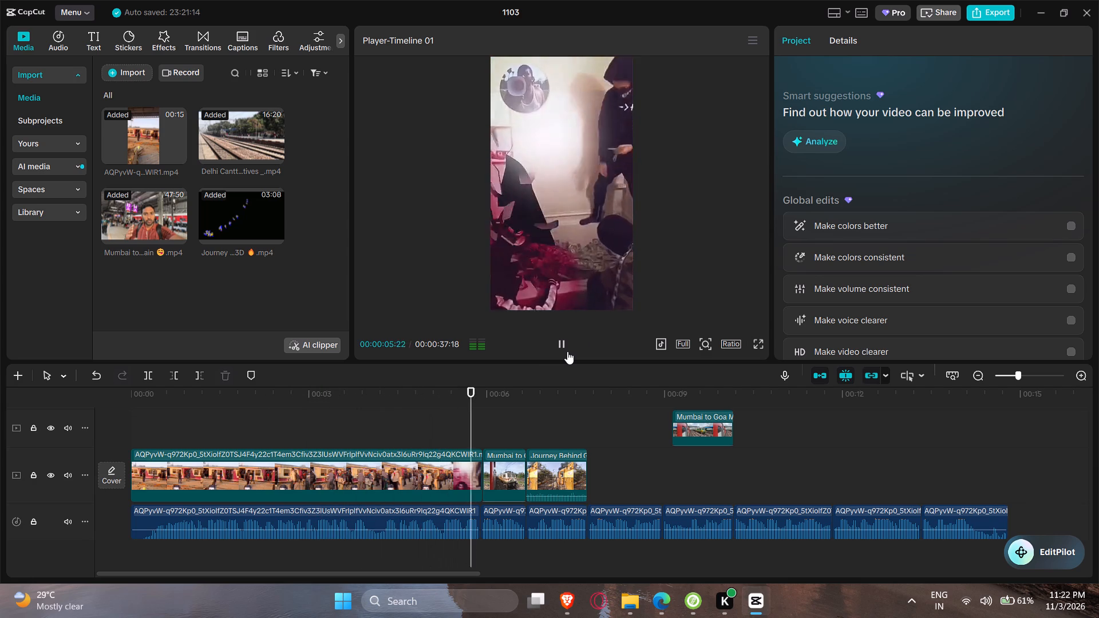
Move the Delhi Cantt clip onto the main track after the Journey clip, extend it to its audio segment's end, and play it.
{"action": "scroll", "coordinate": [379, 484], "scroll_direction": "up", "scroll_amount": 2}
{"action": "left_click_drag", "start_coordinate": [405, 422], "coordinate": [634, 506]}
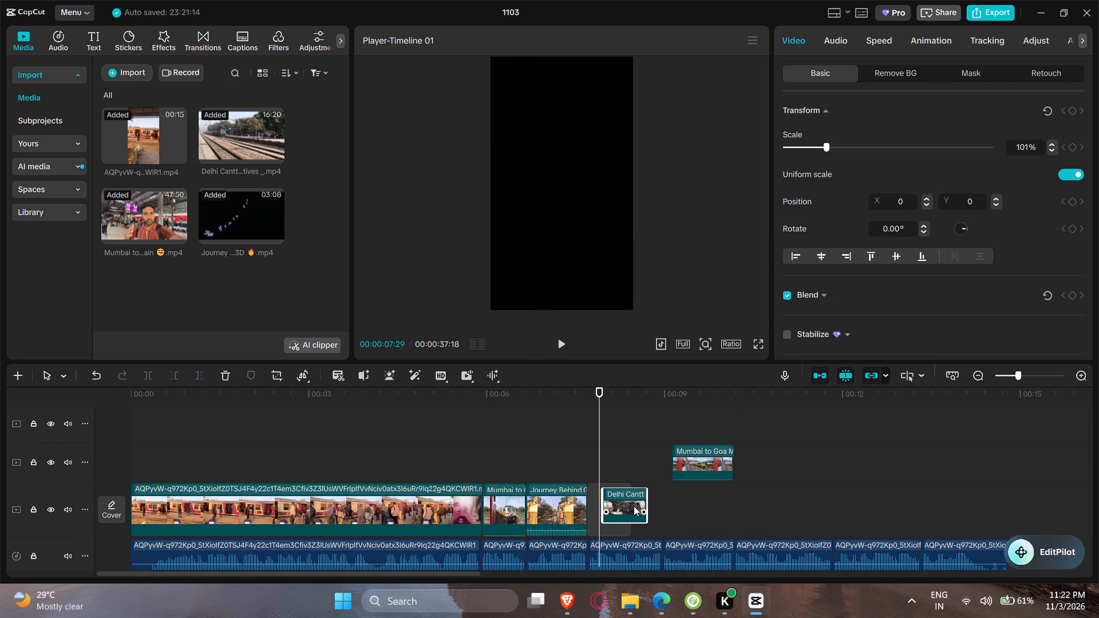
{"action": "left_click_drag", "start_coordinate": [634, 506], "coordinate": [621, 506]}
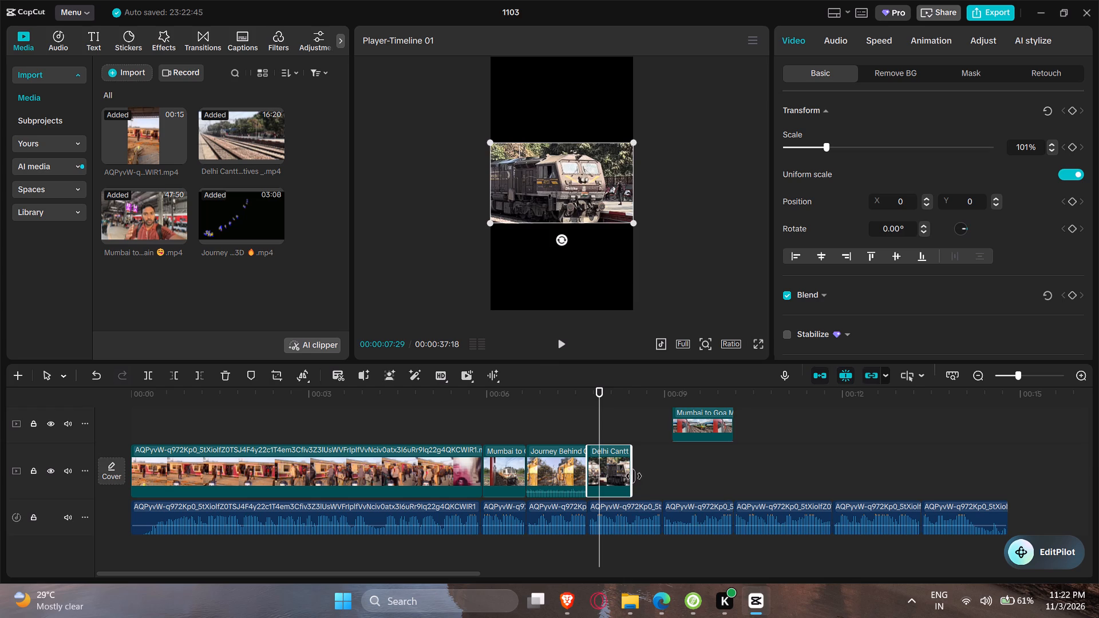
{"action": "left_click_drag", "start_coordinate": [632, 472], "coordinate": [658, 474]}
{"action": "left_click", "coordinate": [464, 418]}
{"action": "left_click", "coordinate": [562, 352]}
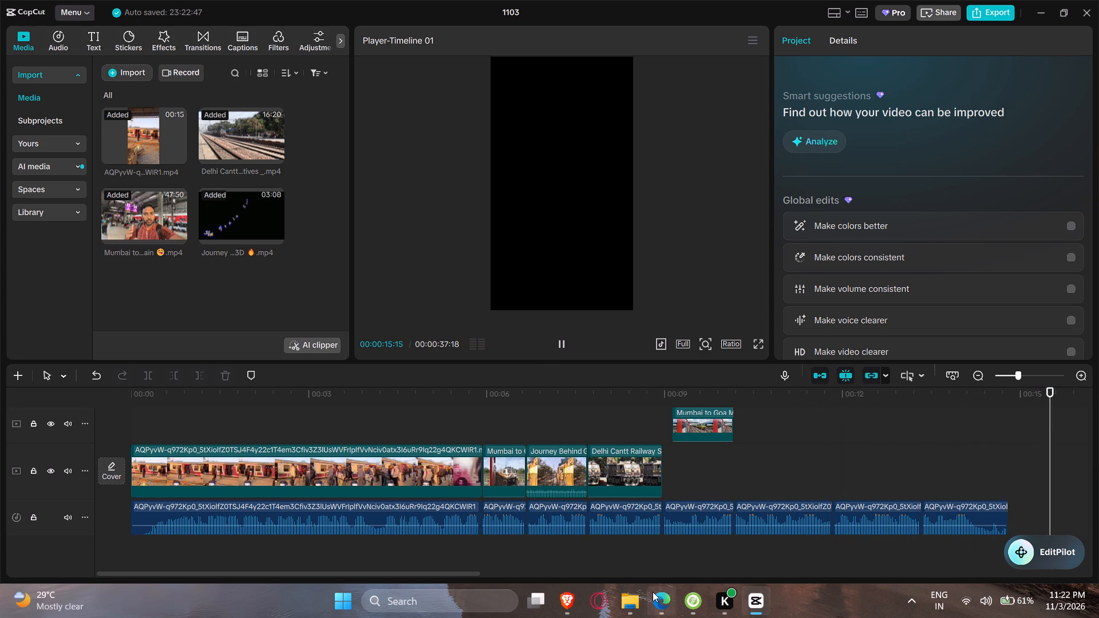
Delete the leftover reel clip on the upper track, well past the end of the audio segments.
{"action": "left_click_drag", "start_coordinate": [440, 391], "coordinate": [743, 403]}
{"action": "scroll", "coordinate": [650, 490], "scroll_direction": "down", "scroll_amount": 3, "text": "ctrl"}
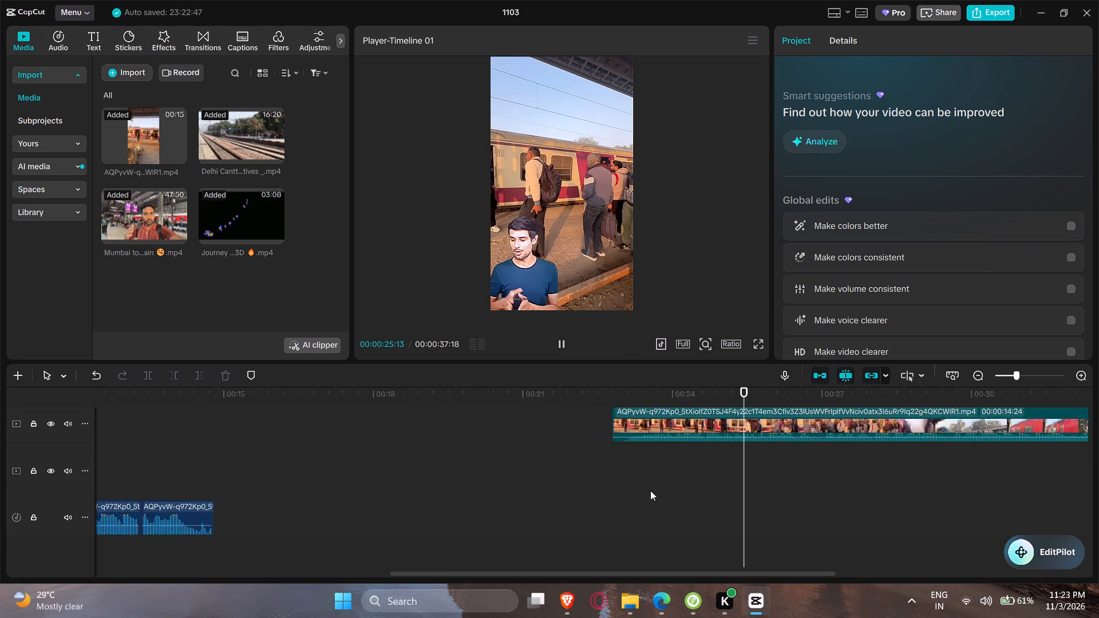
{"action": "scroll", "coordinate": [650, 490], "scroll_direction": "down", "scroll_amount": 12, "text": "ctrl"}
{"action": "left_click", "coordinate": [819, 431]}
{"action": "key", "text": "Delete"}
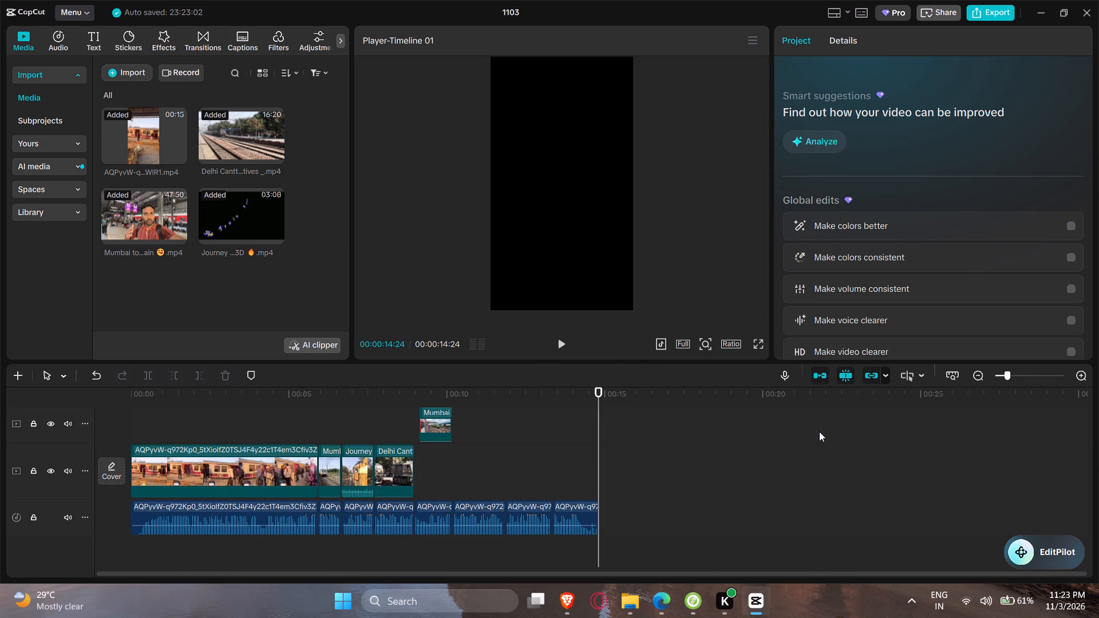
Play the cut from the Journey shot into the Delhi Cantt locomotive shot.
{"action": "left_click", "coordinate": [354, 399]}
{"action": "key", "text": "space"}
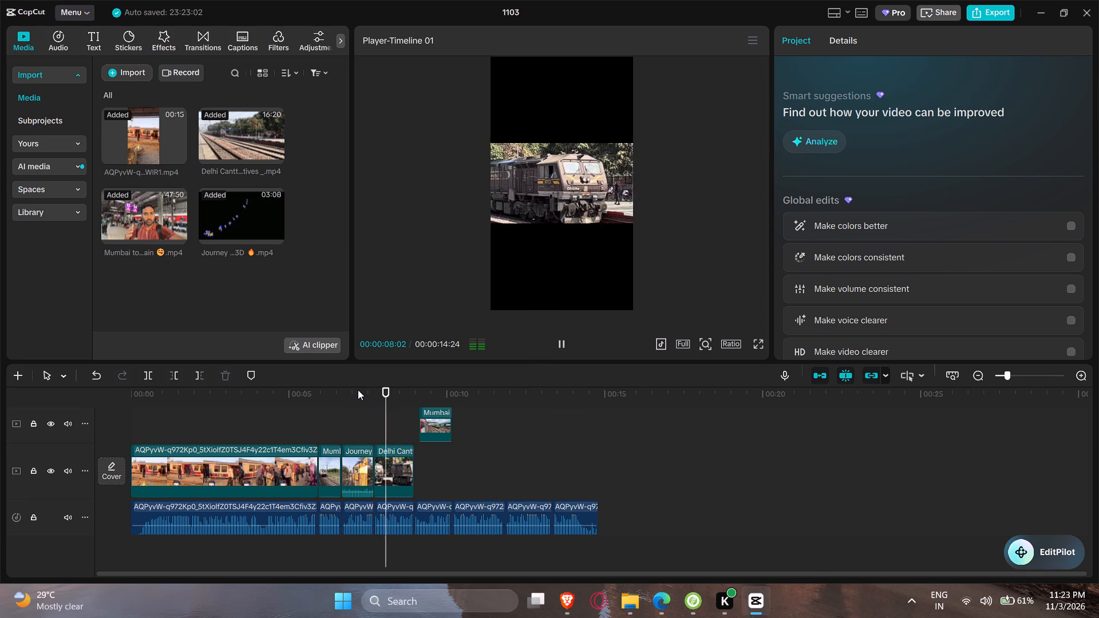
{"action": "key", "text": "space"}
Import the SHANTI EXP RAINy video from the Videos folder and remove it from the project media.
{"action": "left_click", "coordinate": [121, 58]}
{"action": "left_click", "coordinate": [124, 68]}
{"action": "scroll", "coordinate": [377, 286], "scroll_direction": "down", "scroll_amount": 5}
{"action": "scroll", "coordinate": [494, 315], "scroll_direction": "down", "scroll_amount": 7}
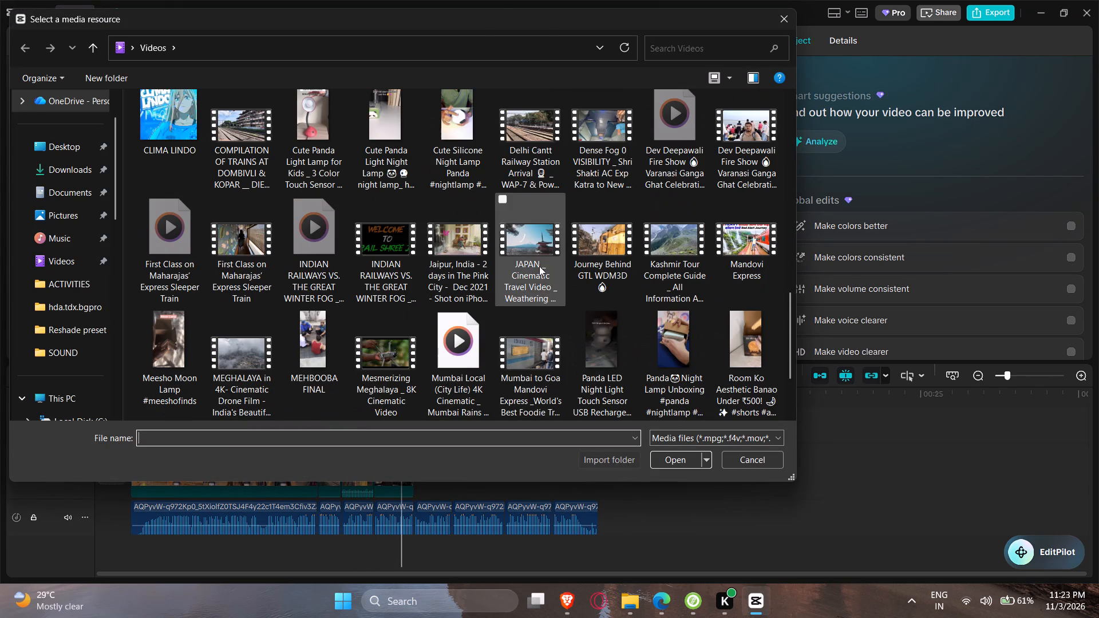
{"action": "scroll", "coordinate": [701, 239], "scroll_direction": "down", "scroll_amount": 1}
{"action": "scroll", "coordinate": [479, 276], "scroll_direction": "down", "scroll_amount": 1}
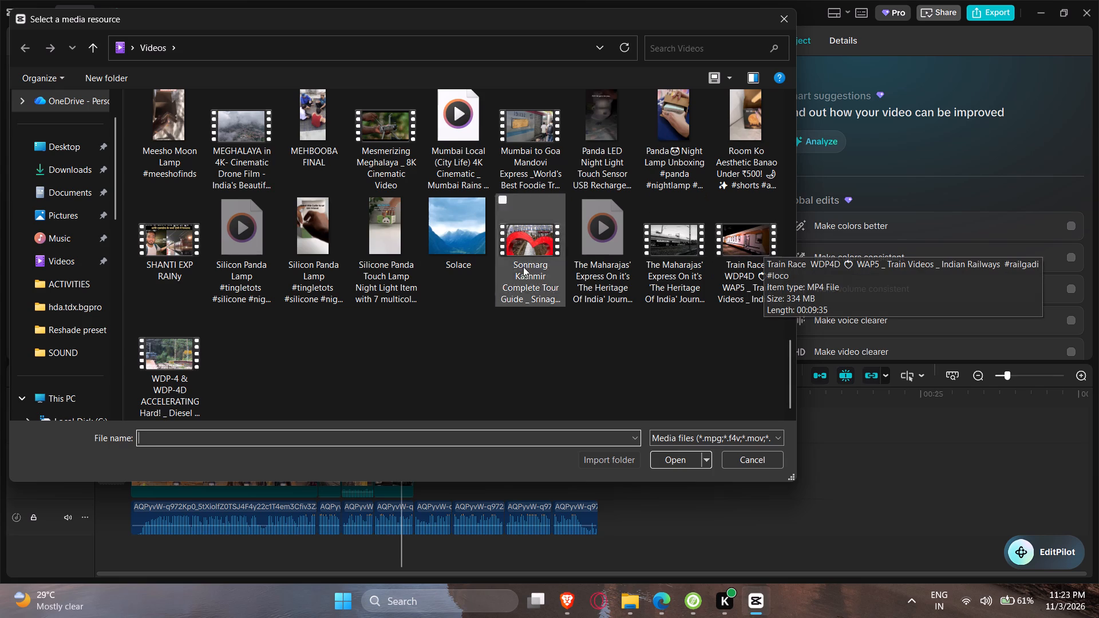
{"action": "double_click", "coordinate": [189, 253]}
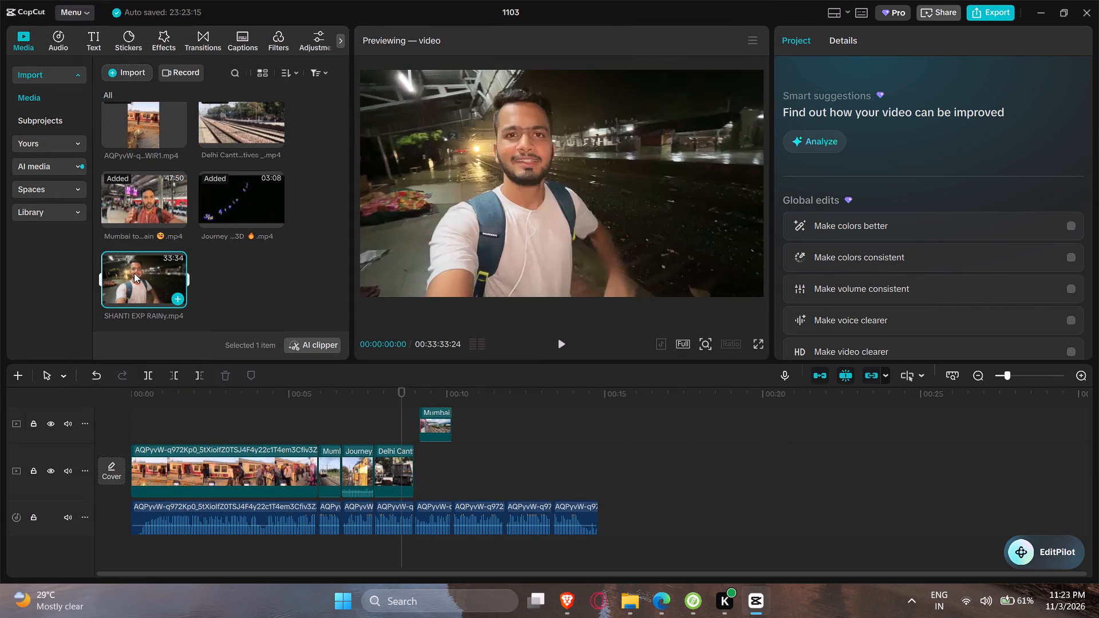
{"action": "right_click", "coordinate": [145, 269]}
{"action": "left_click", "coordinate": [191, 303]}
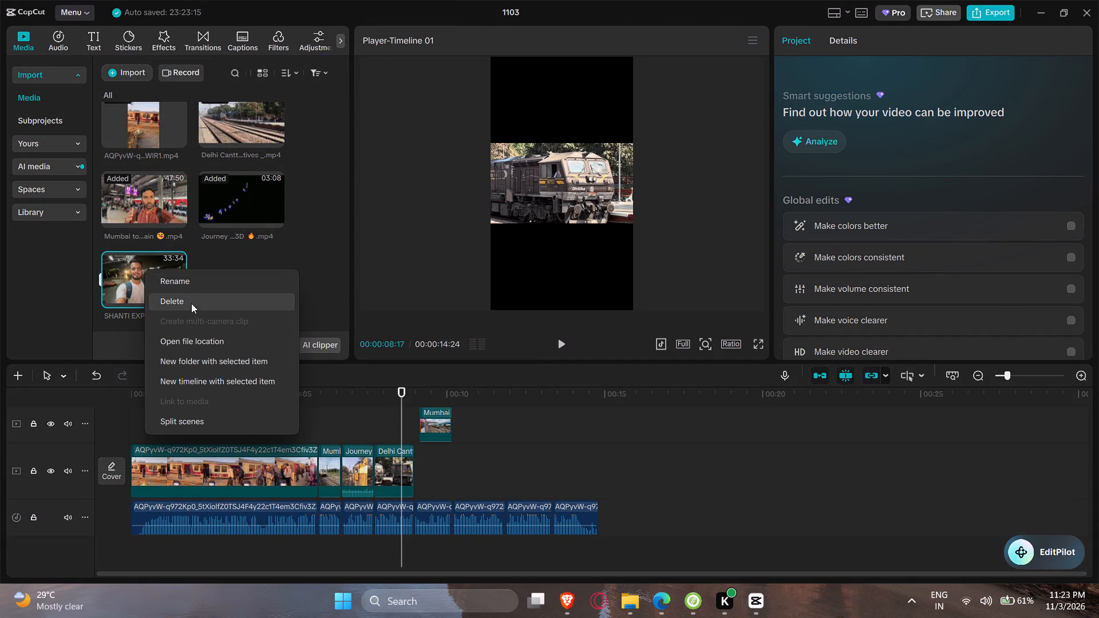
Import the Dense Fog 0 VISIBILITY Shri Shakti AC Exp video and add it to the main track after the Delhi Cantt clip.
{"action": "left_click", "coordinate": [129, 71]}
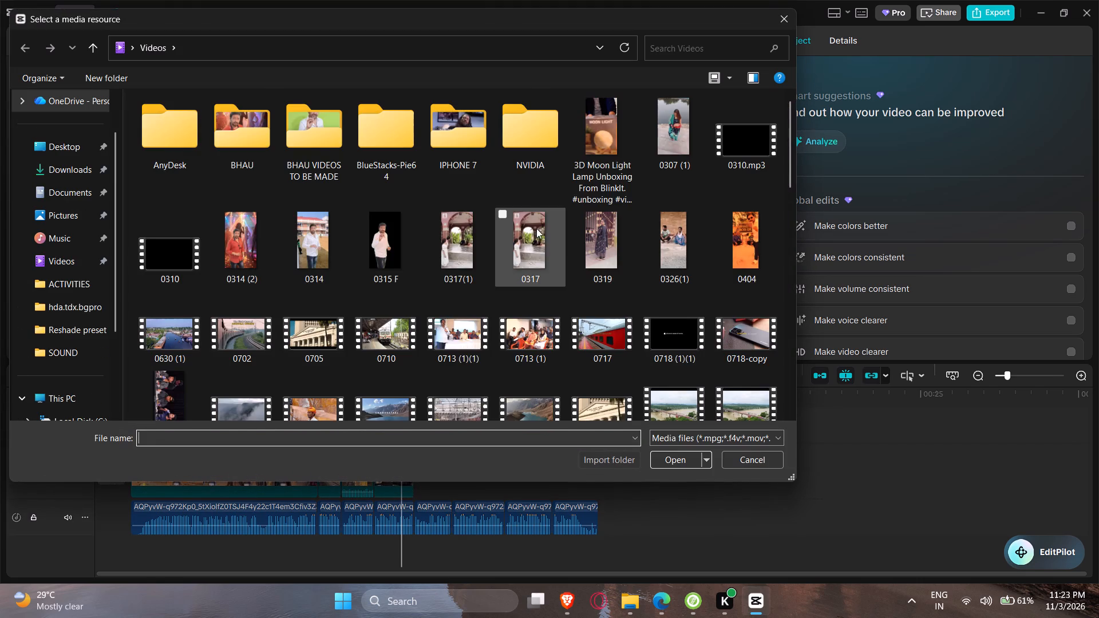
{"action": "scroll", "coordinate": [543, 245], "scroll_direction": "down", "scroll_amount": 1}
{"action": "scroll", "coordinate": [616, 256], "scroll_direction": "down", "scroll_amount": 1}
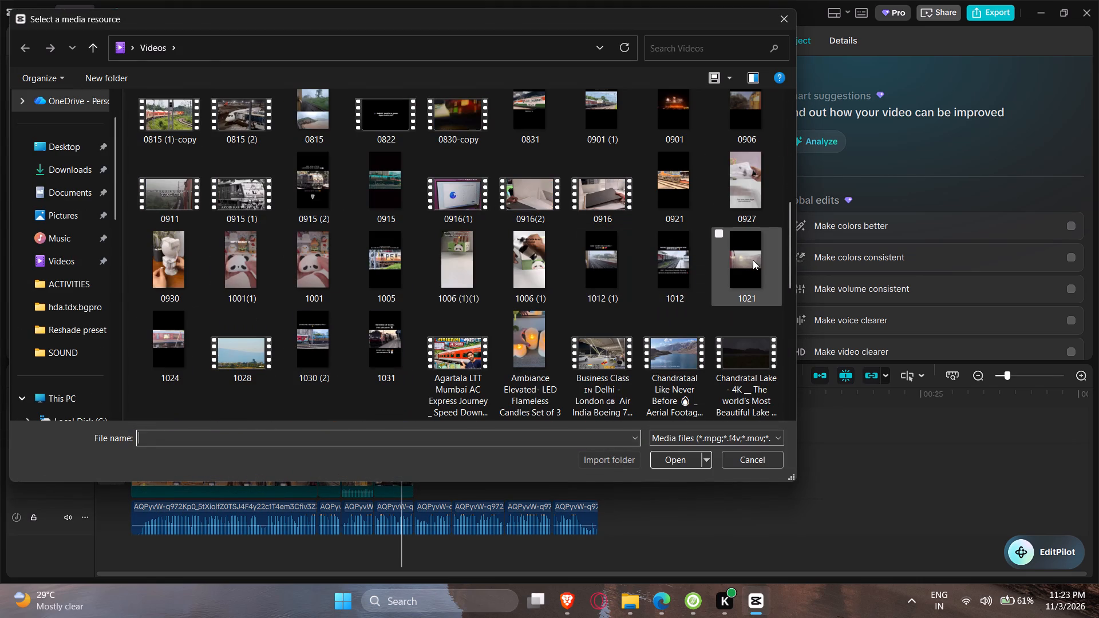
{"action": "scroll", "coordinate": [229, 348], "scroll_direction": "down", "scroll_amount": 1}
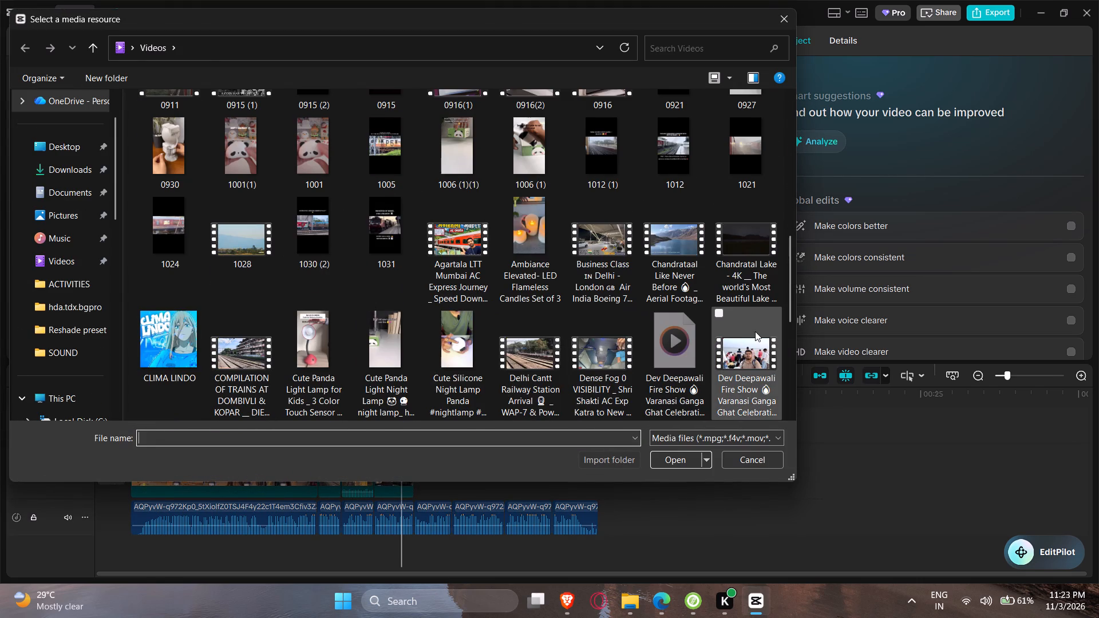
{"action": "double_click", "coordinate": [612, 347]}
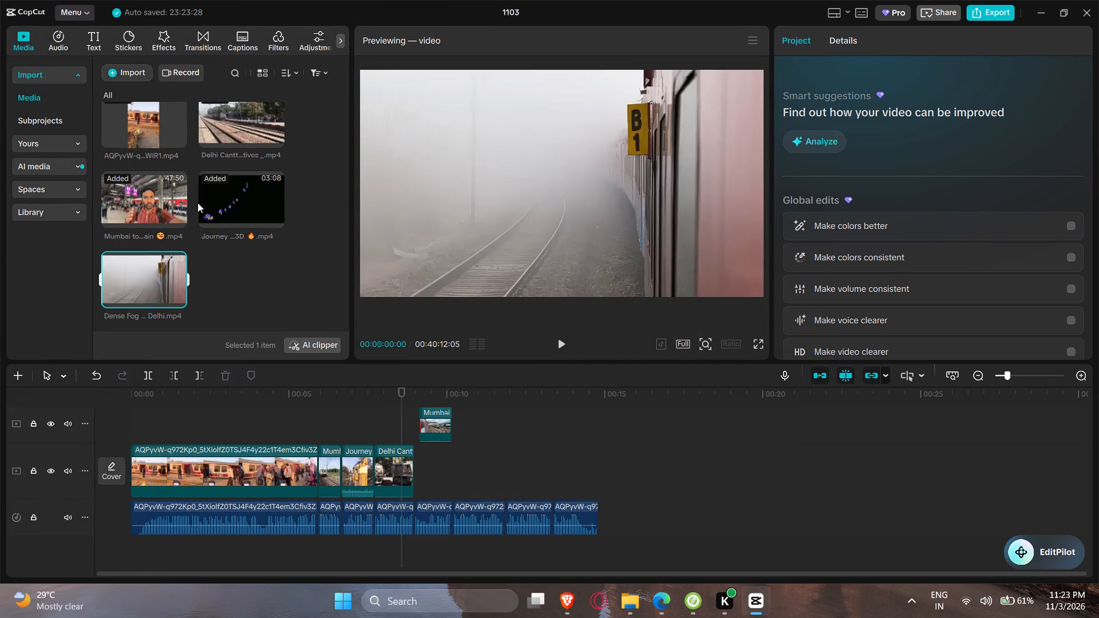
{"action": "left_click_drag", "start_coordinate": [134, 278], "coordinate": [485, 461]}
Find the foggy station platform shot about 20 minutes into the Dense Fog clip and cut off all its footage before that point.
{"action": "left_click_drag", "start_coordinate": [487, 395], "coordinate": [540, 399]}
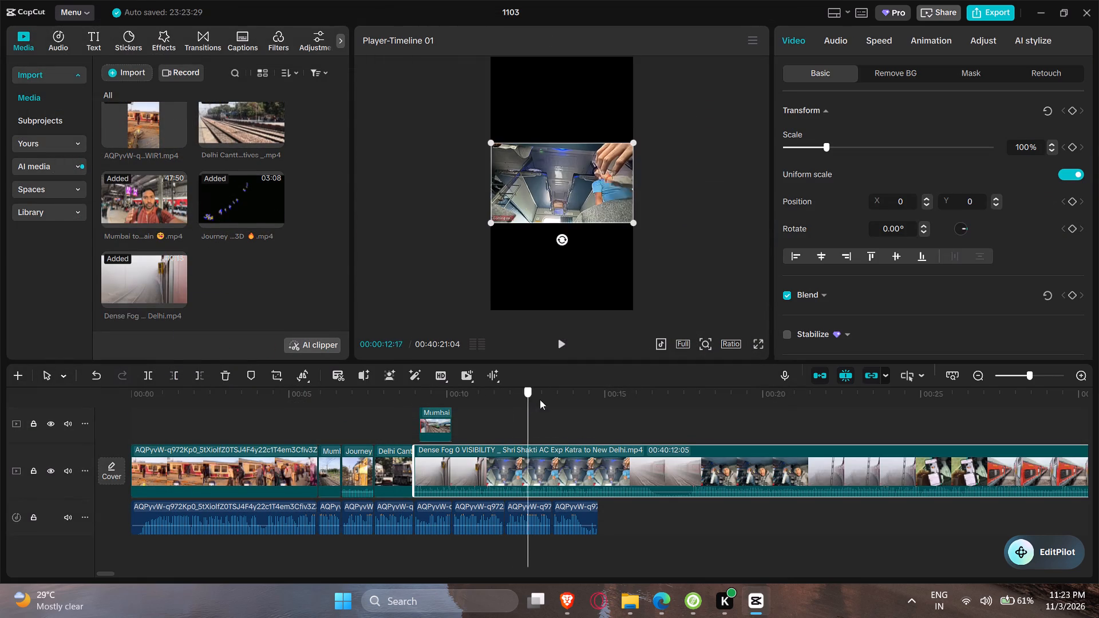
{"action": "left_click_drag", "start_coordinate": [540, 399], "coordinate": [610, 402]}
{"action": "scroll", "coordinate": [588, 453], "scroll_direction": "down", "scroll_amount": 19, "text": "ctrl"}
{"action": "left_click_drag", "start_coordinate": [232, 395], "coordinate": [329, 401]}
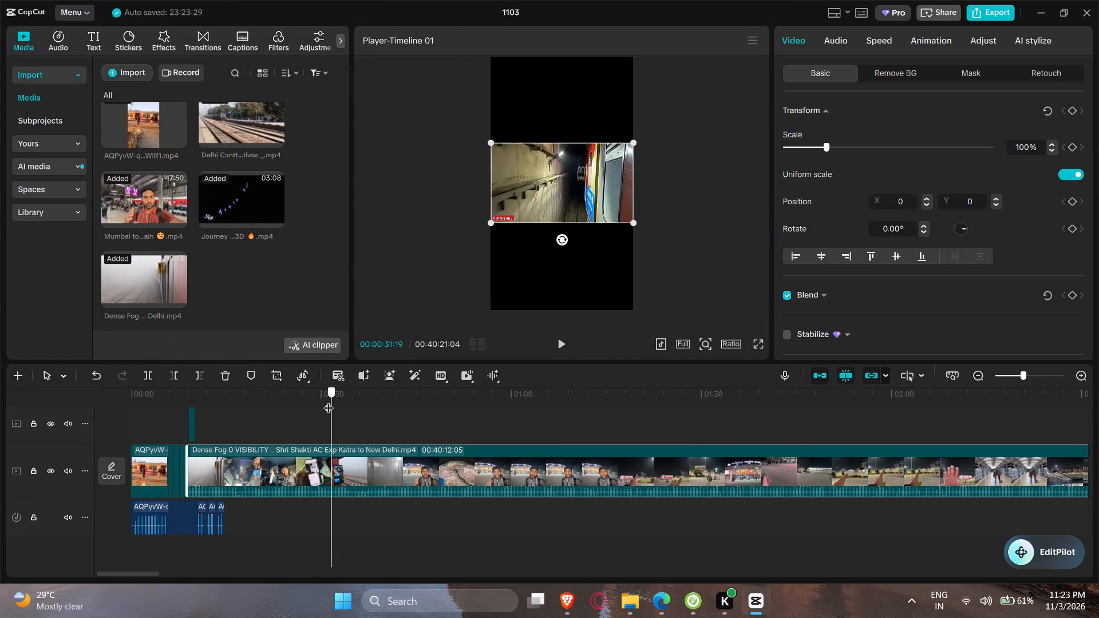
{"action": "left_click_drag", "start_coordinate": [329, 401], "coordinate": [325, 402]}
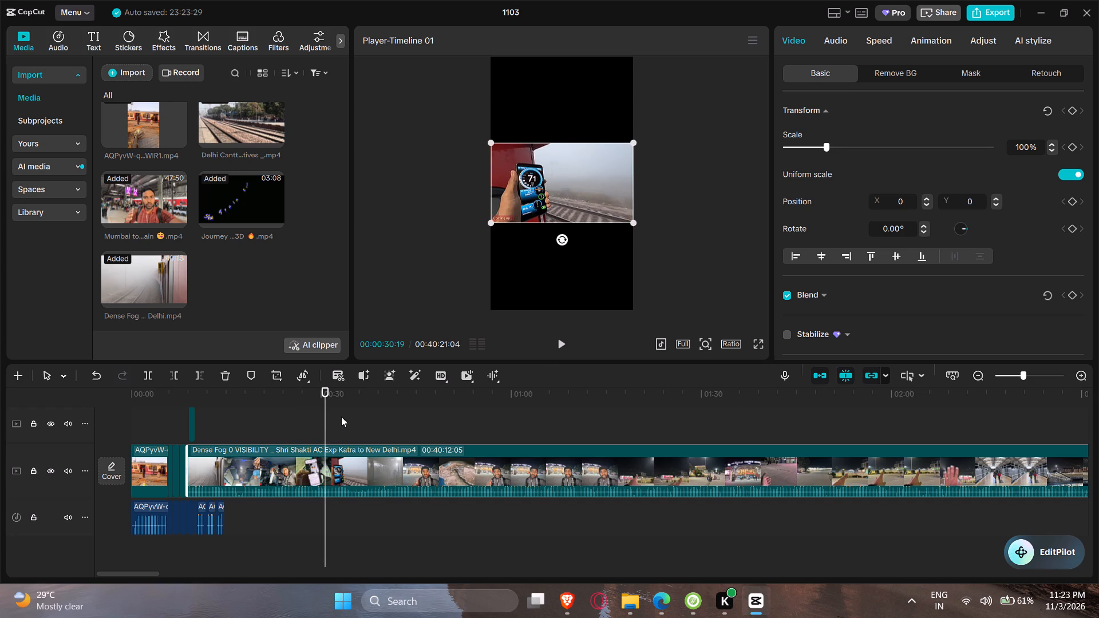
{"action": "left_click_drag", "start_coordinate": [335, 405], "coordinate": [400, 406]}
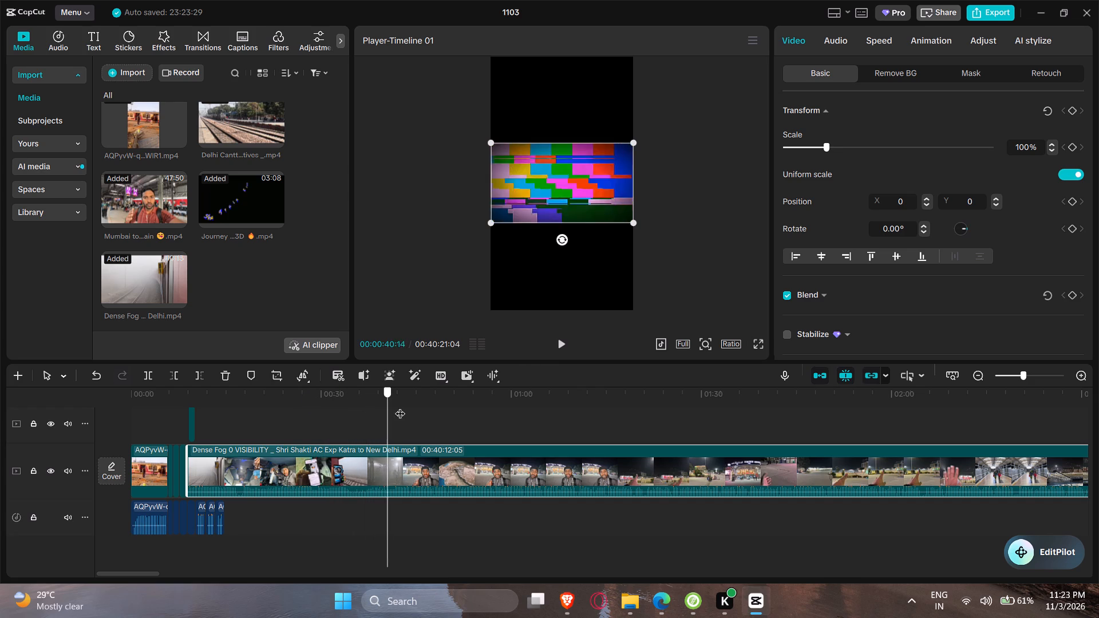
{"action": "left_click_drag", "start_coordinate": [400, 406], "coordinate": [654, 400]}
{"action": "scroll", "coordinate": [509, 455], "scroll_direction": "down", "scroll_amount": 12, "text": "ctrl"}
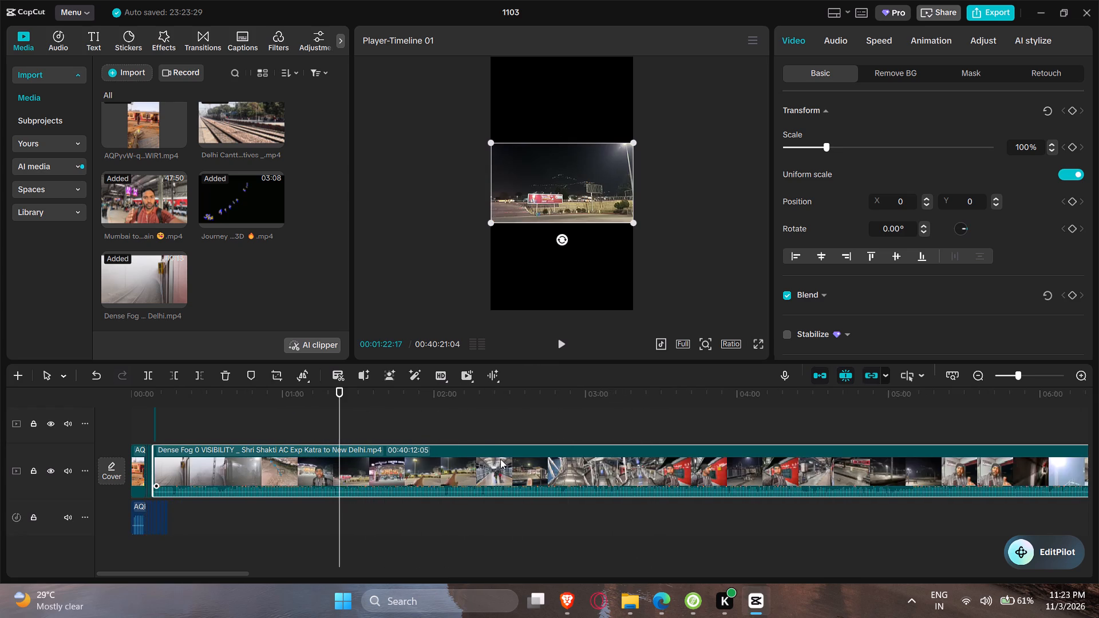
{"action": "scroll", "coordinate": [457, 451], "scroll_direction": "down", "scroll_amount": 6, "text": "ctrl"}
{"action": "left_click_drag", "start_coordinate": [496, 391], "coordinate": [639, 404]}
{"action": "scroll", "coordinate": [502, 490], "scroll_direction": "down", "scroll_amount": 2, "text": "ctrl"}
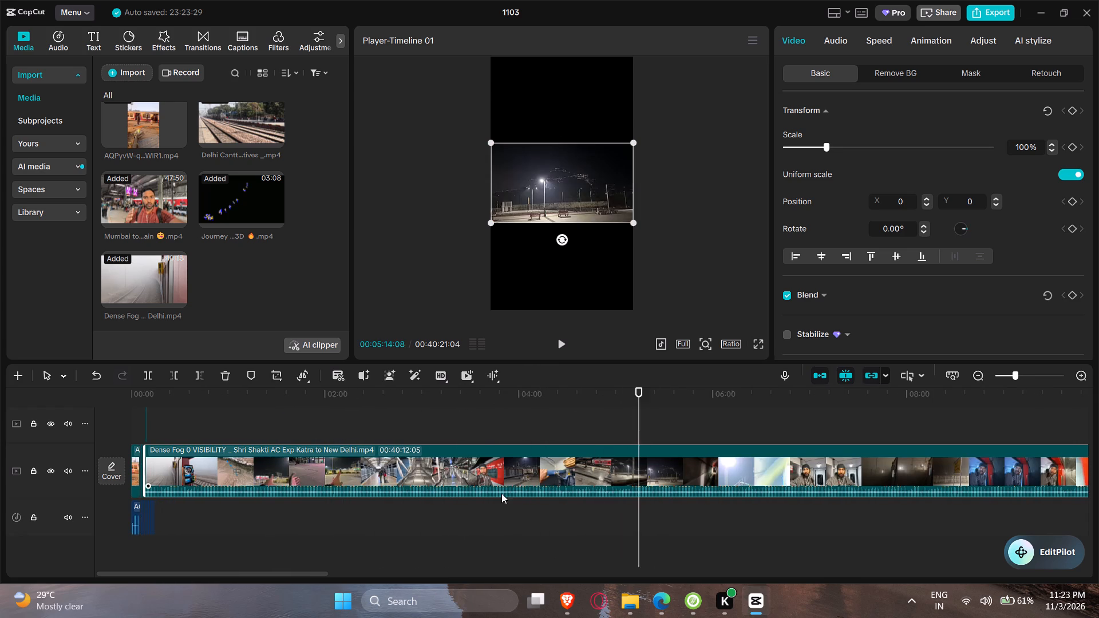
{"action": "scroll", "coordinate": [501, 493], "scroll_direction": "down", "scroll_amount": 10, "text": "ctrl"}
{"action": "left_click_drag", "start_coordinate": [480, 395], "coordinate": [596, 403]}
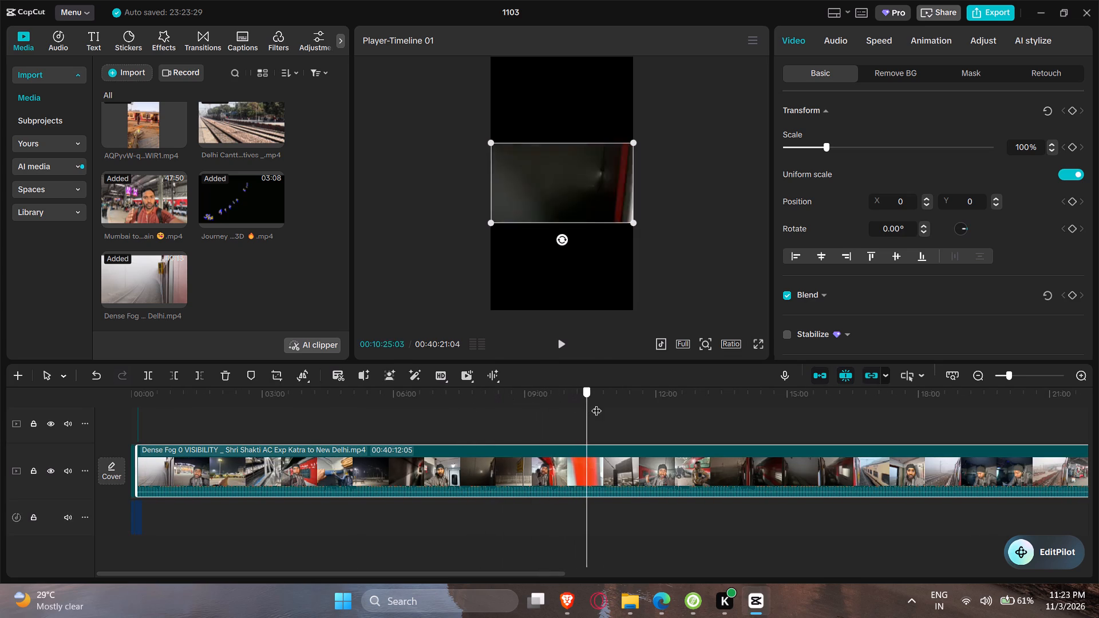
{"action": "left_click_drag", "start_coordinate": [596, 403], "coordinate": [683, 413]}
{"action": "scroll", "coordinate": [582, 479], "scroll_direction": "down", "scroll_amount": 6, "text": "ctrl"}
{"action": "left_click_drag", "start_coordinate": [538, 397], "coordinate": [628, 397]}
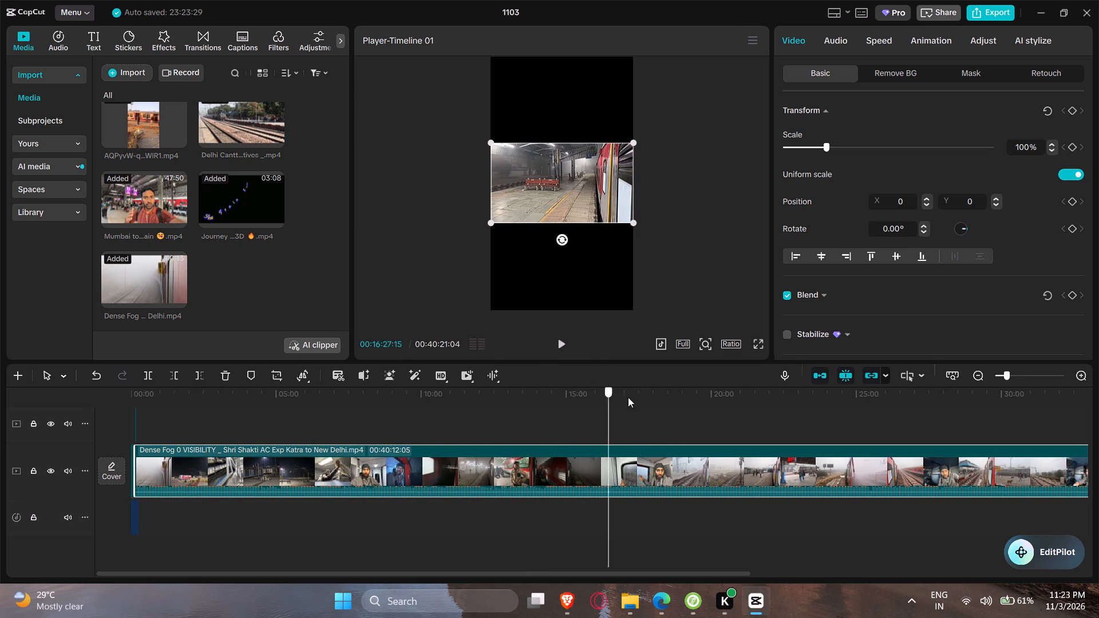
{"action": "left_click_drag", "start_coordinate": [628, 397], "coordinate": [678, 400]}
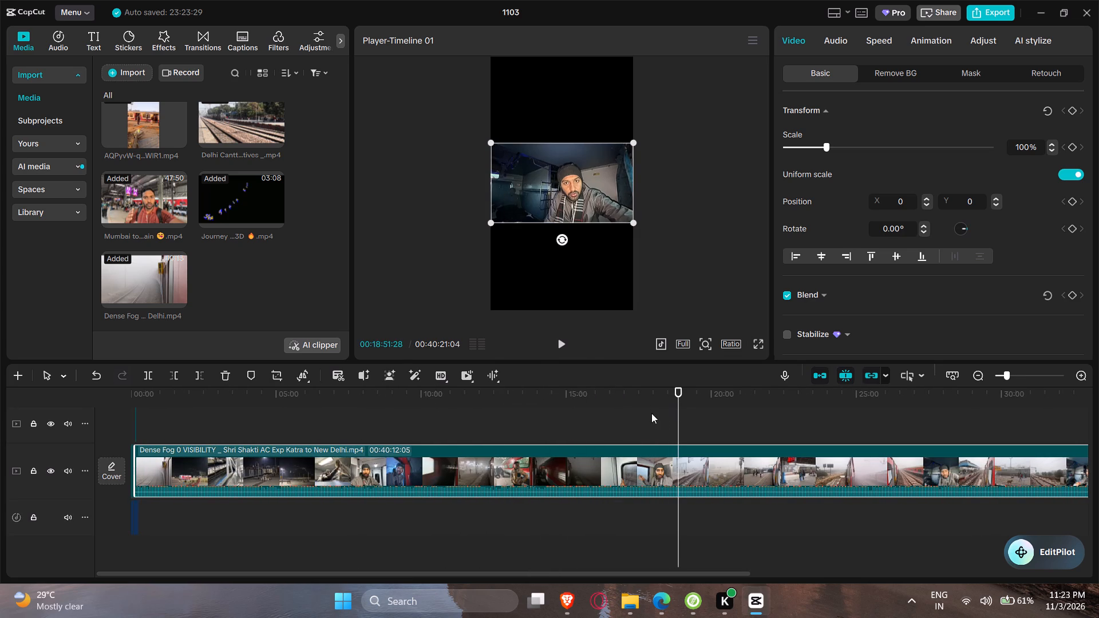
{"action": "key", "text": "space"}
{"action": "left_click_drag", "start_coordinate": [682, 394], "coordinate": [708, 390]}
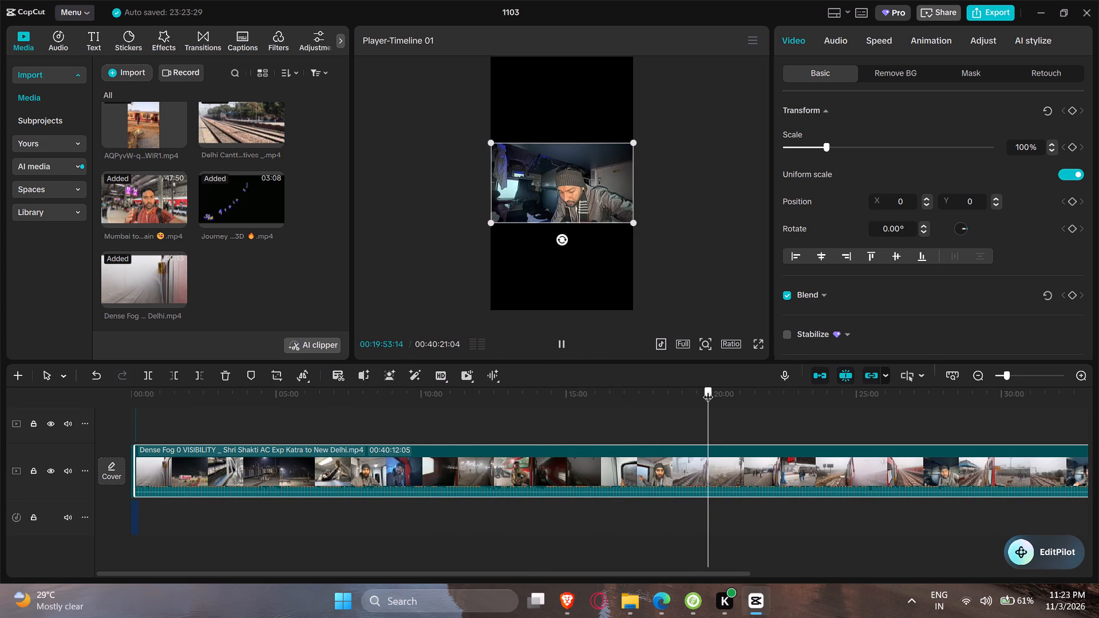
{"action": "left_click_drag", "start_coordinate": [708, 390], "coordinate": [719, 386]}
{"action": "key", "text": "space"}
{"action": "key", "text": "space"}
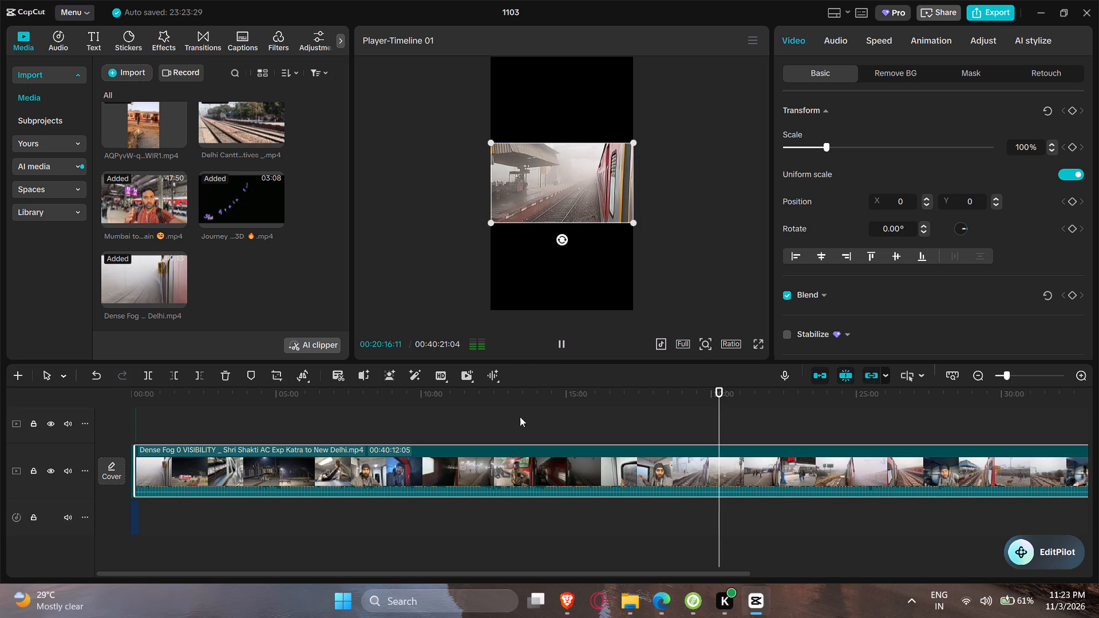
{"action": "left_click", "coordinate": [184, 378]}
{"action": "left_click", "coordinate": [176, 375]}
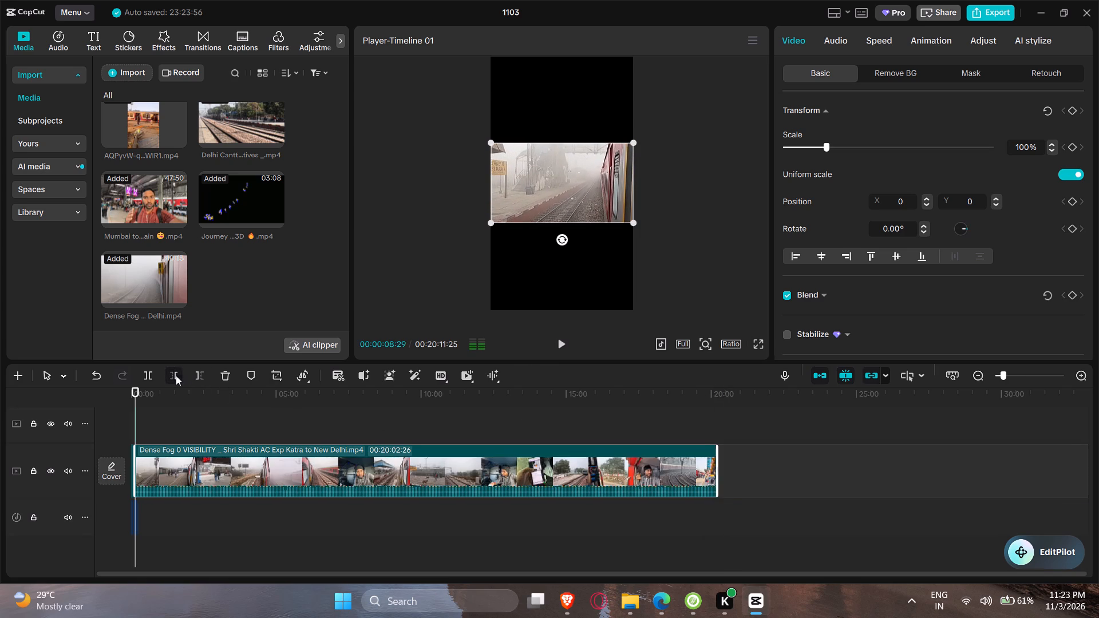
Find the platform shot with sacks and a parked train at about 1:02 and cut off the Dense Fog footage before it.
{"action": "scroll", "coordinate": [252, 456], "scroll_direction": "up", "scroll_amount": 20, "text": "ctrl"}
{"action": "scroll", "coordinate": [252, 456], "scroll_direction": "up", "scroll_amount": 1, "text": "ctrl"}
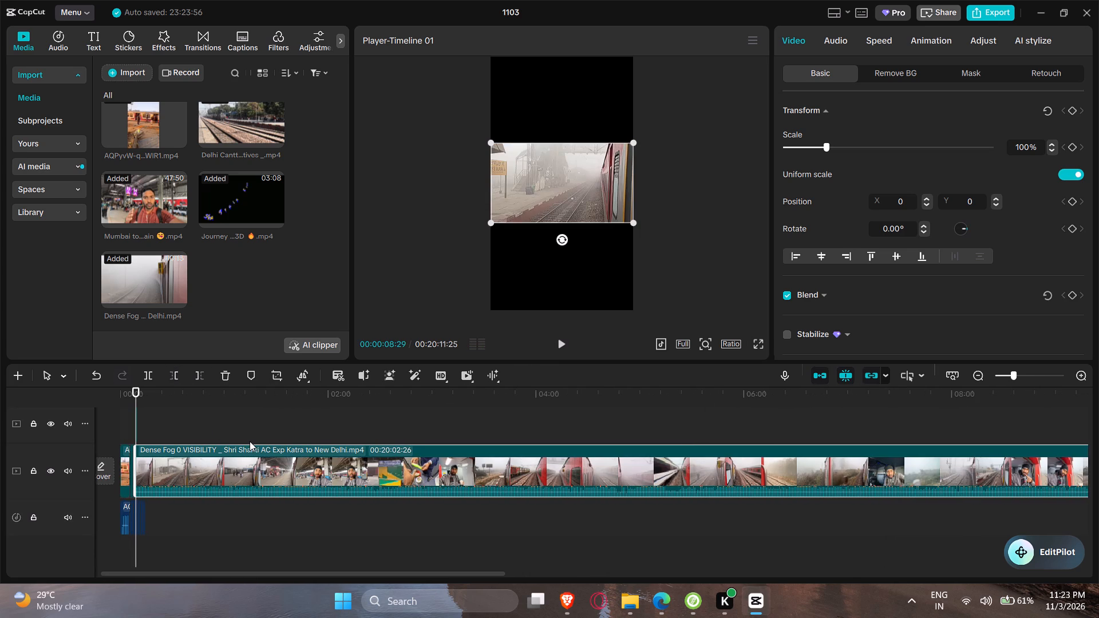
{"action": "key", "text": "space"}
{"action": "scroll", "coordinate": [250, 441], "scroll_direction": "up", "scroll_amount": 6, "text": "ctrl"}
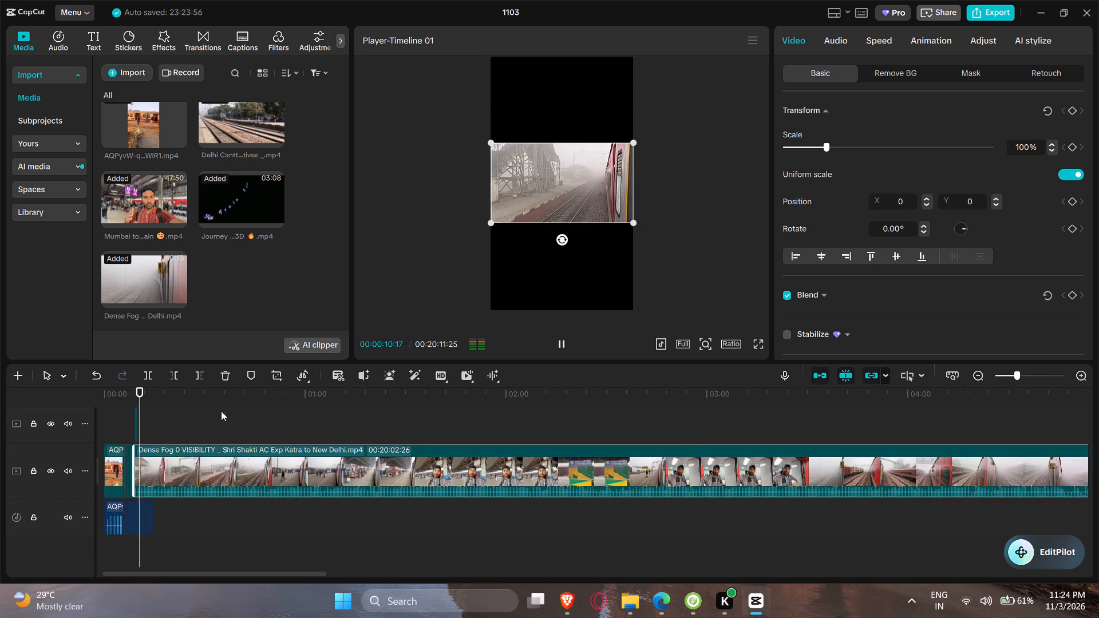
{"action": "left_click_drag", "start_coordinate": [168, 392], "coordinate": [302, 403]}
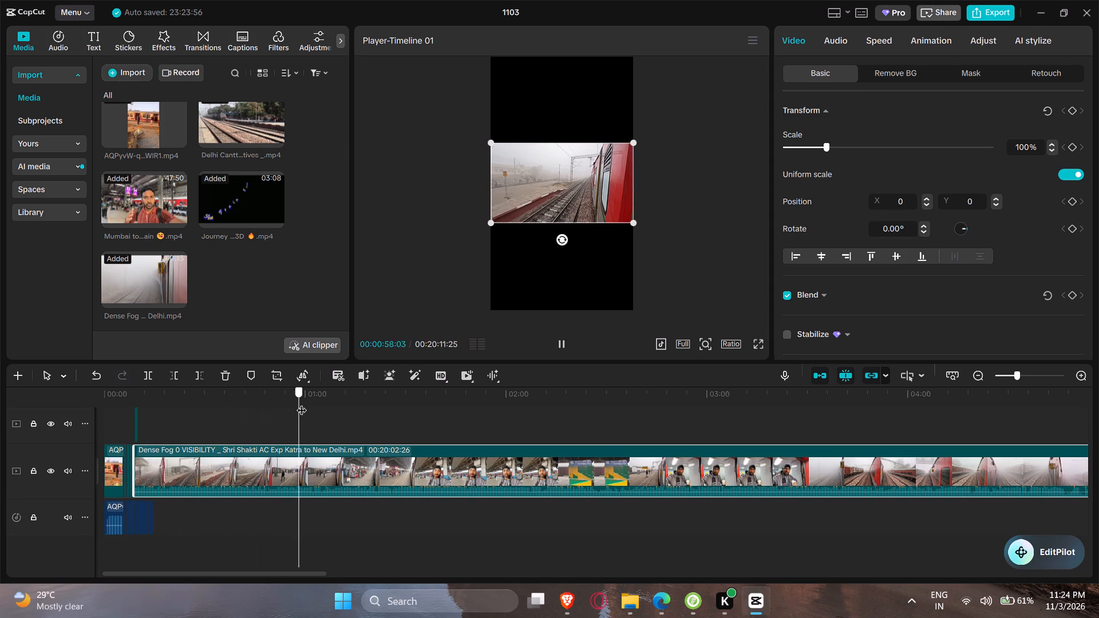
{"action": "left_click_drag", "start_coordinate": [302, 403], "coordinate": [295, 395]}
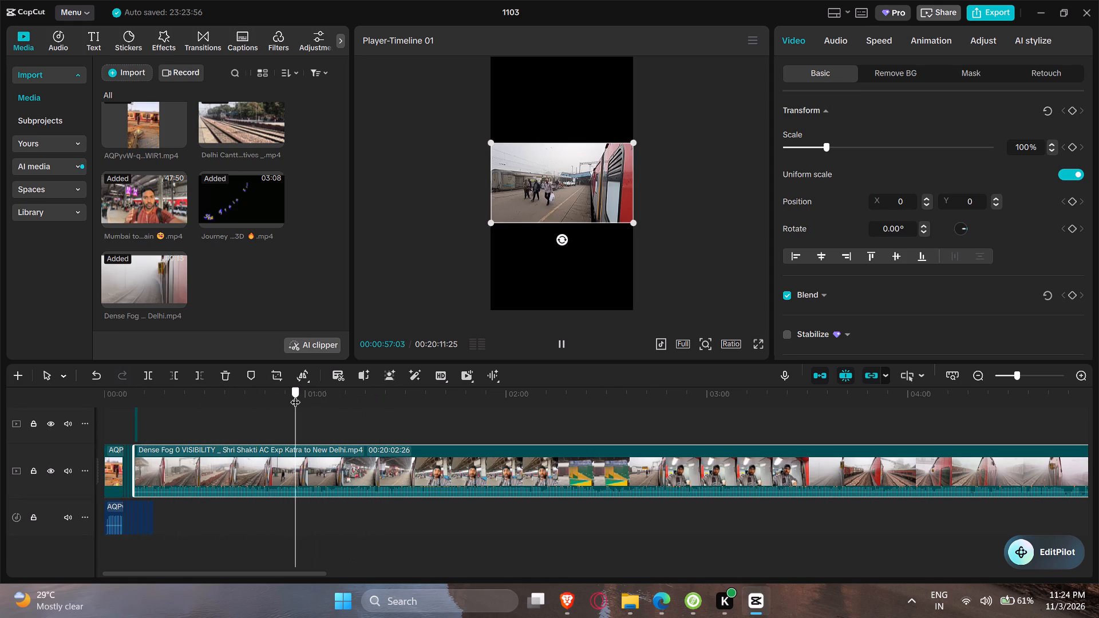
{"action": "left_click_drag", "start_coordinate": [295, 395], "coordinate": [310, 391]}
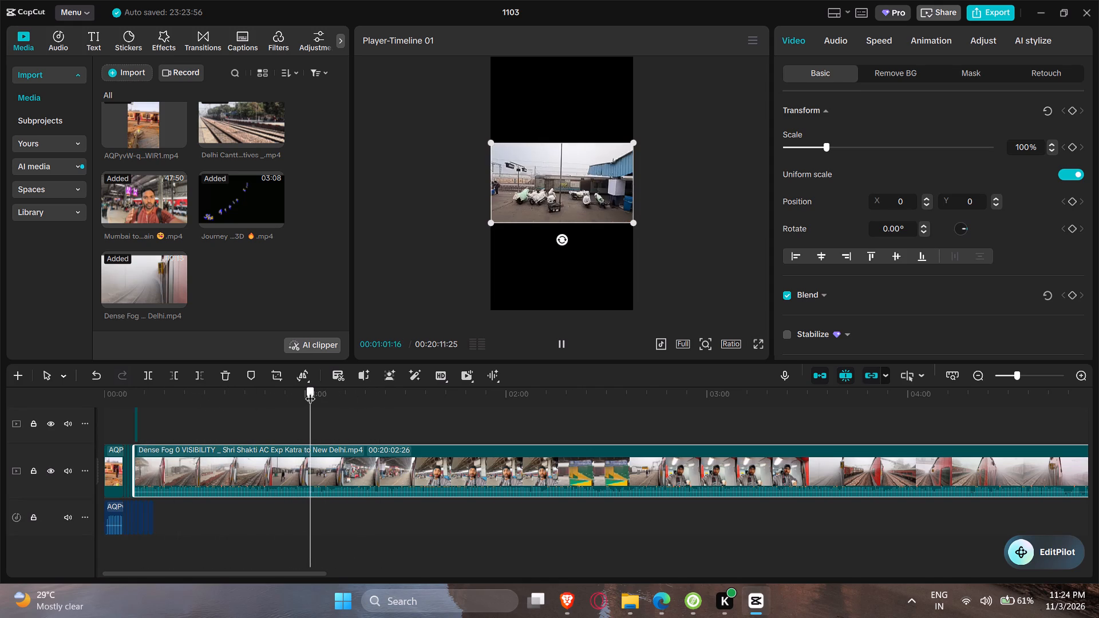
{"action": "left_click_drag", "start_coordinate": [310, 391], "coordinate": [314, 391]}
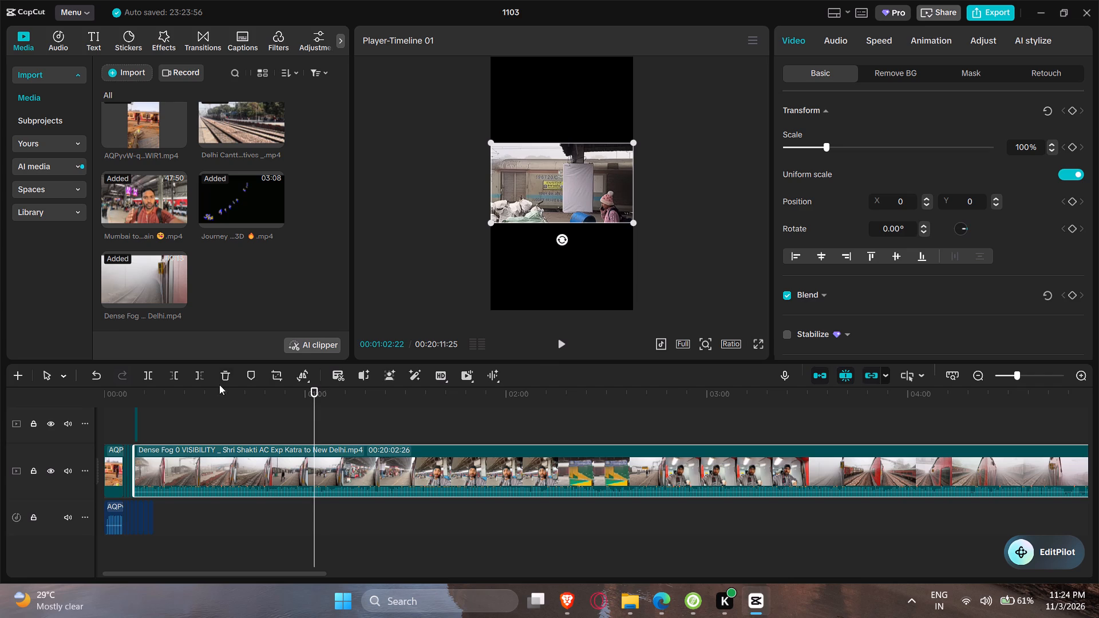
{"action": "left_click", "coordinate": [177, 370]}
{"action": "key", "text": "space"}
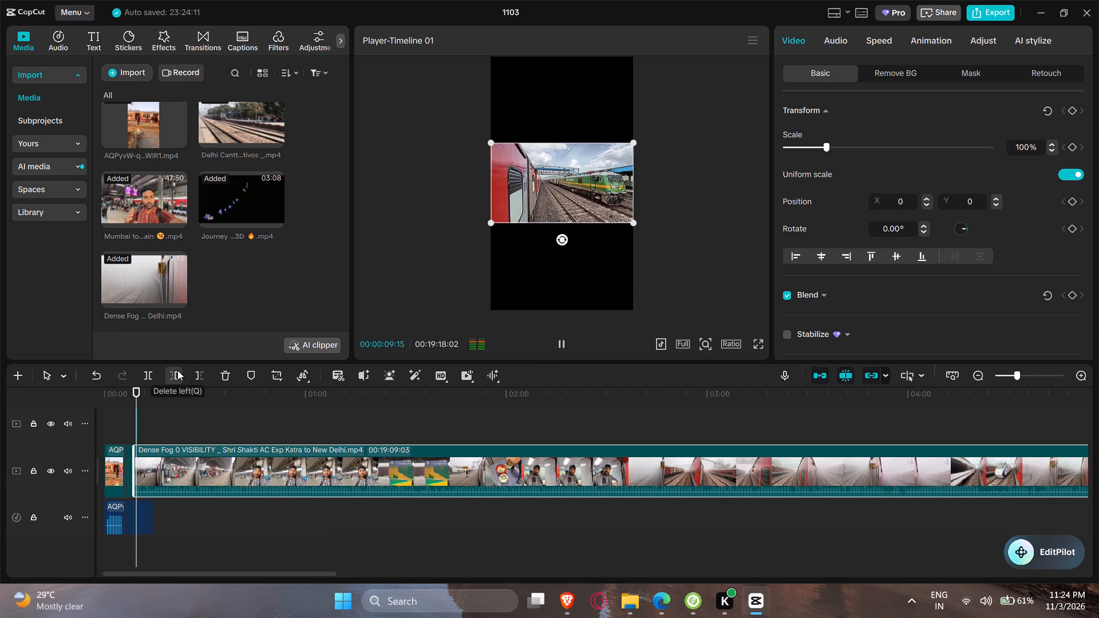
{"action": "key", "text": "space"}
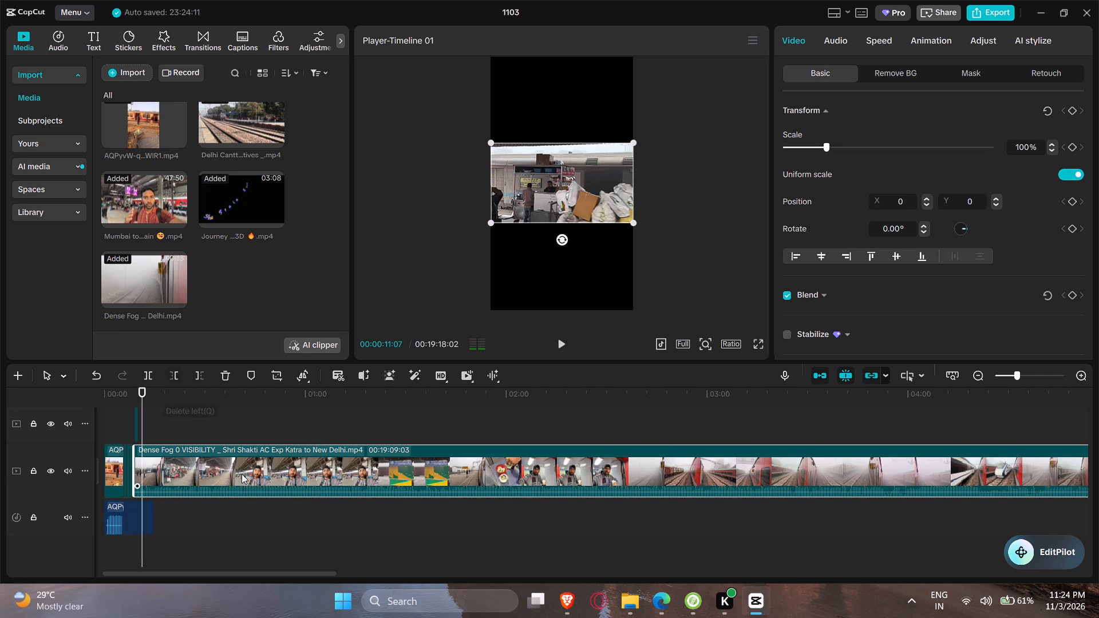
Move the Dense Fog clip from the main track to the overlay track, starting at about 16 seconds, past the audio's end.
{"action": "left_click_drag", "start_coordinate": [234, 457], "coordinate": [258, 430]}
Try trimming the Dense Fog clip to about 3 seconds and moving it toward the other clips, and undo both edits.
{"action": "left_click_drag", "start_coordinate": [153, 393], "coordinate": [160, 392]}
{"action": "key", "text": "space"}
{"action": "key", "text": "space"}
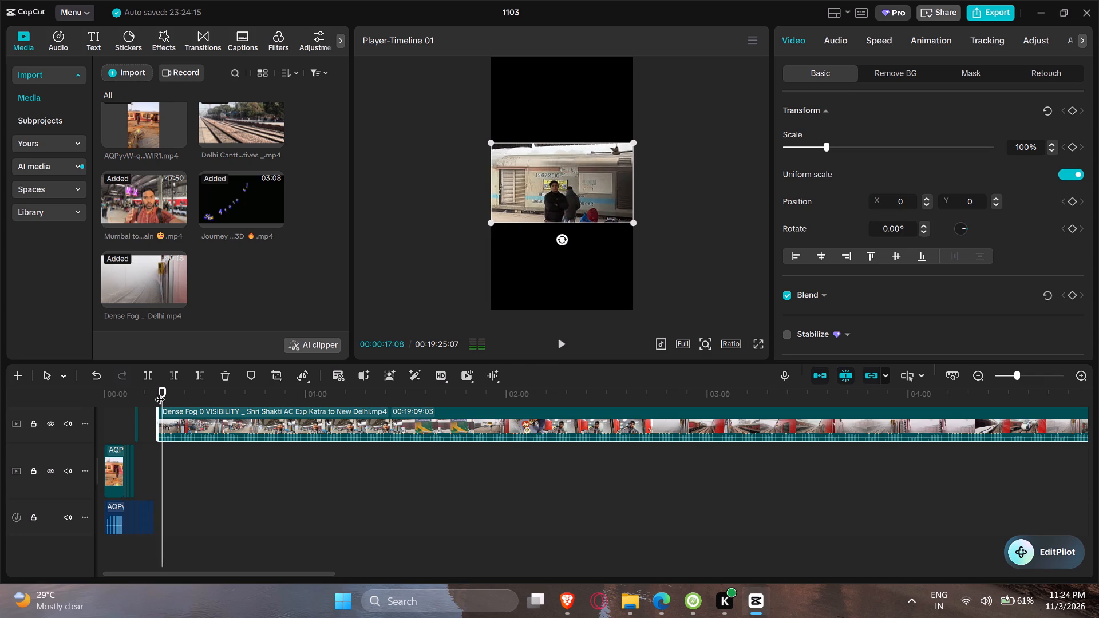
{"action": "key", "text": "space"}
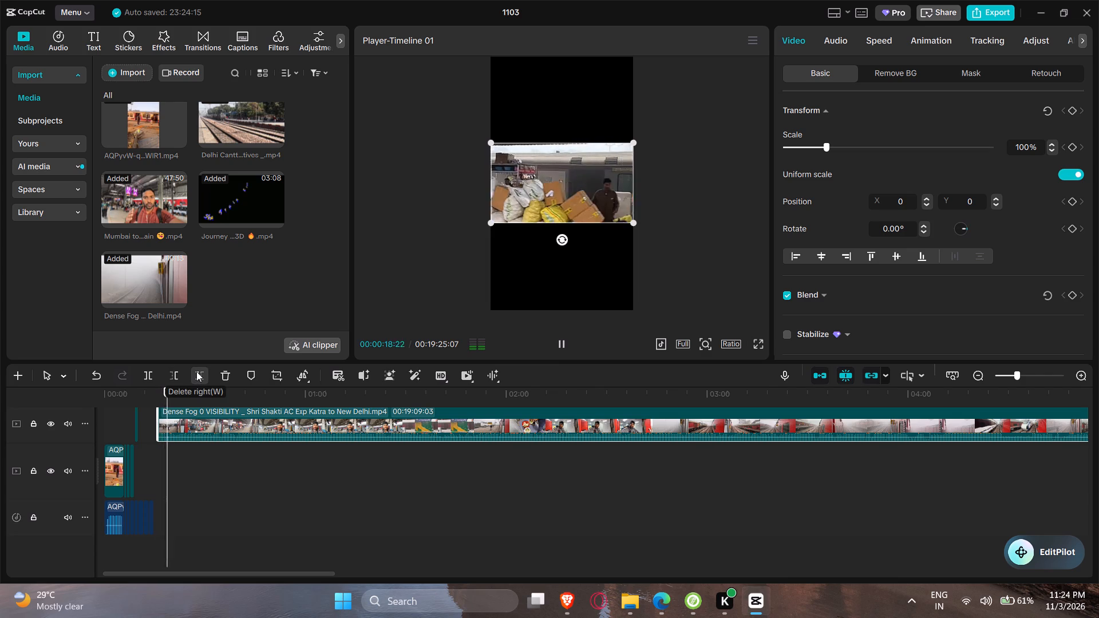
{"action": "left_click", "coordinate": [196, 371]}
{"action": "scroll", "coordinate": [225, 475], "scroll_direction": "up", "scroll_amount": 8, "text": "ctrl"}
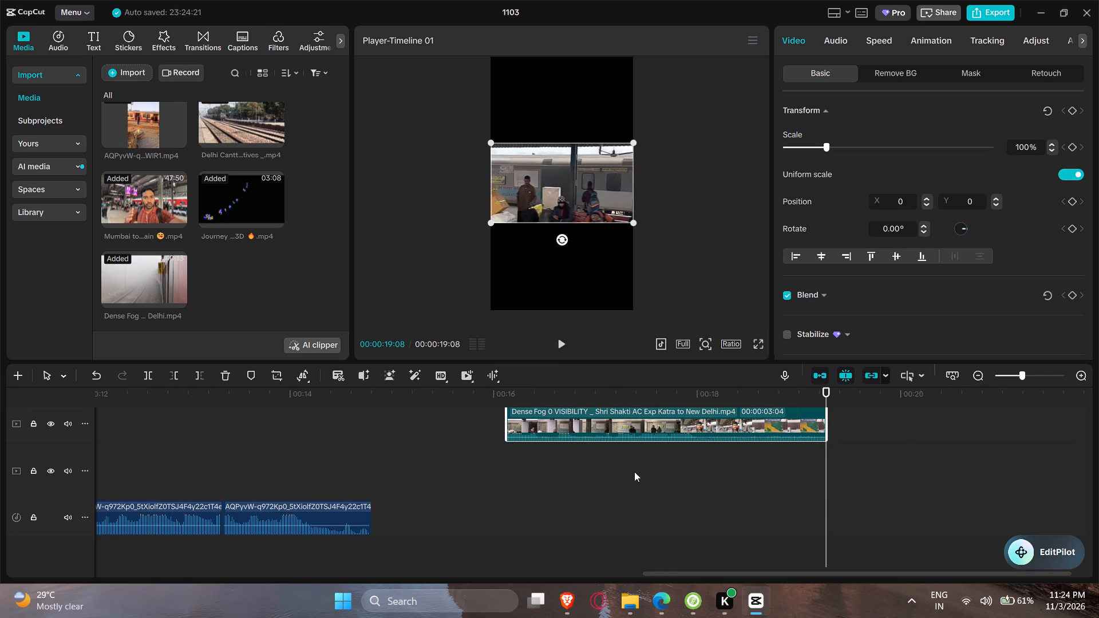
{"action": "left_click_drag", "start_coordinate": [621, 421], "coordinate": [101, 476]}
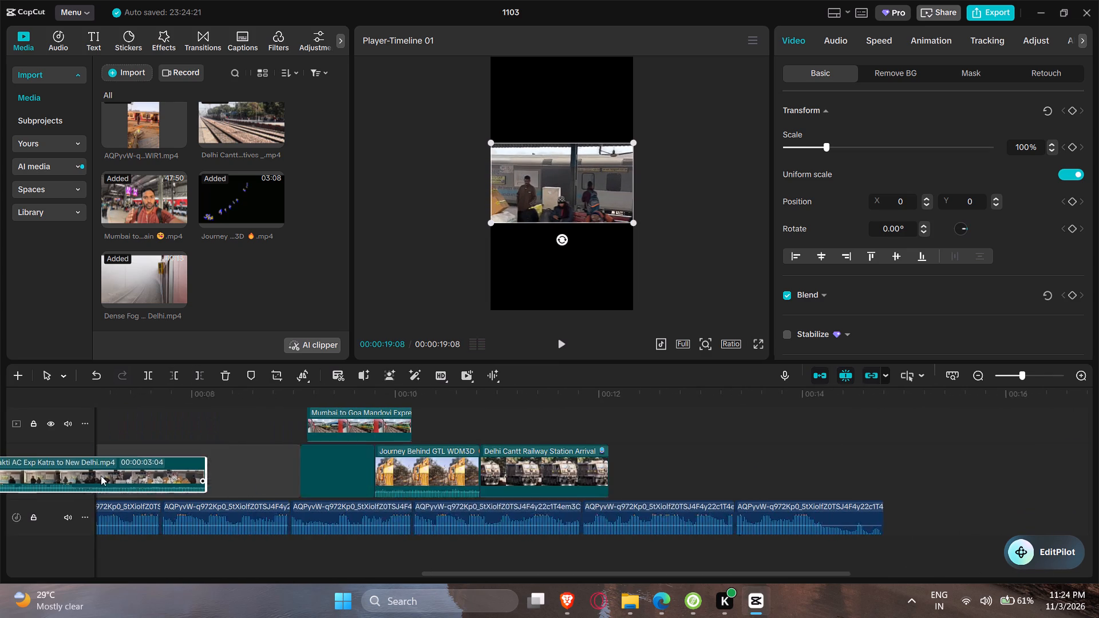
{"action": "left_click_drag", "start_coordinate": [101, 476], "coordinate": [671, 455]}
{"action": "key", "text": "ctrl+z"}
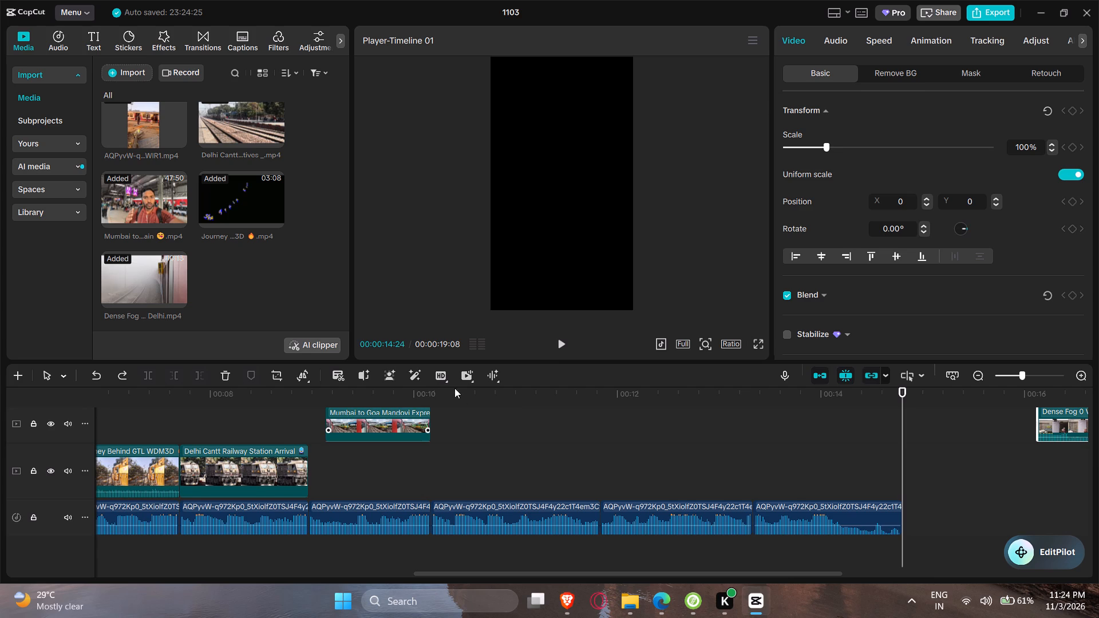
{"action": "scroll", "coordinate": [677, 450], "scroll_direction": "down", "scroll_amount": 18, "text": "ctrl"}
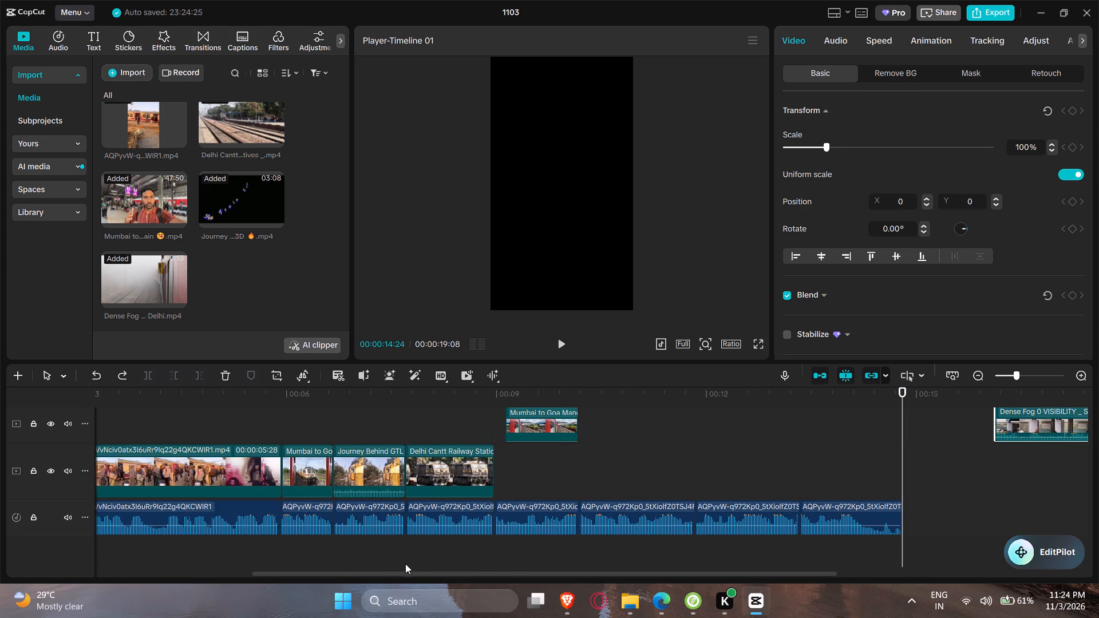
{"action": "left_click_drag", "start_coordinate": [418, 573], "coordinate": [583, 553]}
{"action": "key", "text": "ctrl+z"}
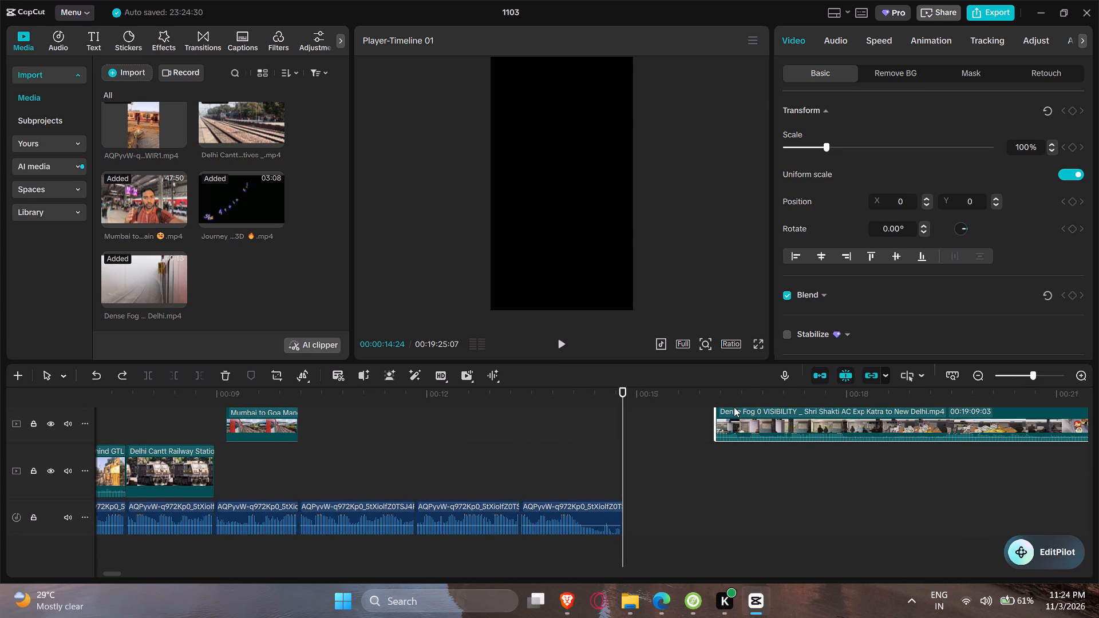
Split off about the first second of the Dense Fog clip and place it directly after the Mumbai to Goa clip on the overlay track.
{"action": "left_click_drag", "start_coordinate": [719, 390], "coordinate": [773, 385]}
{"action": "left_click", "coordinate": [154, 377]}
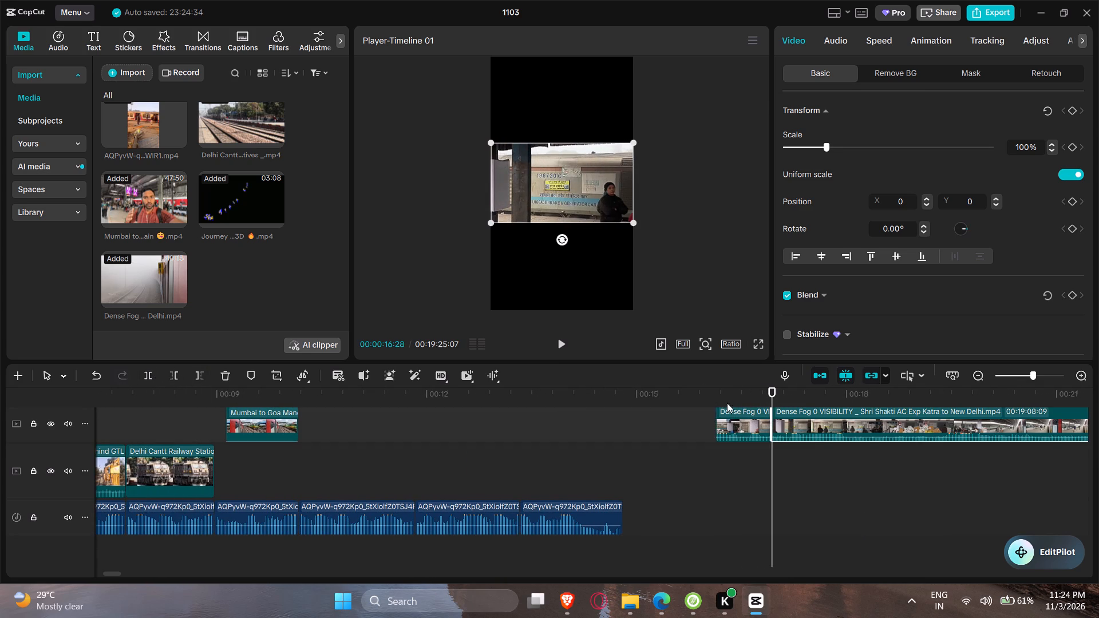
{"action": "left_click_drag", "start_coordinate": [749, 419], "coordinate": [335, 481]}
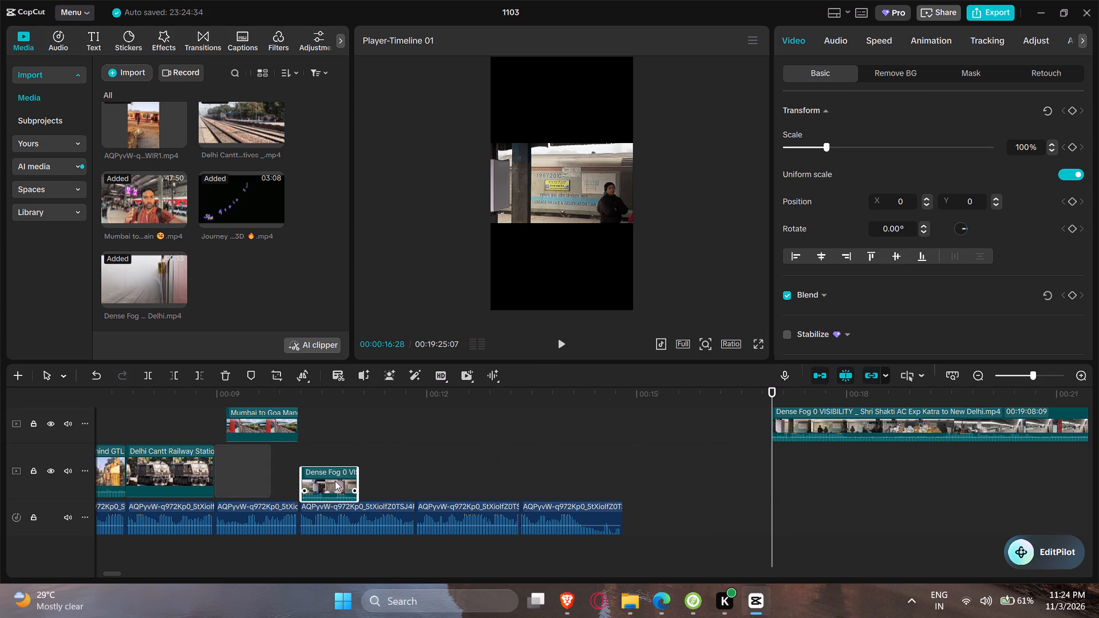
{"action": "left_click_drag", "start_coordinate": [335, 481], "coordinate": [341, 469]}
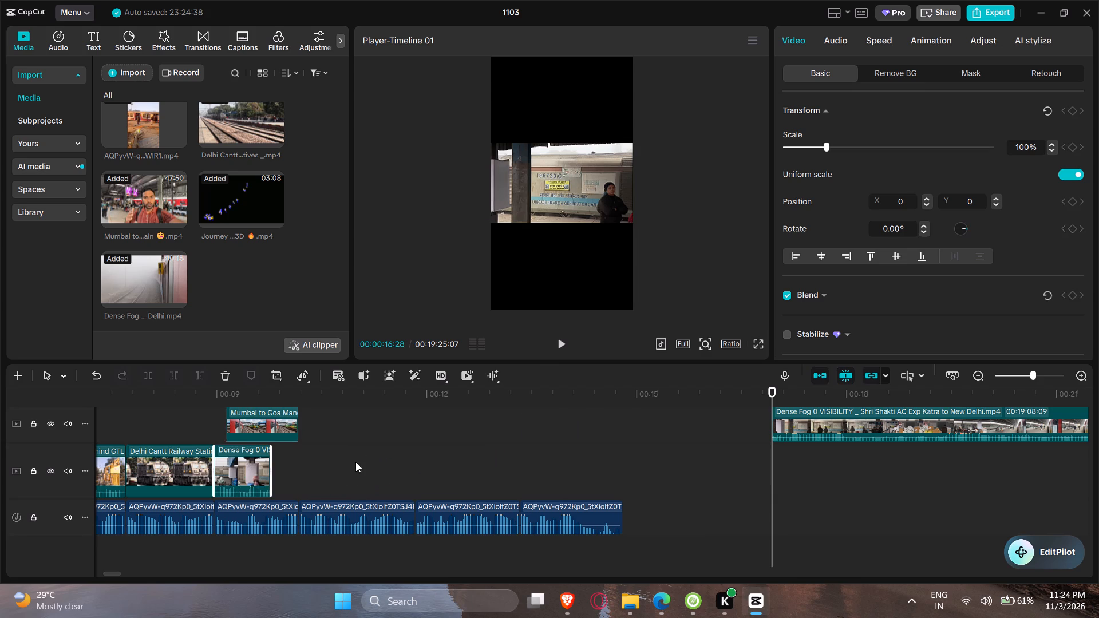
{"action": "left_click_drag", "start_coordinate": [253, 468], "coordinate": [340, 425]}
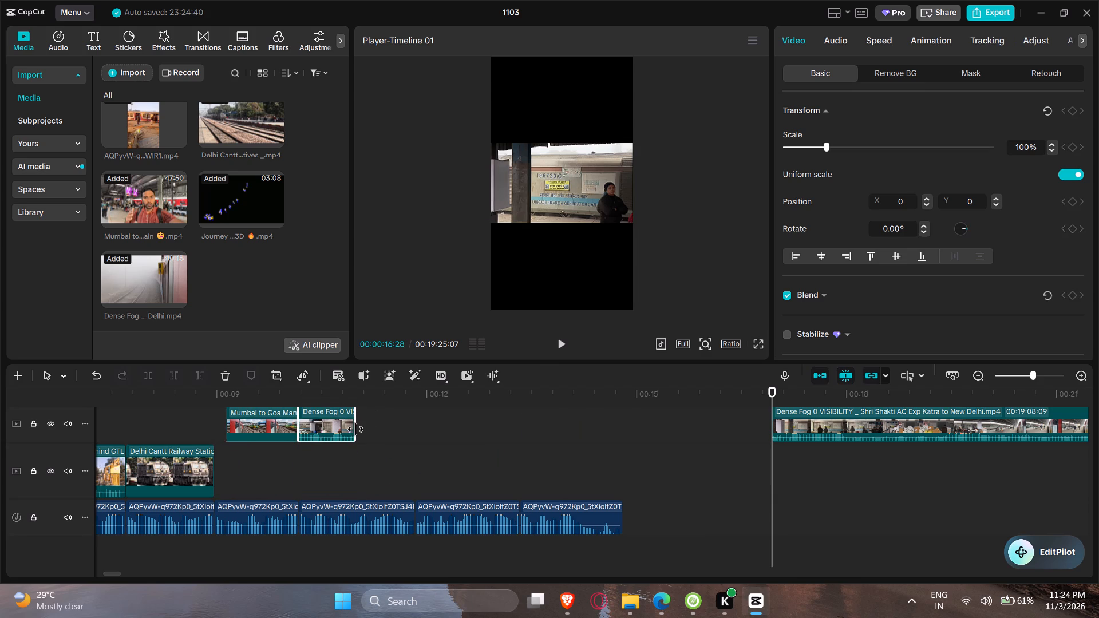
Extend the short Dense Fog clip to the end of the audio segment beneath it and play the result.
{"action": "left_click_drag", "start_coordinate": [355, 428], "coordinate": [409, 428]}
{"action": "left_click", "coordinate": [268, 397]}
{"action": "key", "text": "space"}
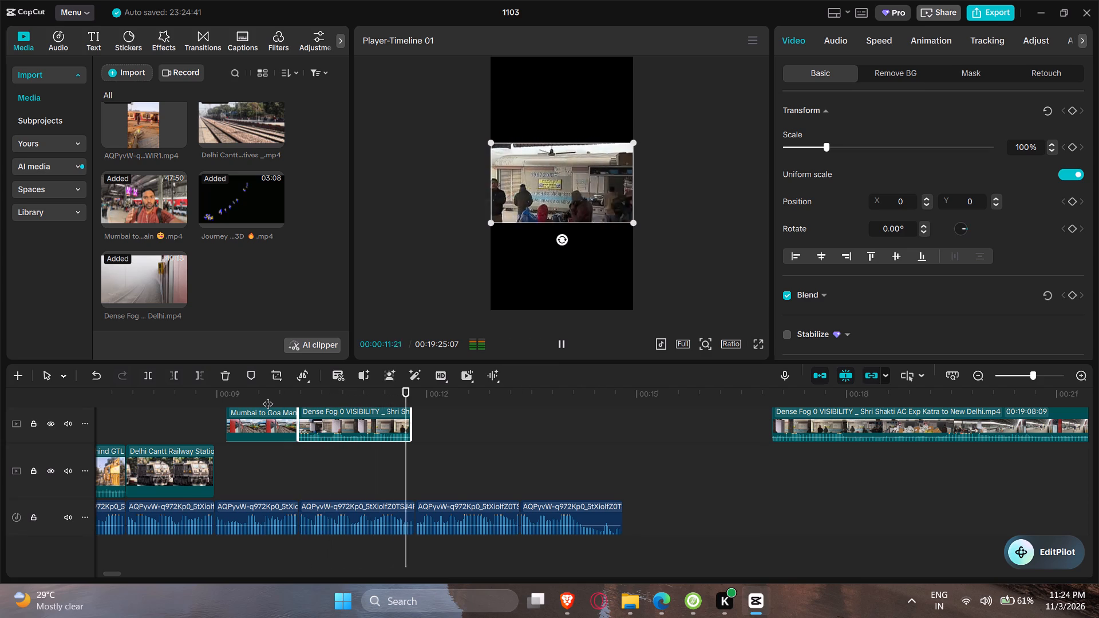
{"action": "key", "text": "space"}
Find the platform shot with the red digital clock at about 1:21 and cut off the long Dense Fog clip's footage before it.
{"action": "left_click_drag", "start_coordinate": [765, 386], "coordinate": [801, 391]}
{"action": "scroll", "coordinate": [690, 522], "scroll_direction": "down", "scroll_amount": 12, "text": "ctrl"}
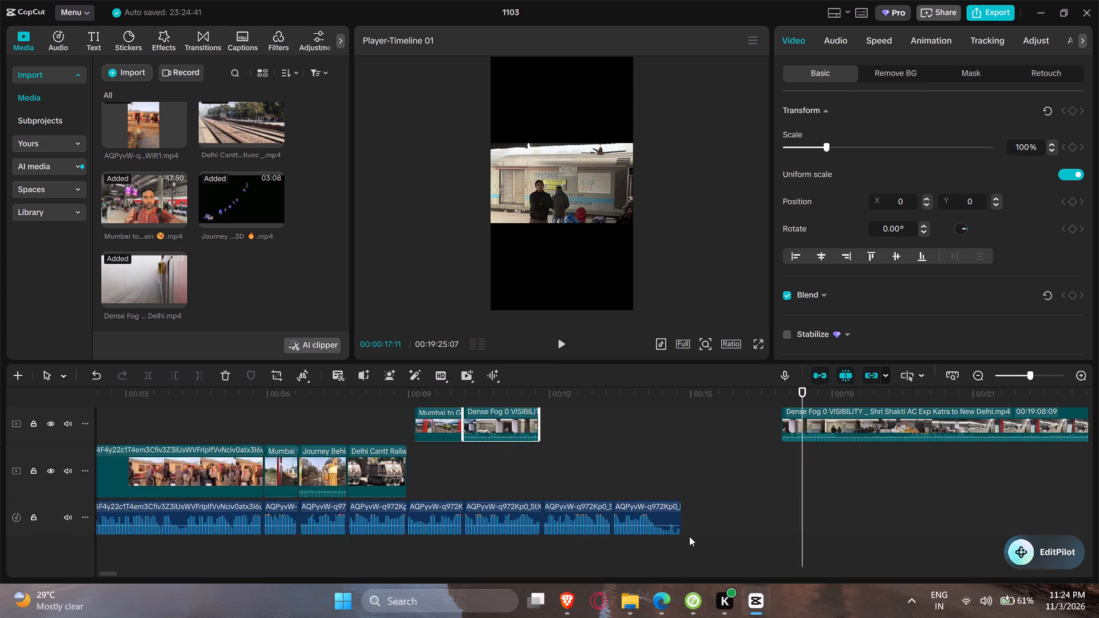
{"action": "scroll", "coordinate": [689, 536], "scroll_direction": "down", "scroll_amount": 7, "text": "ctrl"}
{"action": "scroll", "coordinate": [544, 425], "scroll_direction": "down", "scroll_amount": 7, "text": "ctrl"}
{"action": "left_click_drag", "start_coordinate": [446, 385], "coordinate": [478, 391]}
{"action": "left_click_drag", "start_coordinate": [469, 396], "coordinate": [862, 402]}
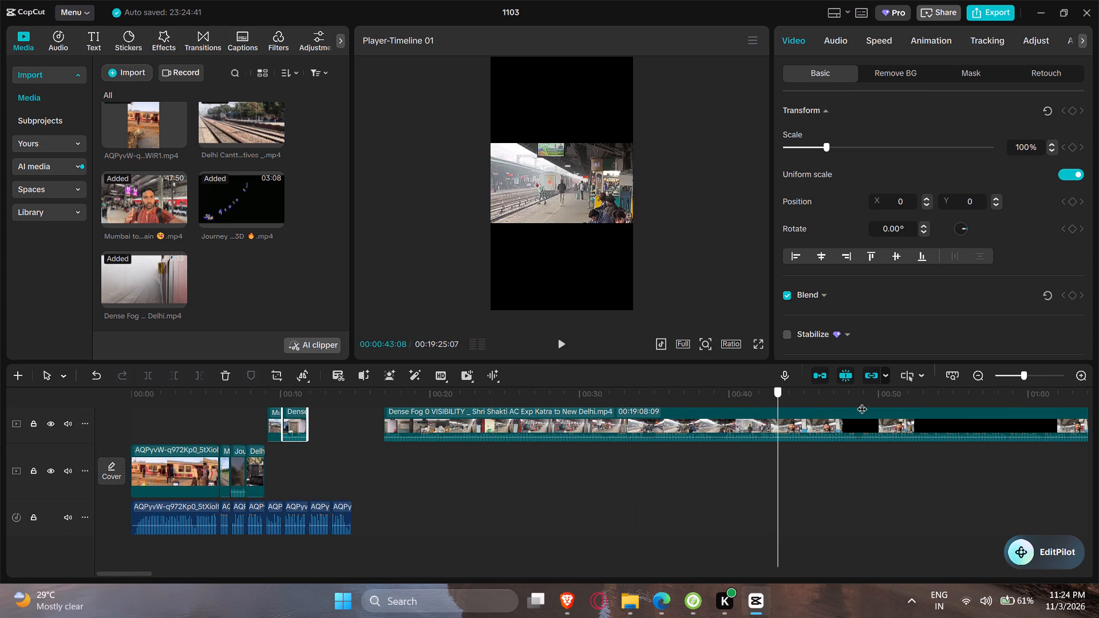
{"action": "left_click_drag", "start_coordinate": [862, 402], "coordinate": [864, 401]}
{"action": "scroll", "coordinate": [601, 509], "scroll_direction": "down", "scroll_amount": 11, "text": "ctrl"}
{"action": "left_click_drag", "start_coordinate": [423, 398], "coordinate": [462, 393]}
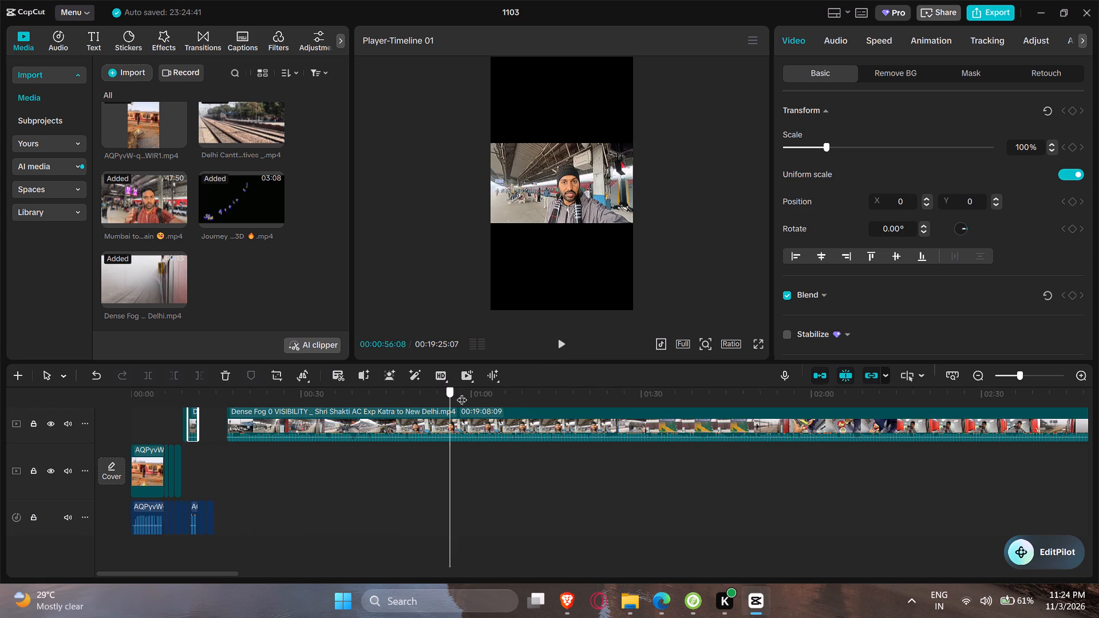
{"action": "left_click_drag", "start_coordinate": [462, 393], "coordinate": [685, 399]}
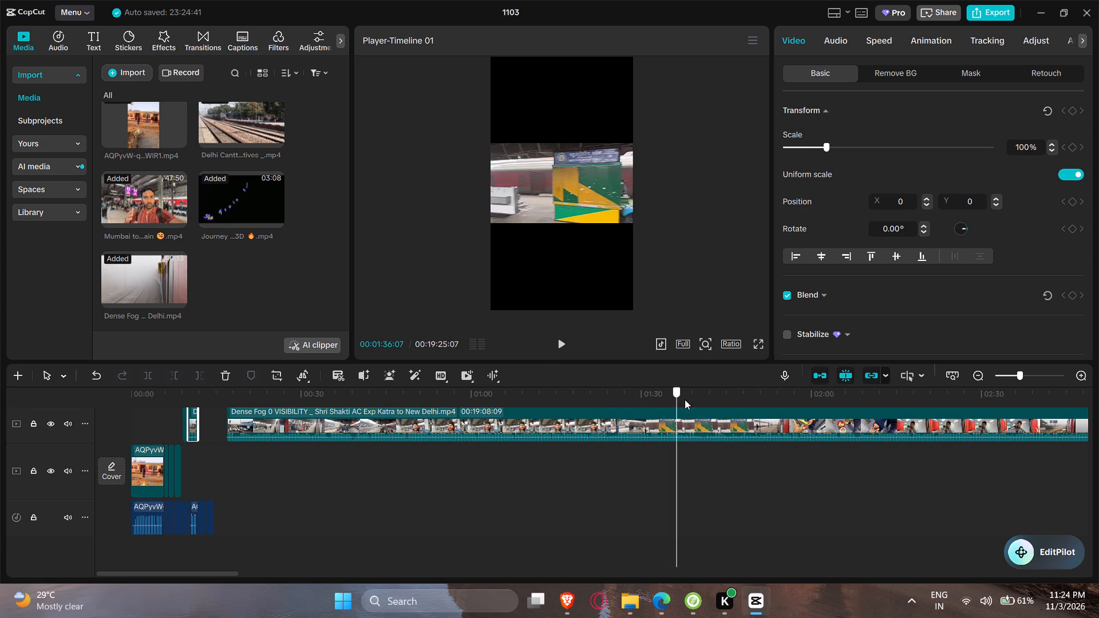
{"action": "left_click_drag", "start_coordinate": [685, 399], "coordinate": [600, 395]}
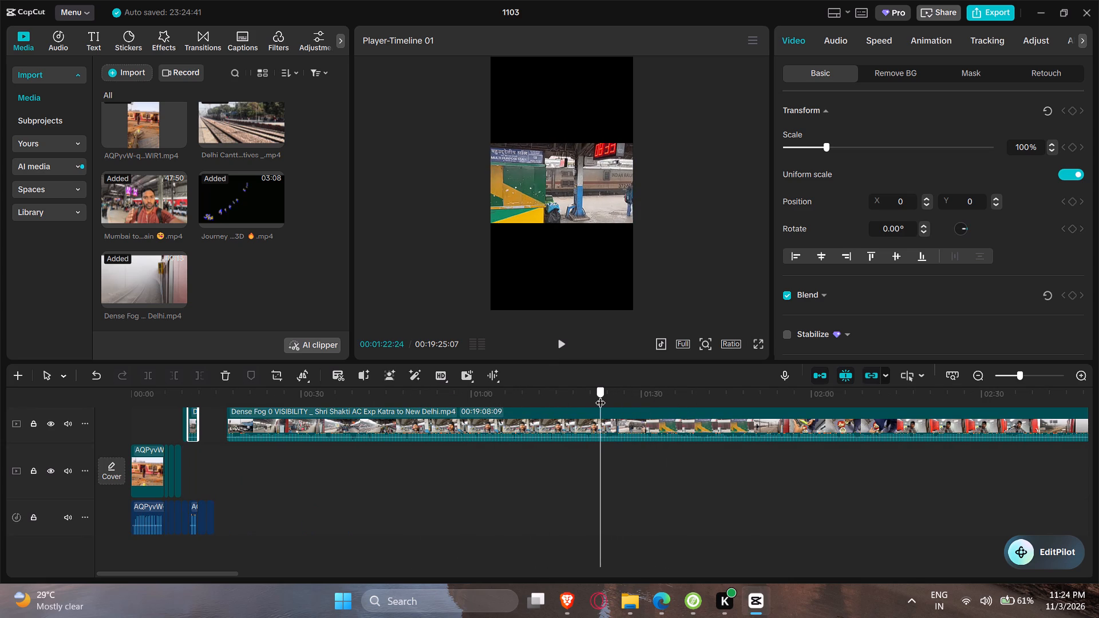
{"action": "left_click_drag", "start_coordinate": [600, 395], "coordinate": [592, 393]}
{"action": "left_click", "coordinate": [362, 410]}
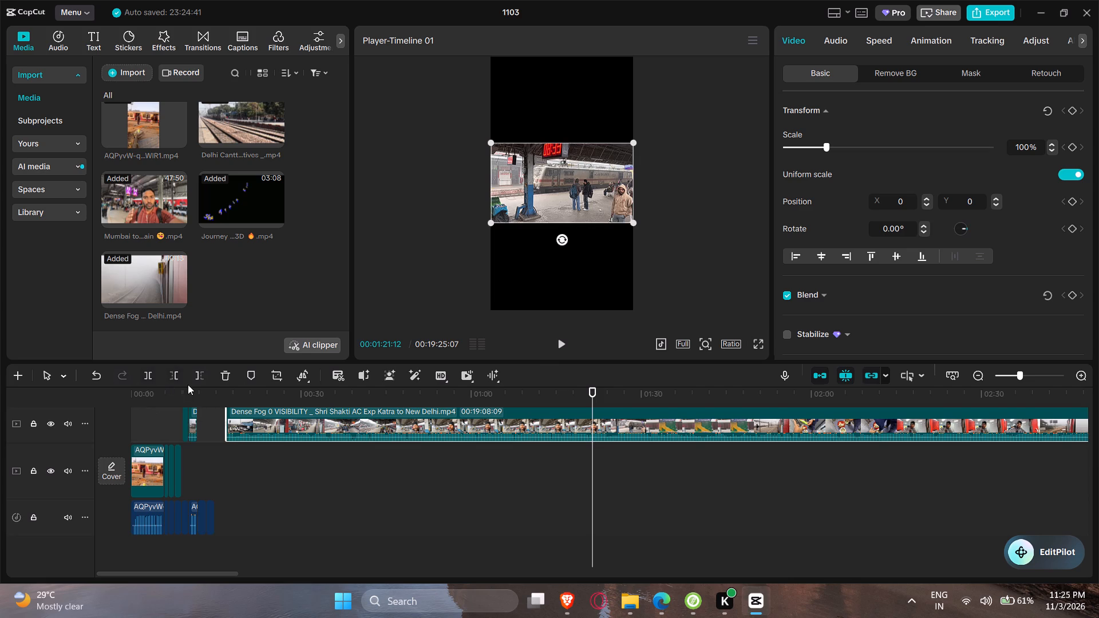
{"action": "left_click", "coordinate": [173, 377]}
Move the long Dense Fog clip directly after the short Dense Fog clip on the overlay track.
{"action": "left_click_drag", "start_coordinate": [612, 414], "coordinate": [297, 460]}
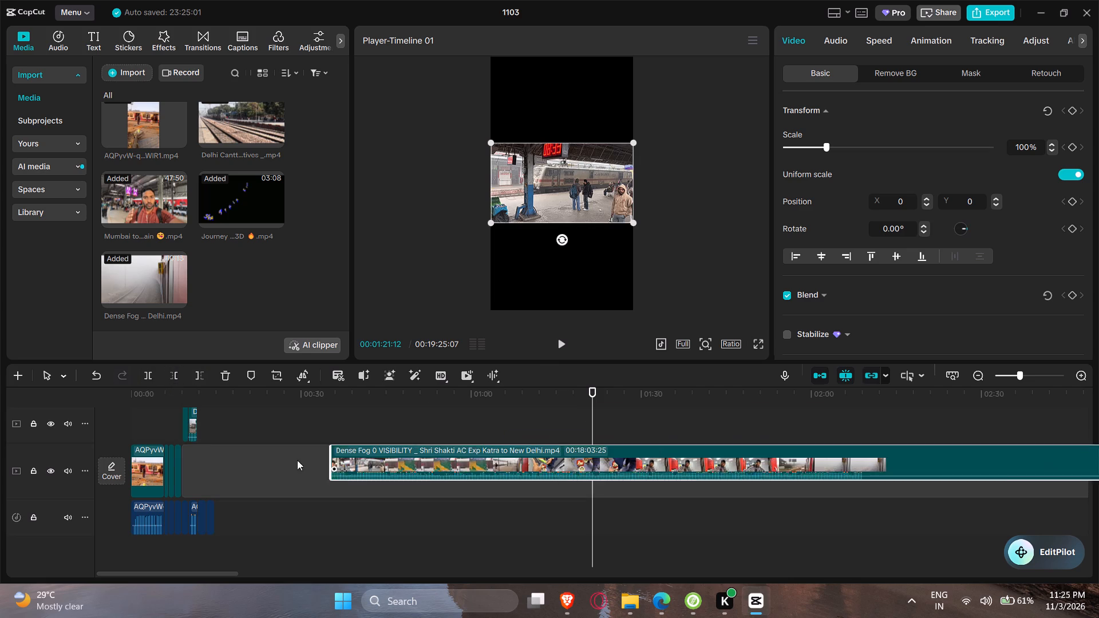
{"action": "left_click_drag", "start_coordinate": [297, 460], "coordinate": [217, 425]}
Move the short Dense Fog clip out of the sequence to a separate track at about 19 seconds, past the audio's end.
{"action": "scroll", "coordinate": [218, 488], "scroll_direction": "up", "scroll_amount": 9, "text": "ctrl"}
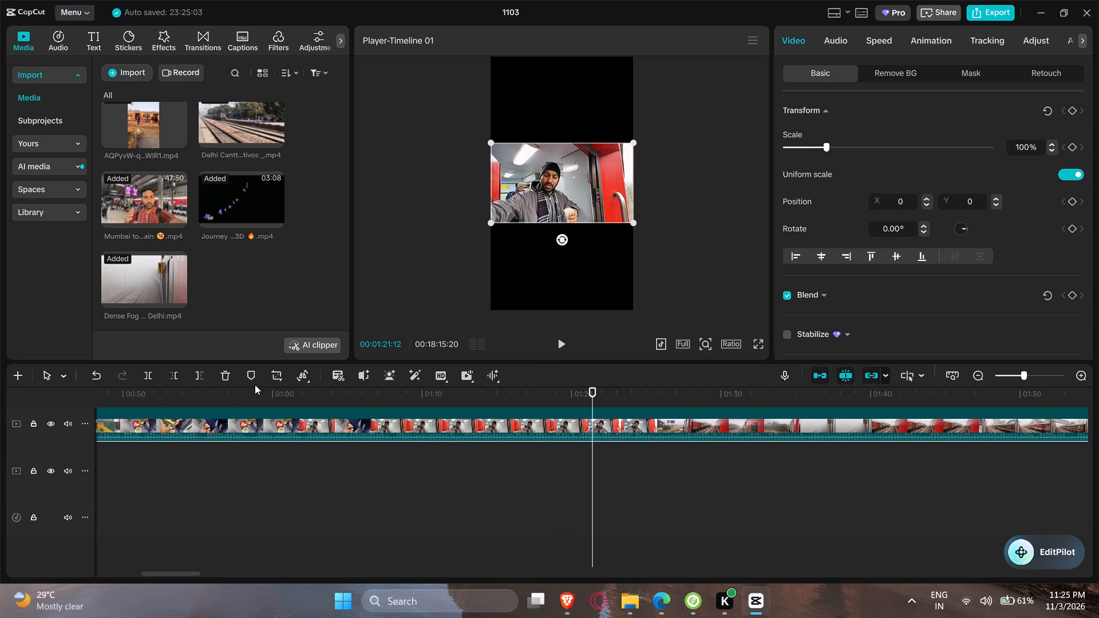
{"action": "left_click_drag", "start_coordinate": [255, 385], "coordinate": [169, 394]}
{"action": "left_click_drag", "start_coordinate": [231, 406], "coordinate": [32, 385]}
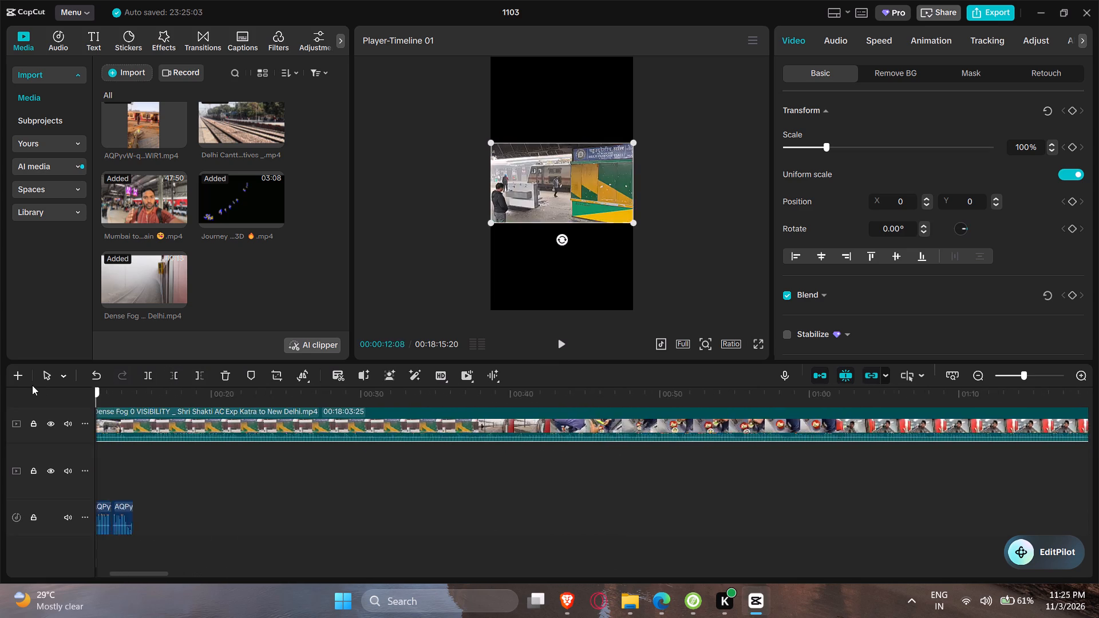
{"action": "left_click_drag", "start_coordinate": [32, 385], "coordinate": [287, 393]}
{"action": "scroll", "coordinate": [305, 426], "scroll_direction": "up", "scroll_amount": 8, "text": "ctrl"}
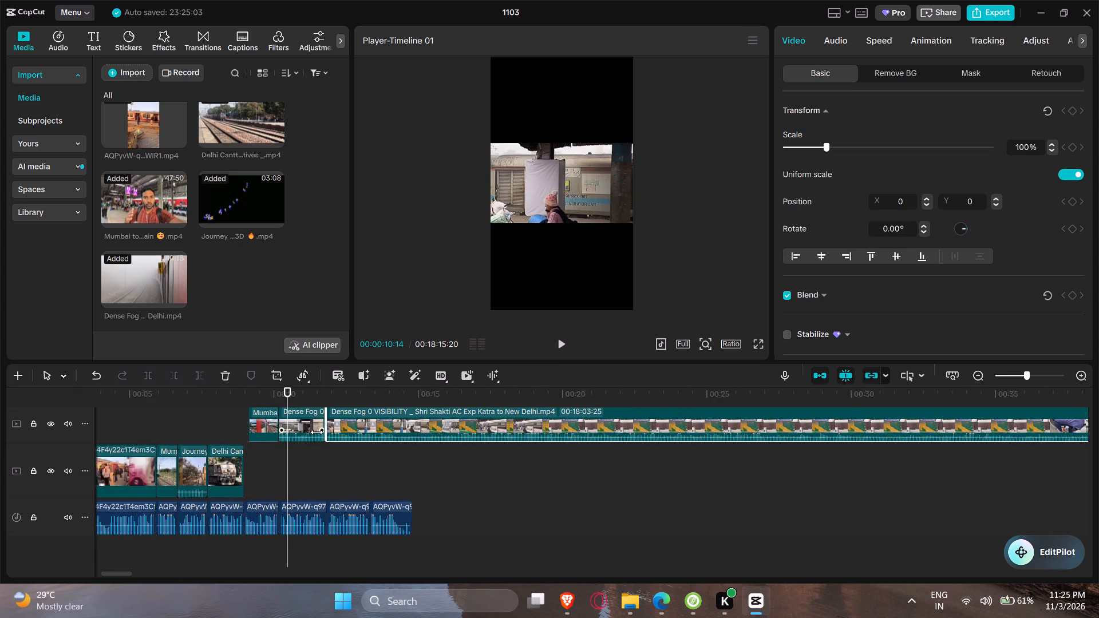
{"action": "scroll", "coordinate": [317, 432], "scroll_direction": "up", "scroll_amount": 8, "text": "ctrl"}
{"action": "left_click_drag", "start_coordinate": [314, 431], "coordinate": [784, 496]}
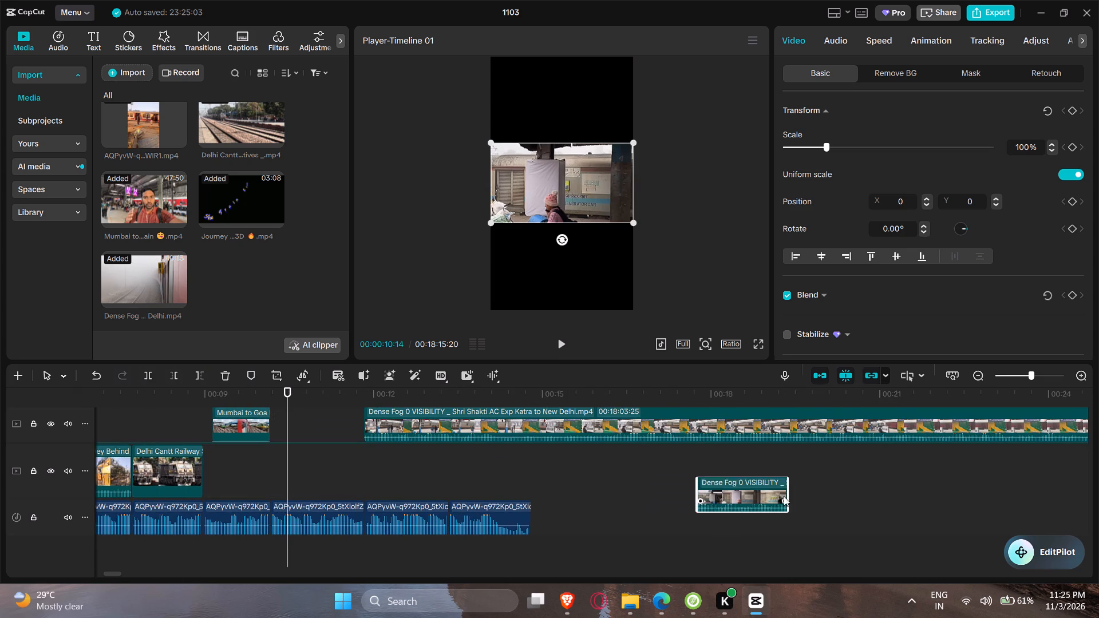
{"action": "left_click_drag", "start_coordinate": [784, 496], "coordinate": [842, 501]}
Move the long Dense Fog clip directly after the Mumbai to Goa clip on the overlay track.
{"action": "key", "text": "space"}
{"action": "left_click_drag", "start_coordinate": [430, 421], "coordinate": [350, 431]}
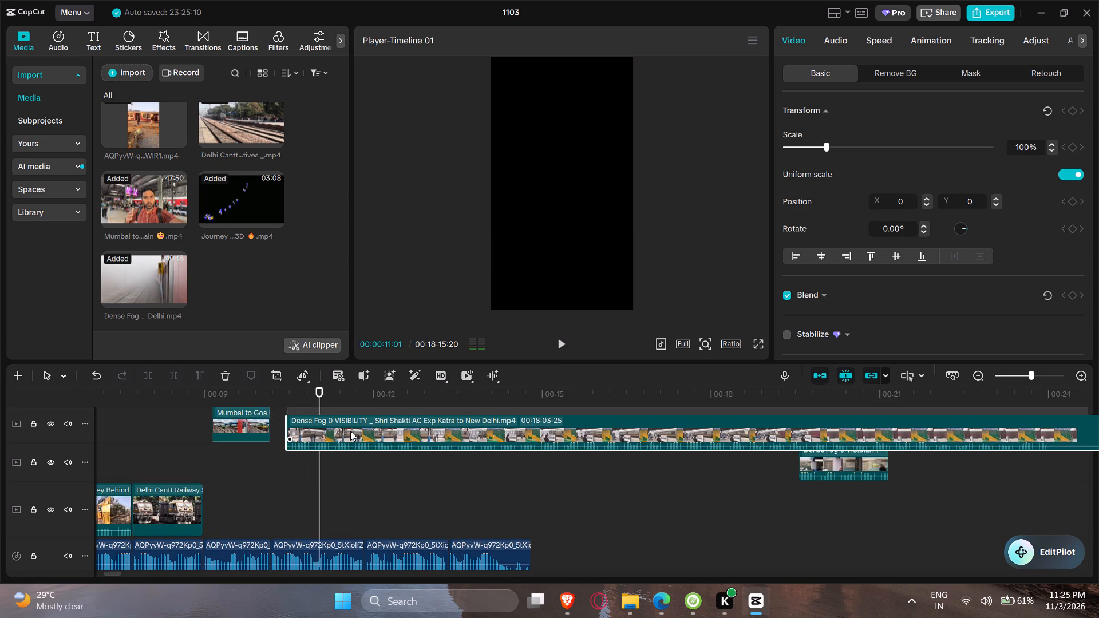
{"action": "left_click_drag", "start_coordinate": [350, 431], "coordinate": [341, 426]}
{"action": "left_click", "coordinate": [317, 417]}
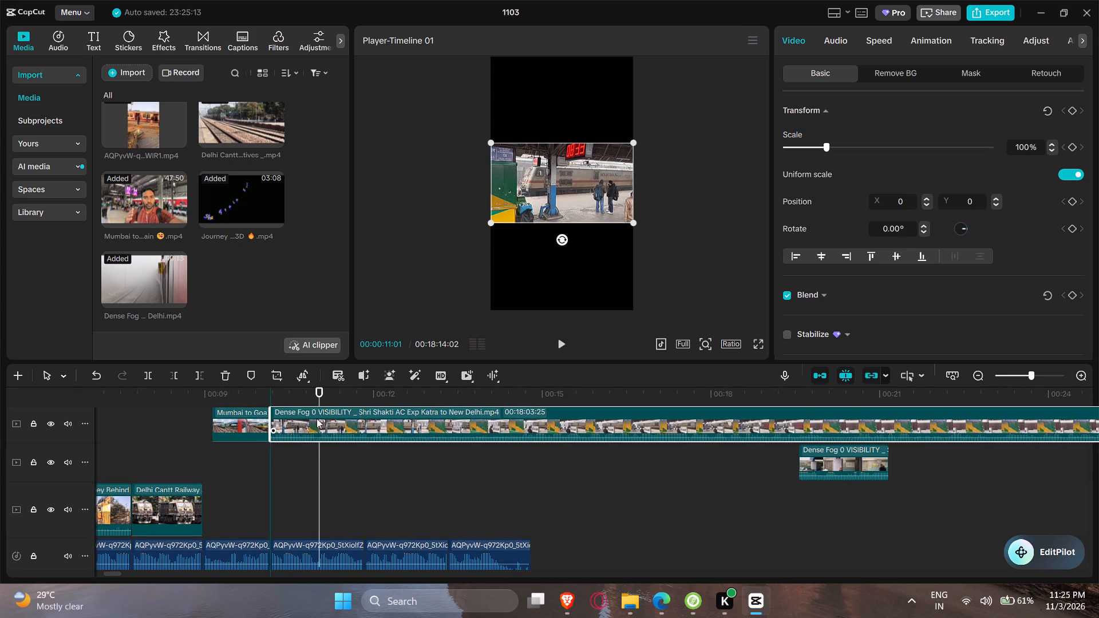
Play the cut from the Mumbai to Goa shot into the Dense Fog red-clock shot up to about 13 seconds.
{"action": "left_click", "coordinate": [262, 403]}
{"action": "key", "text": "space"}
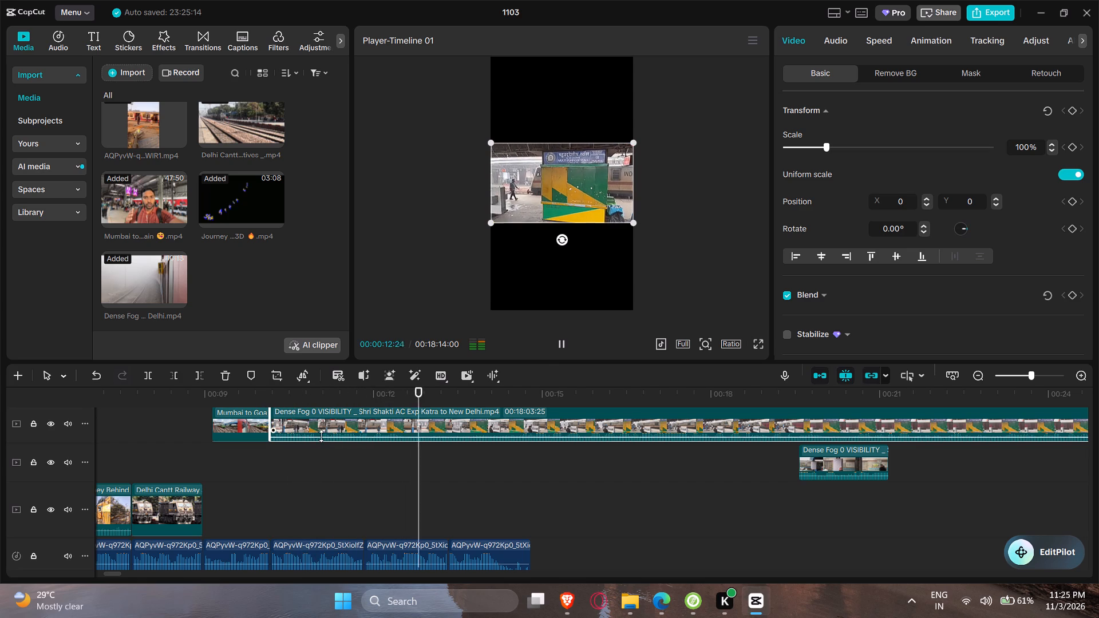
{"action": "left_click_drag", "start_coordinate": [321, 436], "coordinate": [333, 450]}
{"action": "key", "text": "space"}
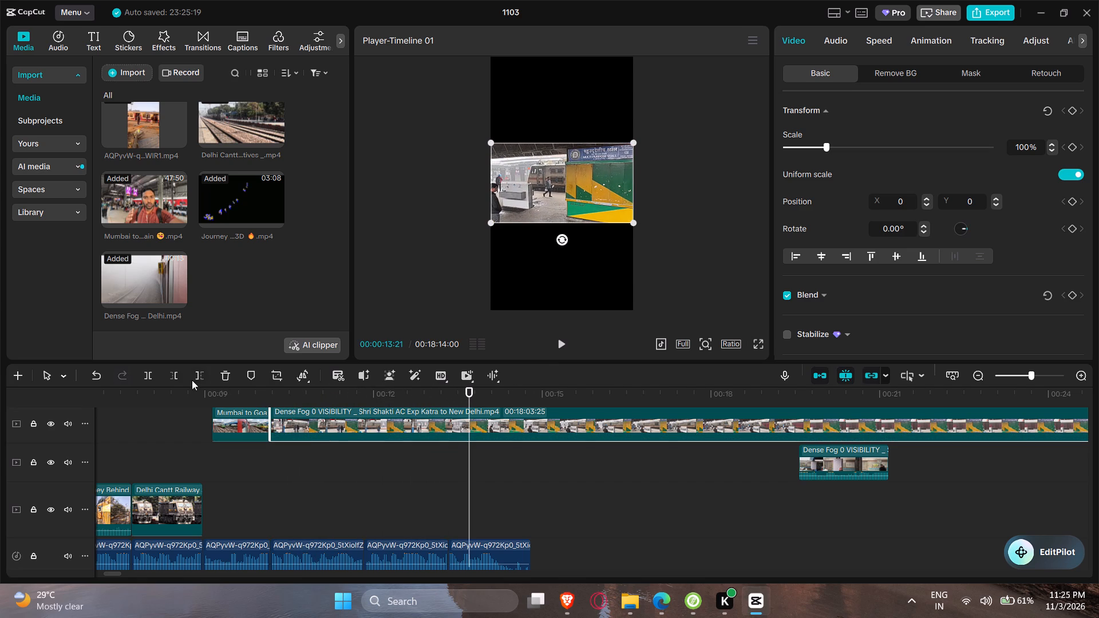
Trim the long Dense Fog clip's start to 13:21 and move it directly after the Mumbai to Goa clip.
{"action": "left_click", "coordinate": [180, 378]}
{"action": "left_click_drag", "start_coordinate": [597, 415], "coordinate": [392, 418]}
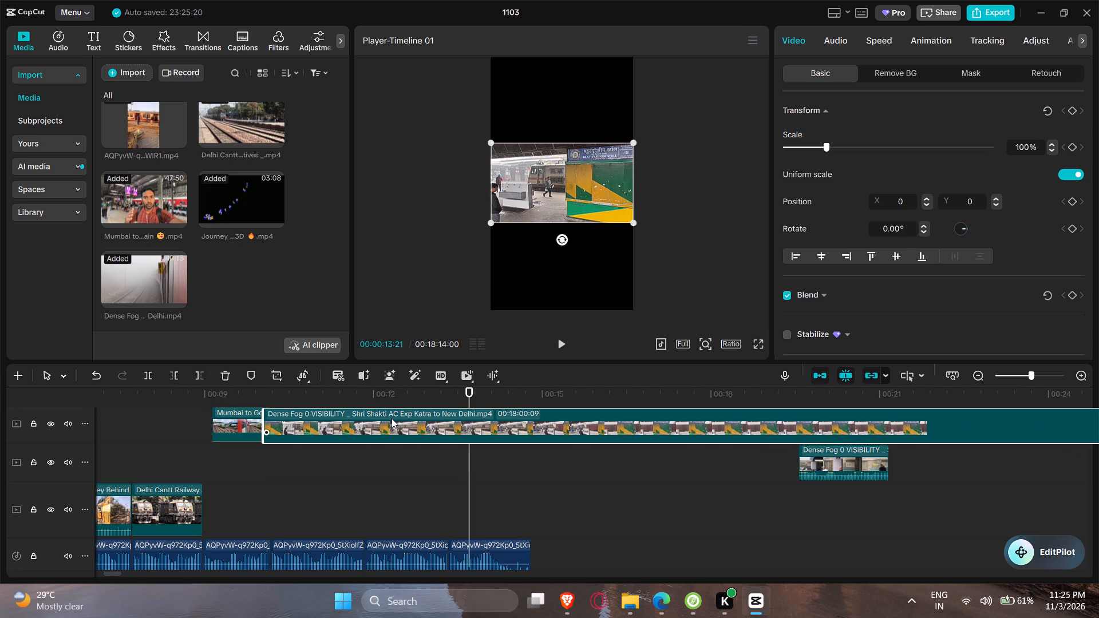
{"action": "left_click_drag", "start_coordinate": [392, 418], "coordinate": [402, 419]}
Find the shot of red trains alongside the tracks and trim the long Dense Fog clip's start to 1:39:02.
{"action": "left_click", "coordinate": [271, 397]}
{"action": "key", "text": "space"}
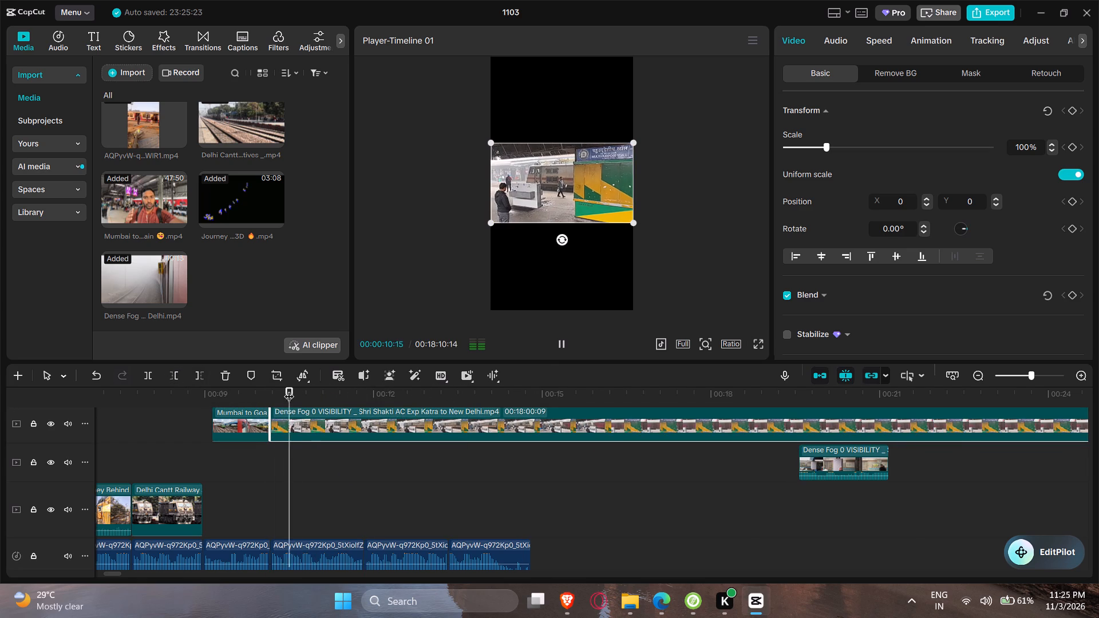
{"action": "scroll", "coordinate": [521, 474], "scroll_direction": "down", "scroll_amount": 11, "text": "ctrl"}
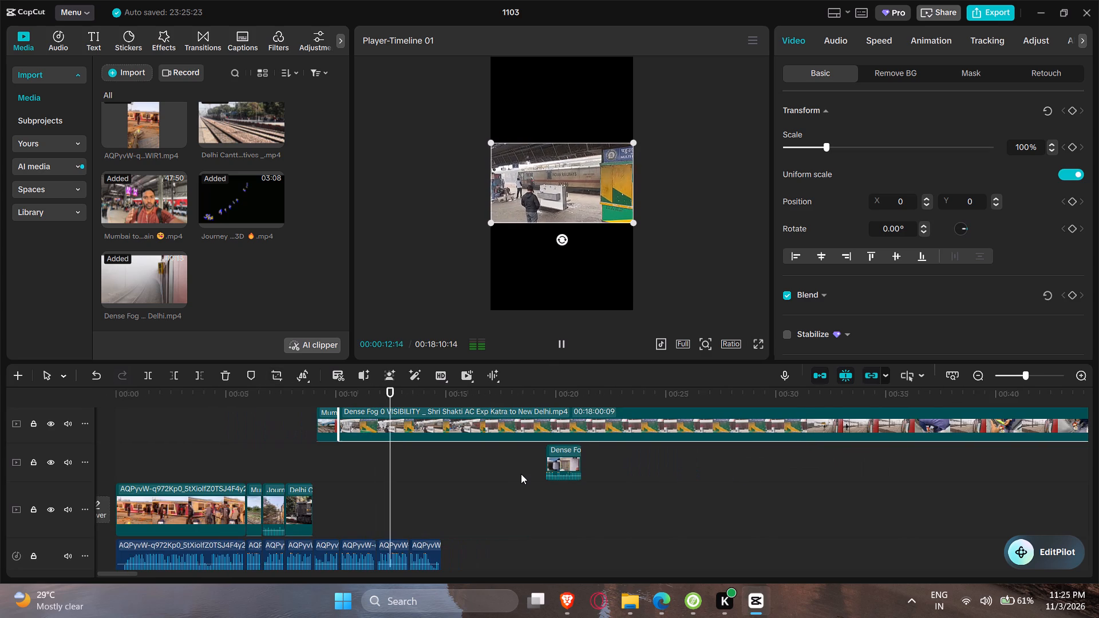
{"action": "left_click_drag", "start_coordinate": [434, 394], "coordinate": [480, 398]}
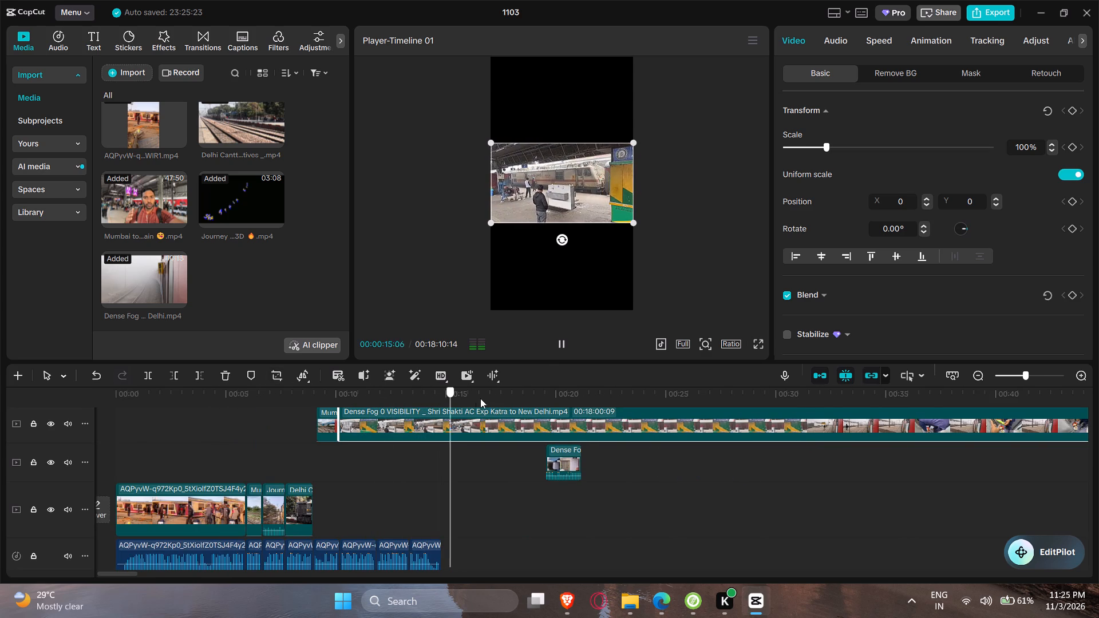
{"action": "left_click_drag", "start_coordinate": [480, 398], "coordinate": [685, 397]}
{"action": "scroll", "coordinate": [657, 451], "scroll_direction": "down", "scroll_amount": 11, "text": "ctrl"}
{"action": "left_click_drag", "start_coordinate": [278, 399], "coordinate": [340, 395]}
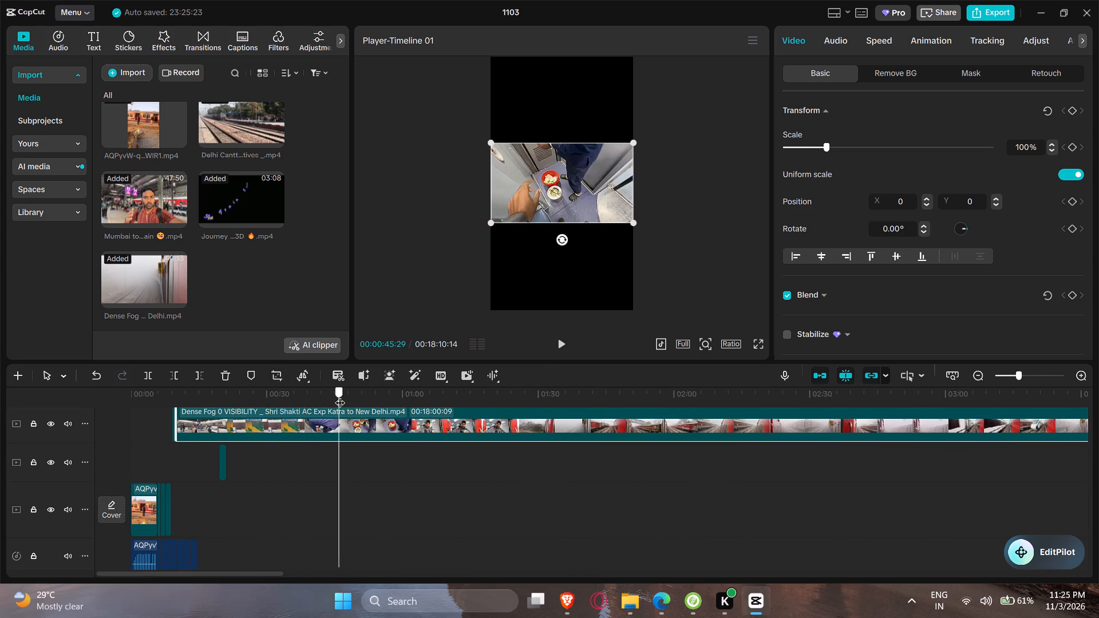
{"action": "left_click_drag", "start_coordinate": [340, 395], "coordinate": [614, 399]}
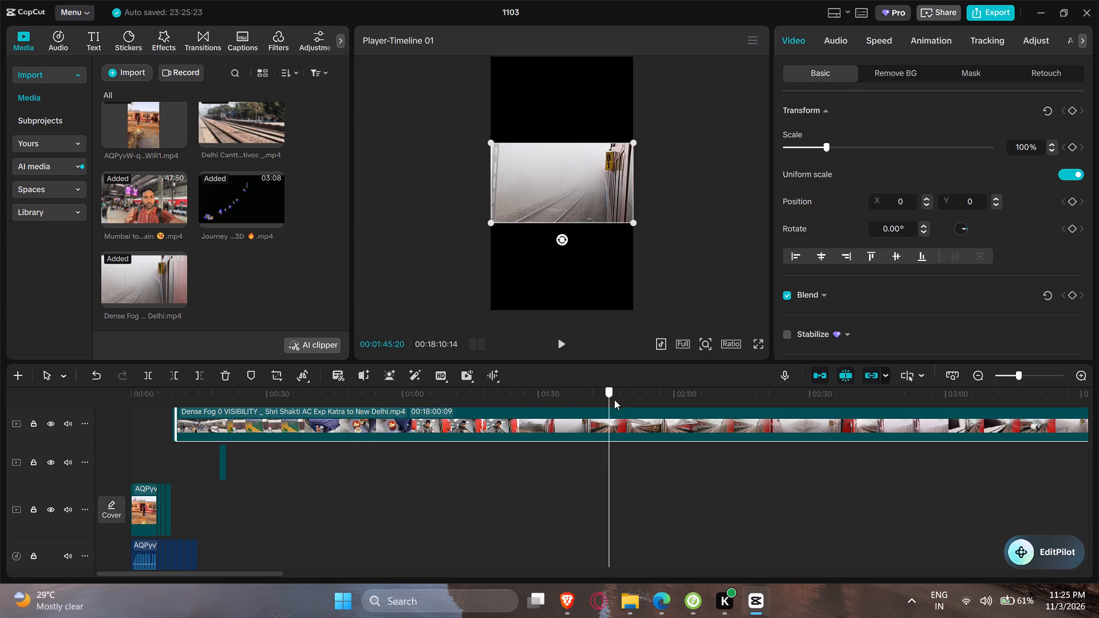
{"action": "left_click_drag", "start_coordinate": [614, 399], "coordinate": [571, 397]}
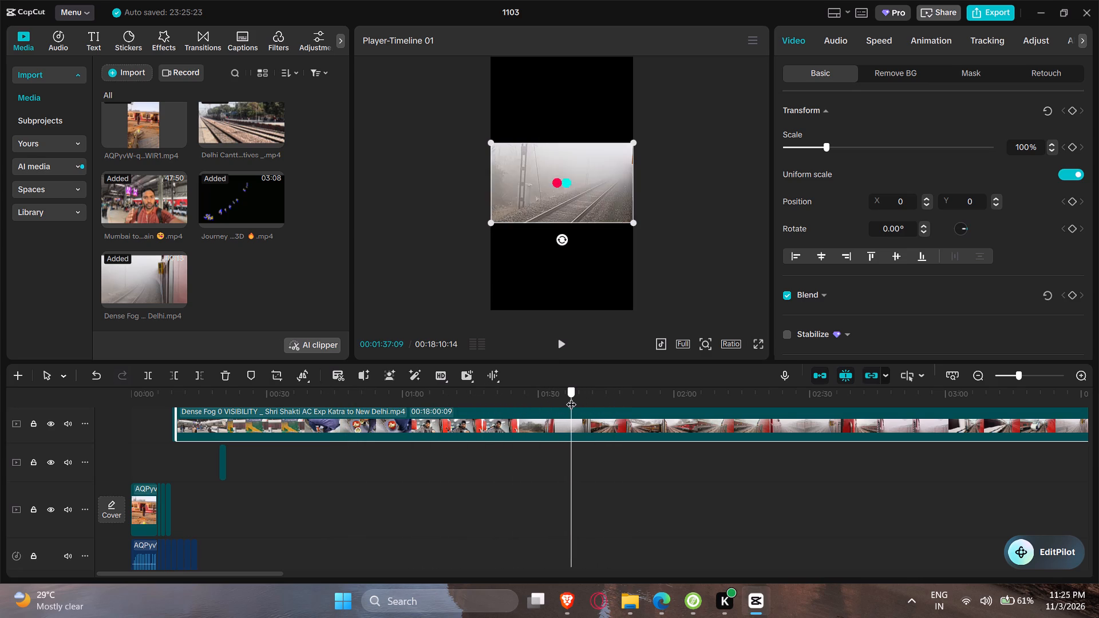
{"action": "left_click_drag", "start_coordinate": [571, 397], "coordinate": [572, 397]}
{"action": "key", "text": "space"}
{"action": "left_click_drag", "start_coordinate": [572, 397], "coordinate": [582, 393]}
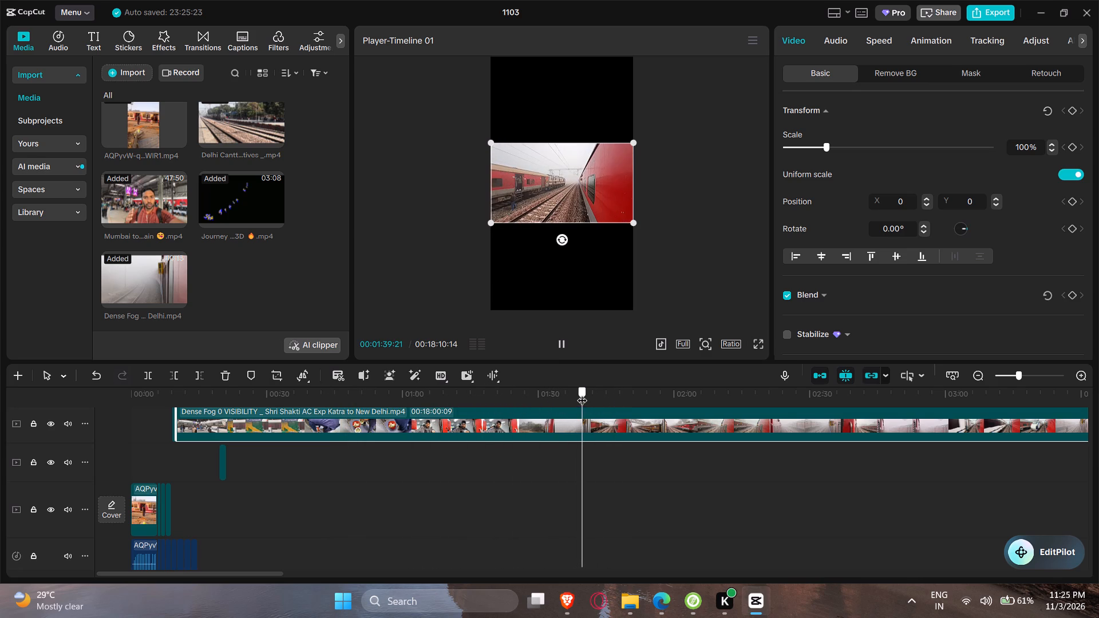
{"action": "left_click_drag", "start_coordinate": [582, 393], "coordinate": [573, 390]}
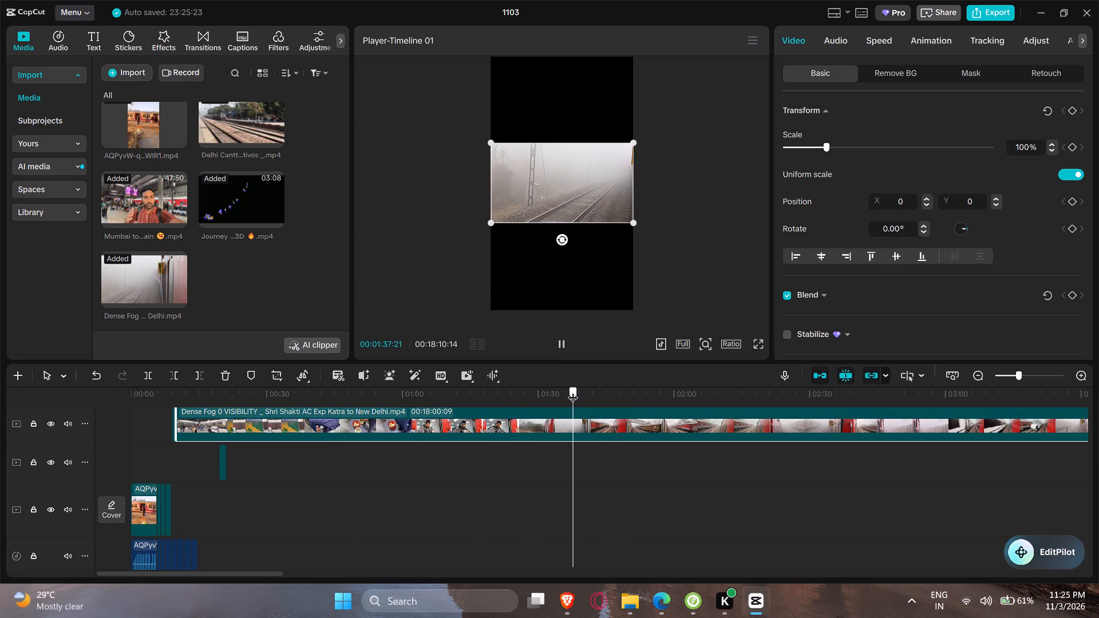
{"action": "left_click_drag", "start_coordinate": [573, 390], "coordinate": [579, 389]}
{"action": "left_click", "coordinate": [181, 374]}
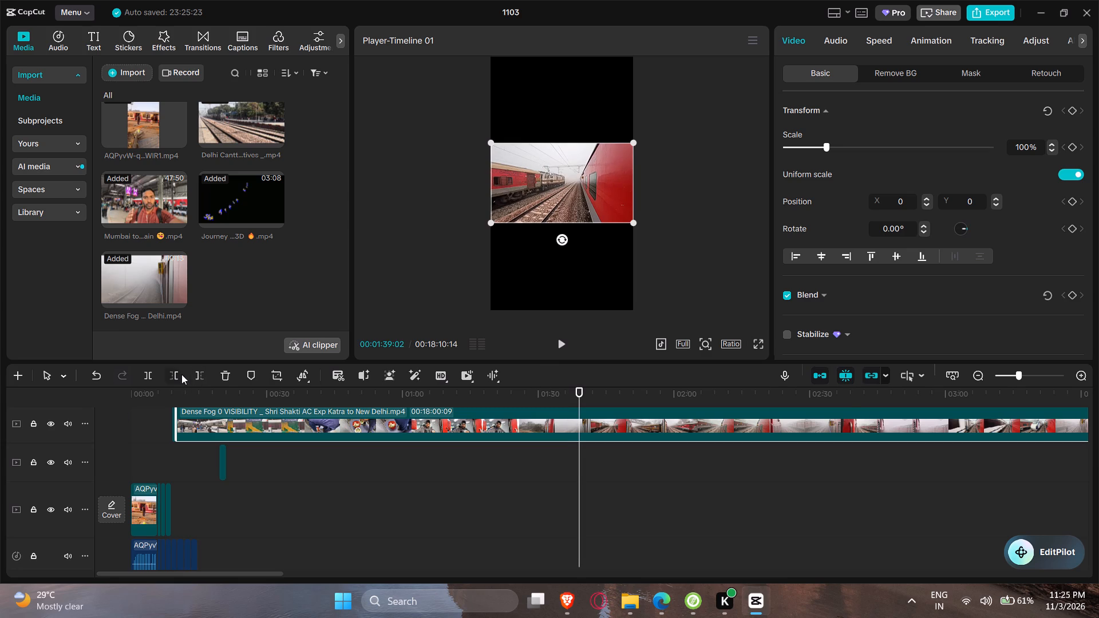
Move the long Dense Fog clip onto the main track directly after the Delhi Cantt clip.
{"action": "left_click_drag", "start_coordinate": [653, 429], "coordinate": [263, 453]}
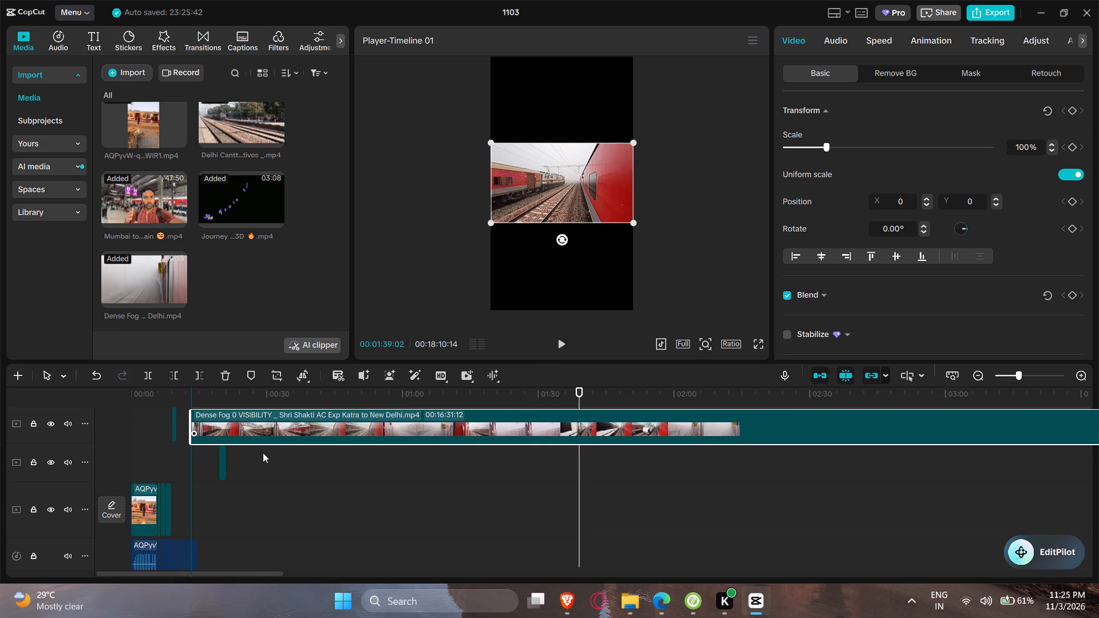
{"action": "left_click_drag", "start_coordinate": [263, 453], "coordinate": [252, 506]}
Move the Mumbai to Goa clip down to the short Dense Fog clip's overlay track, keeping its position at about 9 seconds.
{"action": "scroll", "coordinate": [212, 447], "scroll_direction": "up", "scroll_amount": 5, "text": "ctrl"}
{"action": "left_click_drag", "start_coordinate": [209, 402], "coordinate": [75, 392]}
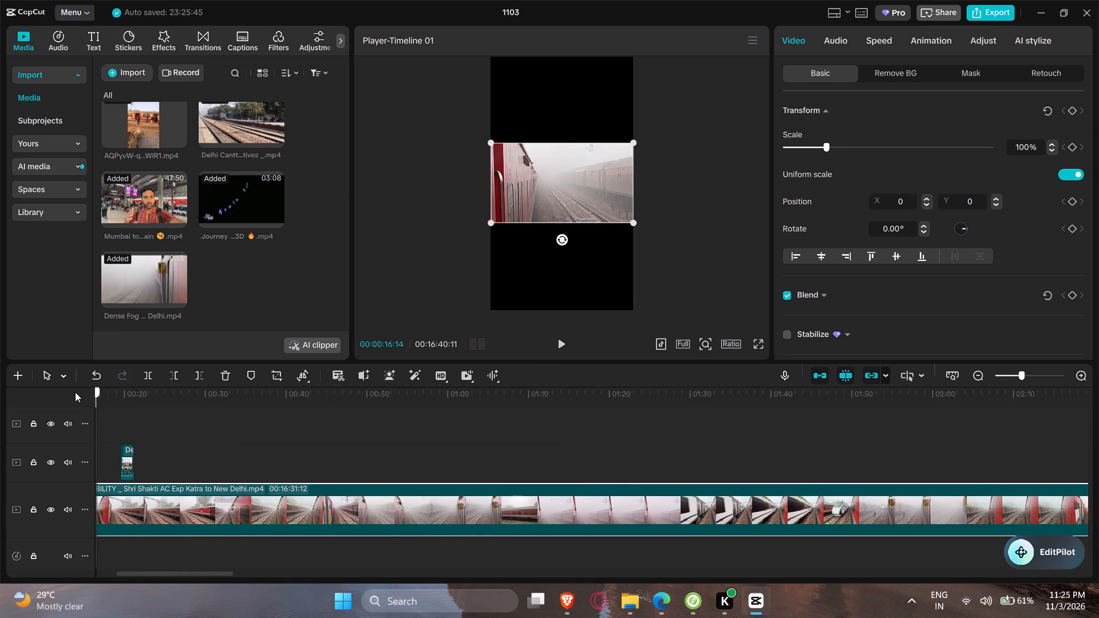
{"action": "left_click_drag", "start_coordinate": [75, 392], "coordinate": [184, 405]}
{"action": "scroll", "coordinate": [201, 419], "scroll_direction": "up", "scroll_amount": 10, "text": "ctrl"}
{"action": "left_click_drag", "start_coordinate": [259, 399], "coordinate": [264, 399]}
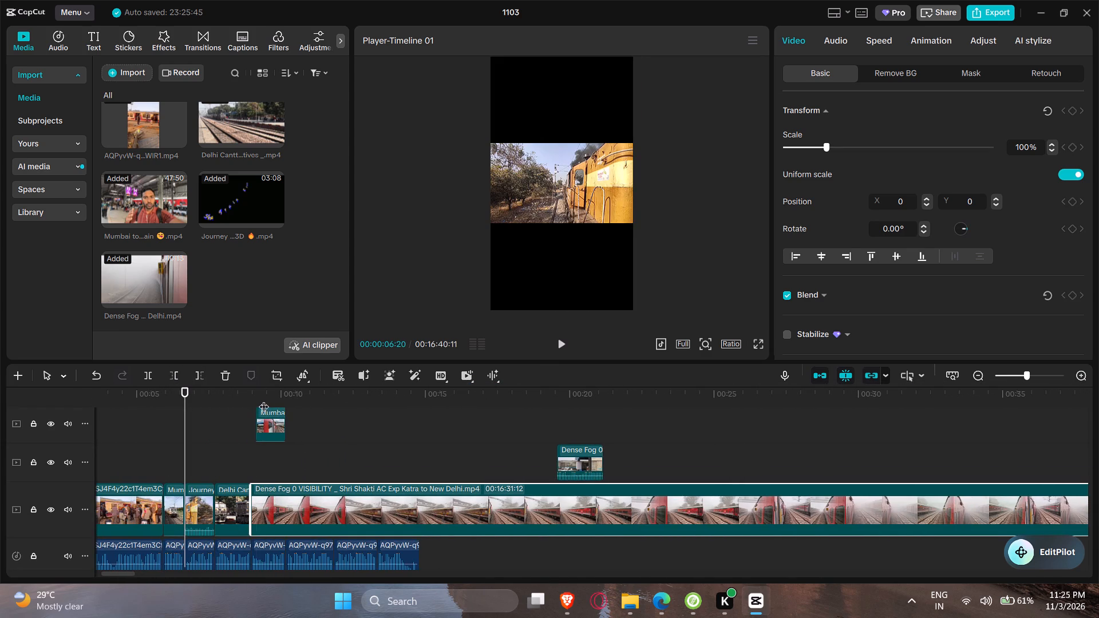
{"action": "left_click_drag", "start_coordinate": [264, 399], "coordinate": [270, 399]}
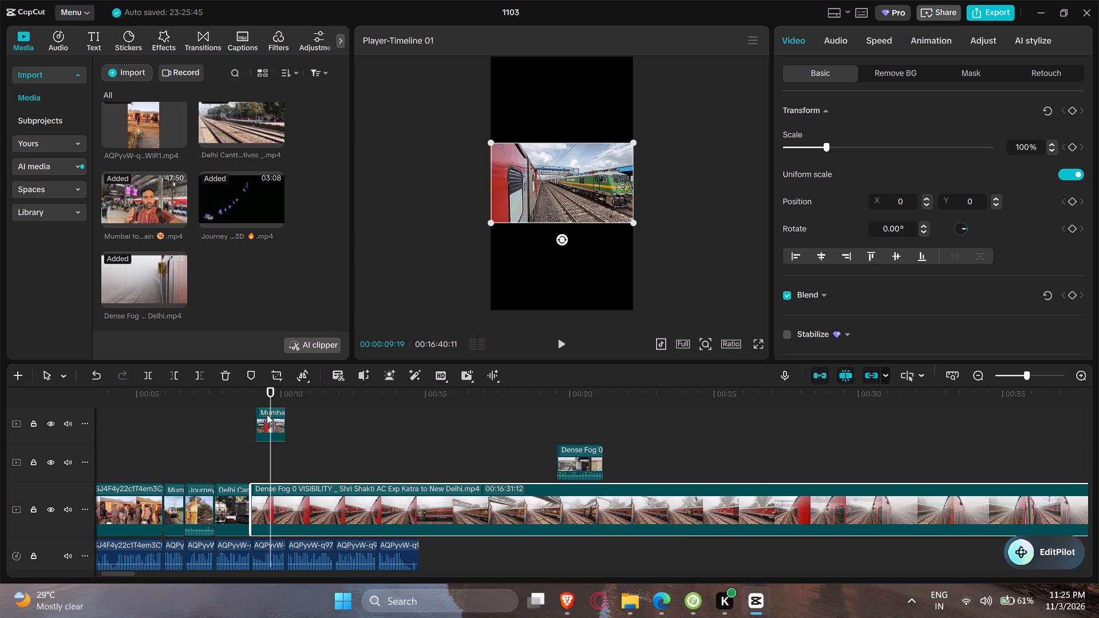
{"action": "left_click_drag", "start_coordinate": [266, 420], "coordinate": [268, 471]}
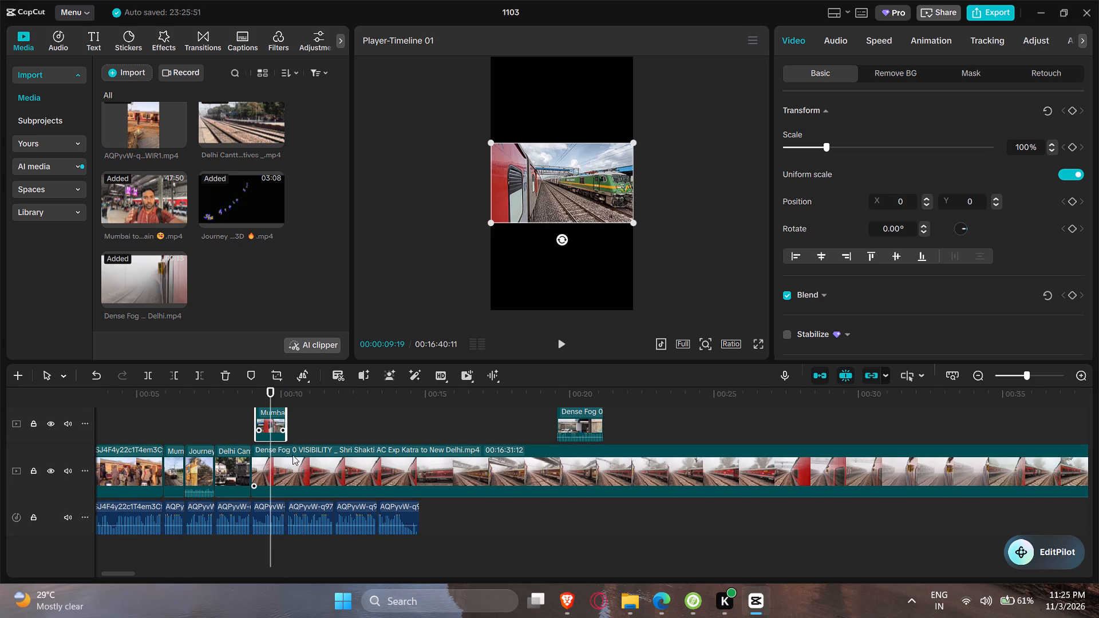
Move the long Dense Fog clip off the main track to a separate top overlay track, starting at the Mumbai to Goa clip's end.
{"action": "left_click_drag", "start_coordinate": [309, 466], "coordinate": [351, 469]}
{"action": "left_click_drag", "start_coordinate": [333, 462], "coordinate": [379, 439]}
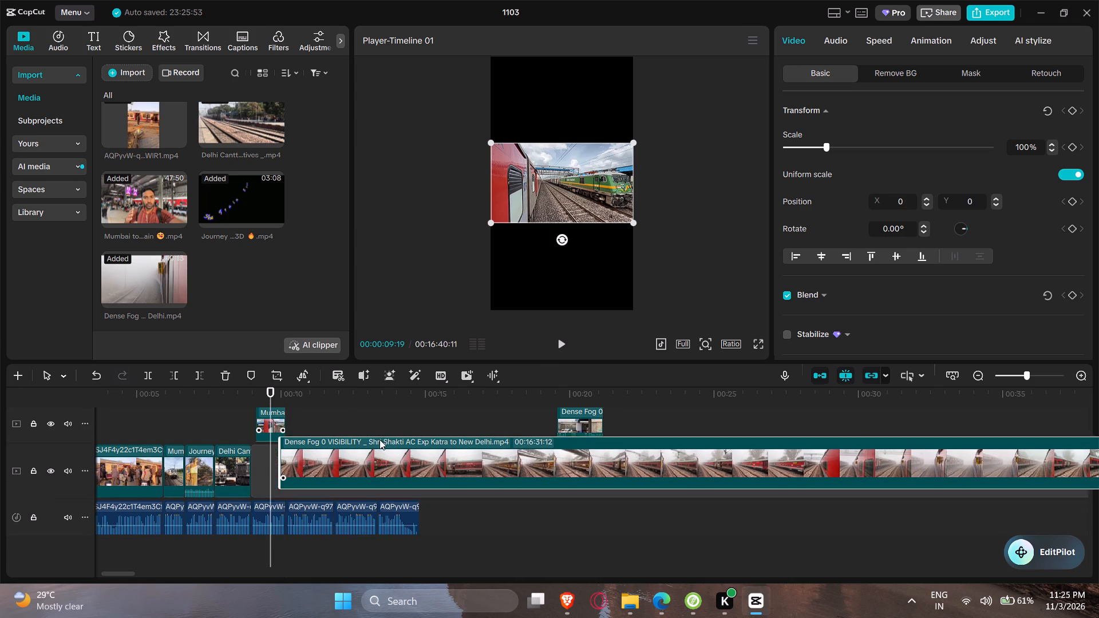
{"action": "left_click_drag", "start_coordinate": [379, 439], "coordinate": [366, 422]}
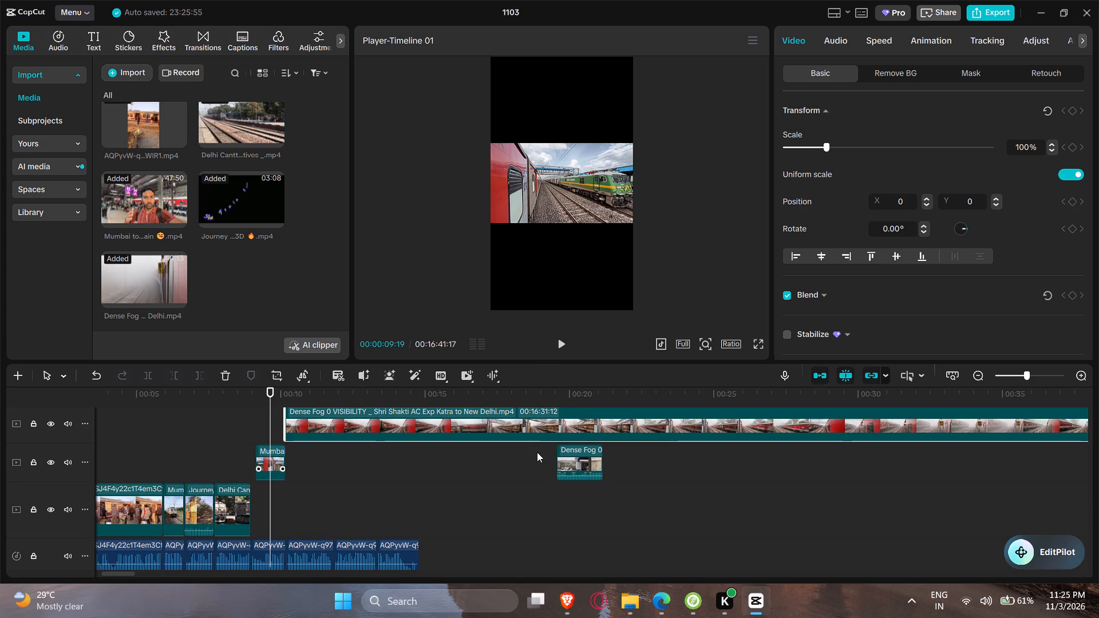
Move the short Dense Fog clip to the top overlay track, before the long clip, starting at about 5.6 seconds.
{"action": "left_click_drag", "start_coordinate": [581, 455], "coordinate": [178, 418]}
Move the long Dense Fog clip down to the Mumbai to Goa clip's overlay track, directly after that clip.
{"action": "left_click_drag", "start_coordinate": [436, 417], "coordinate": [444, 459]}
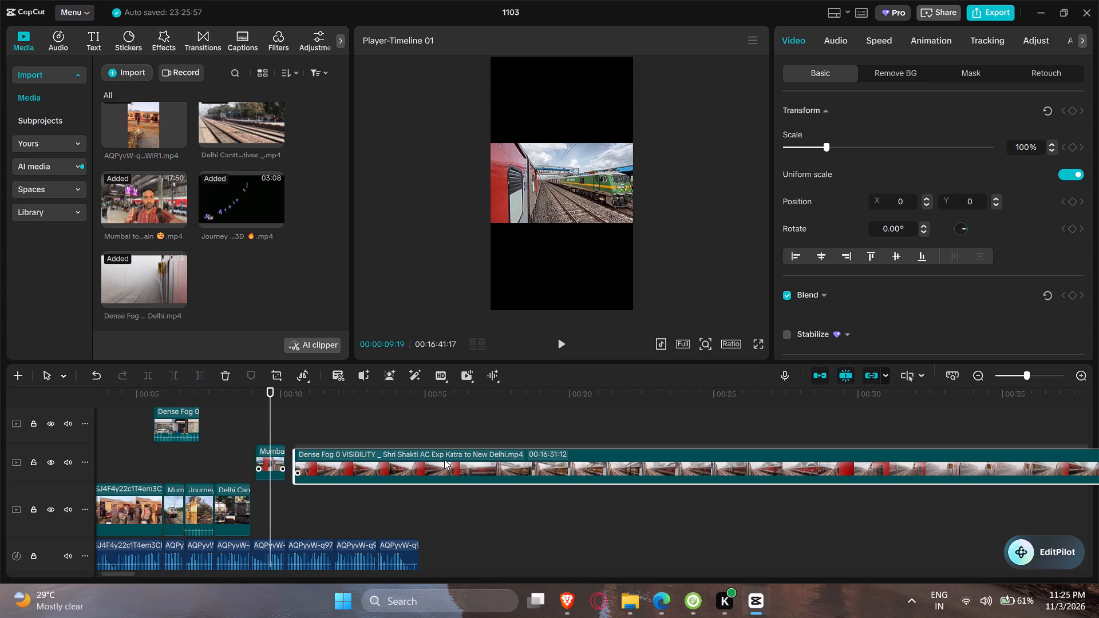
{"action": "left_click_drag", "start_coordinate": [444, 459], "coordinate": [437, 457]}
Play the cut from the Mumbai to Goa shot into the red-train shot and scan the long Dense Fog clip to about 20 seconds.
{"action": "left_click_drag", "start_coordinate": [172, 402], "coordinate": [187, 399]}
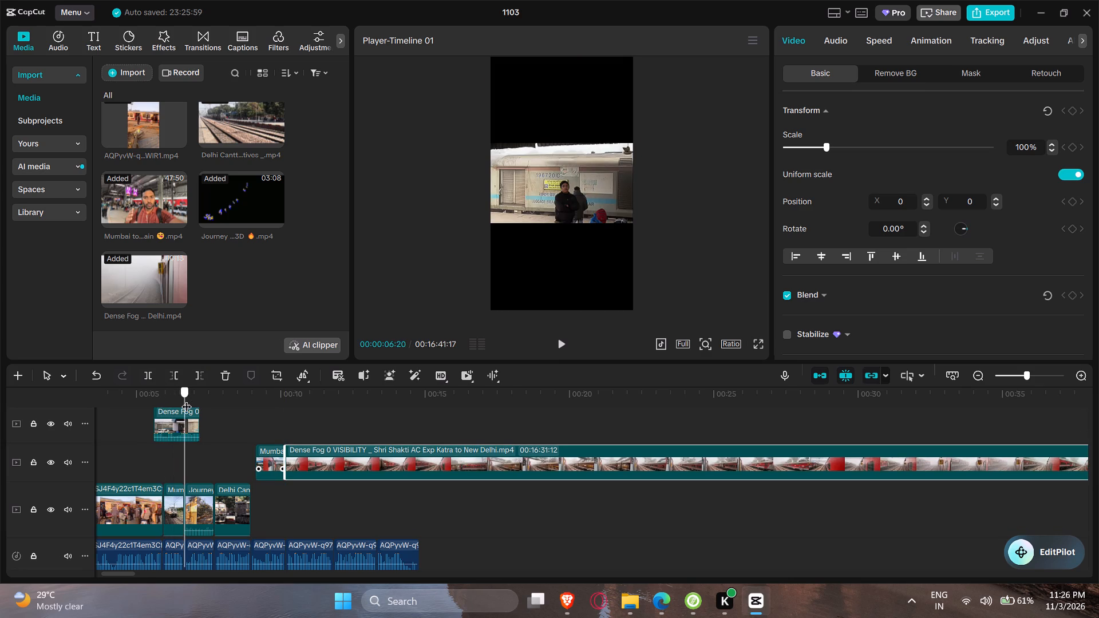
{"action": "left_click_drag", "start_coordinate": [187, 399], "coordinate": [286, 396]}
{"action": "left_click_drag", "start_coordinate": [271, 397], "coordinate": [264, 396]}
{"action": "key", "text": "space"}
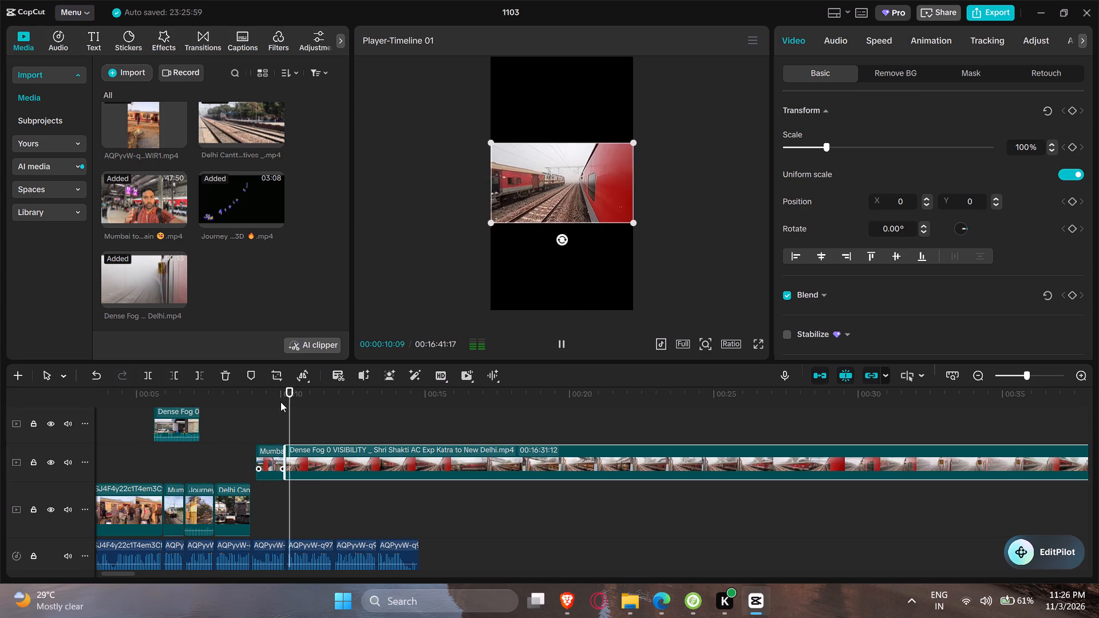
{"action": "key", "text": "space"}
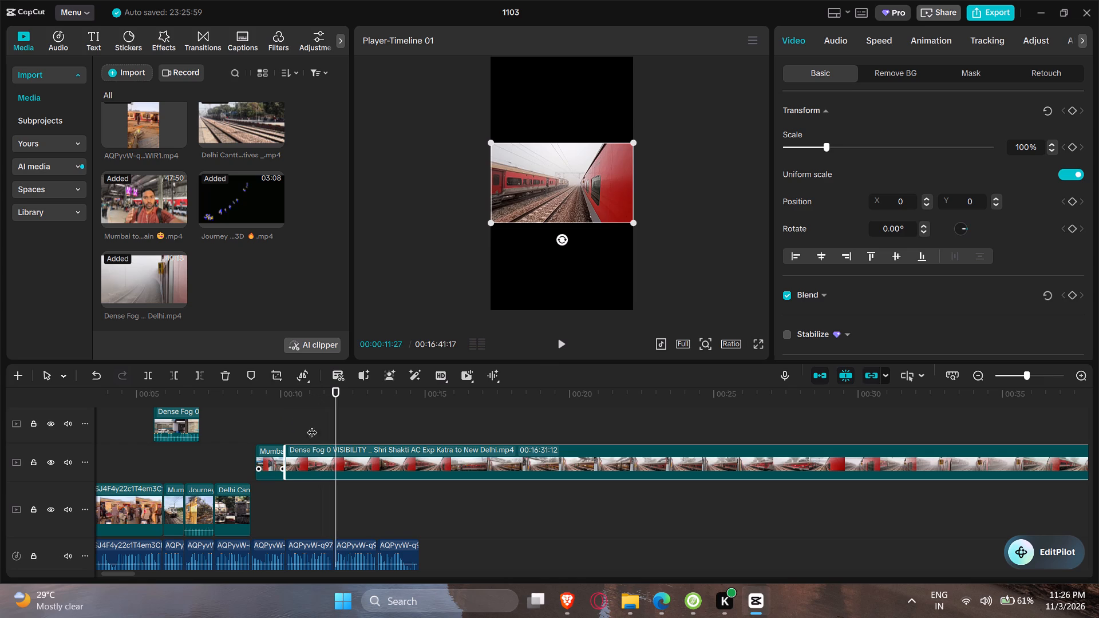
{"action": "left_click_drag", "start_coordinate": [334, 401], "coordinate": [516, 399]}
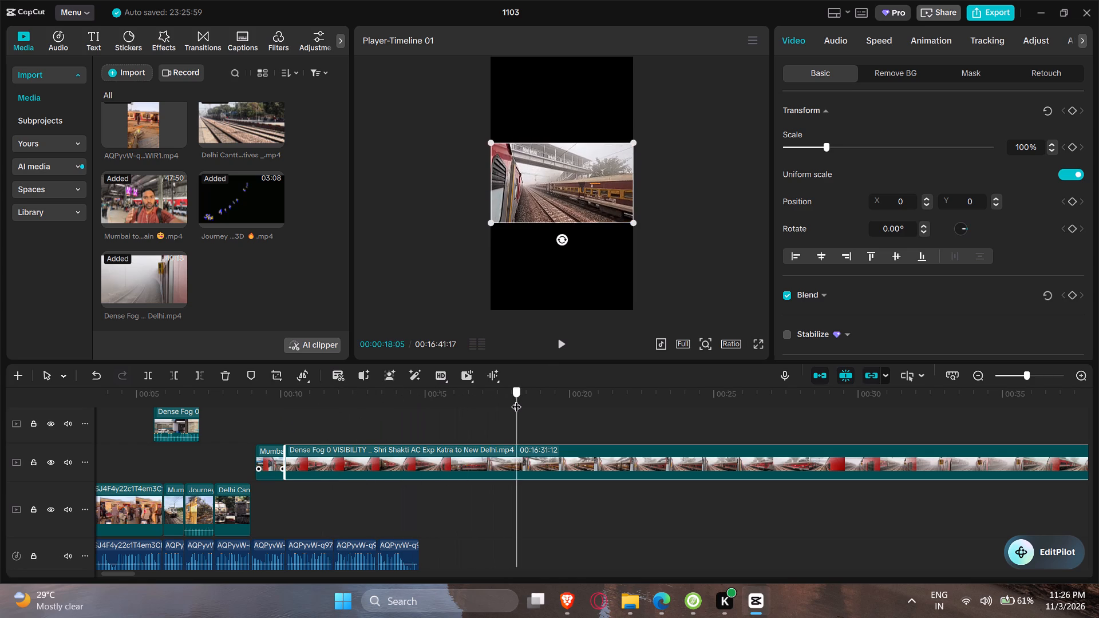
{"action": "left_click_drag", "start_coordinate": [516, 399], "coordinate": [560, 399]}
{"action": "scroll", "coordinate": [555, 449], "scroll_direction": "down", "scroll_amount": 9, "text": "ctrl"}
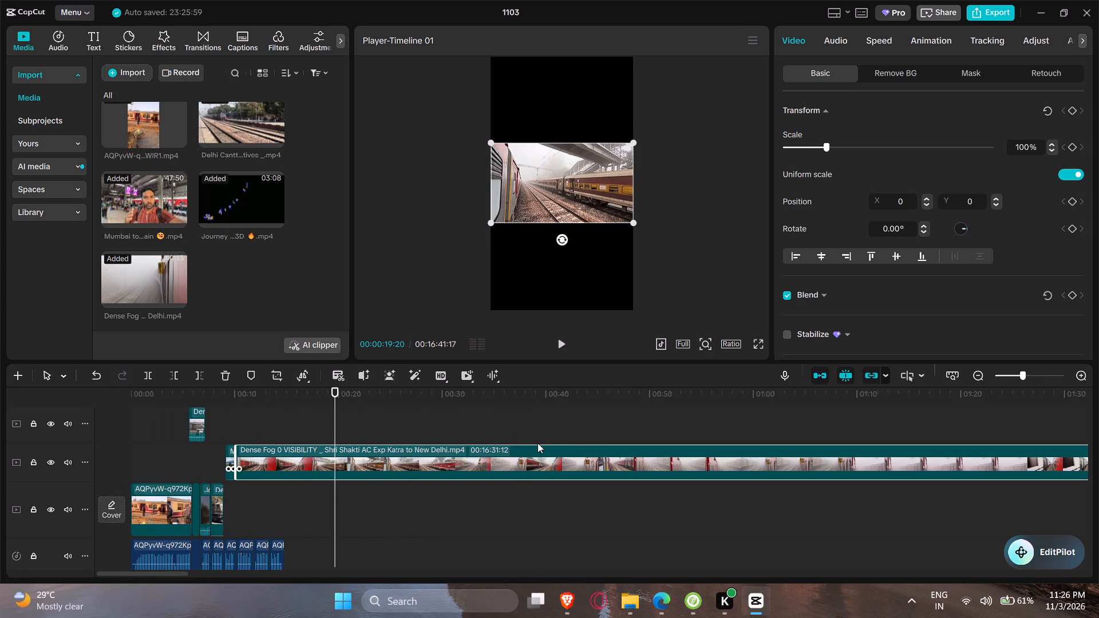
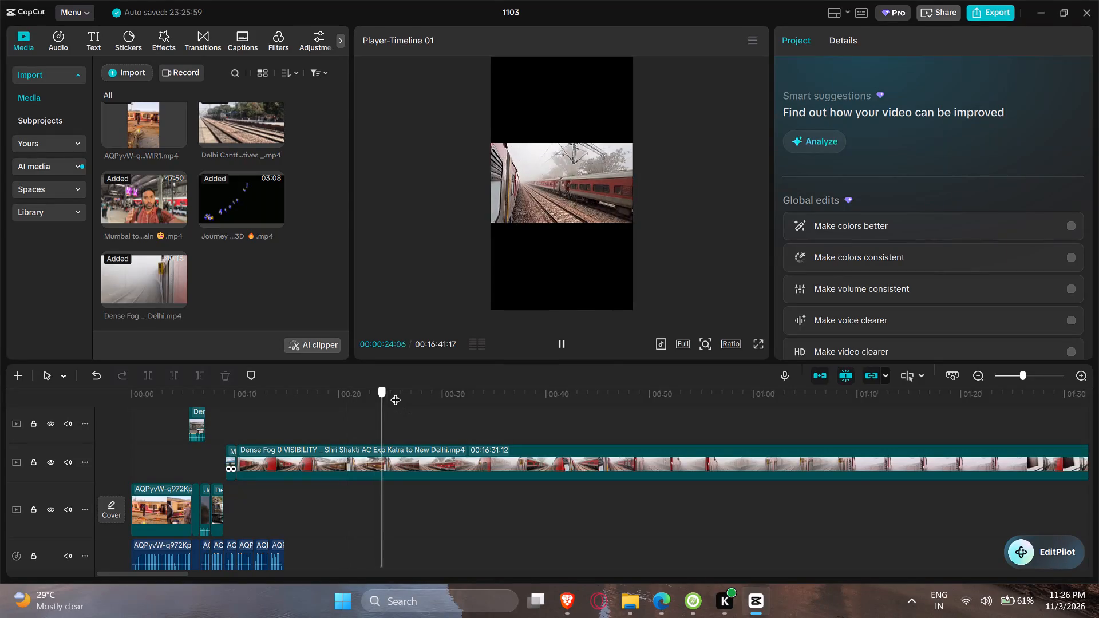
Trim the start of the long Dense Fog clip to the approaching white train at 00:01:24:18.
{"action": "scroll", "coordinate": [450, 419], "scroll_direction": "down", "scroll_amount": 8, "text": "ctrl"}
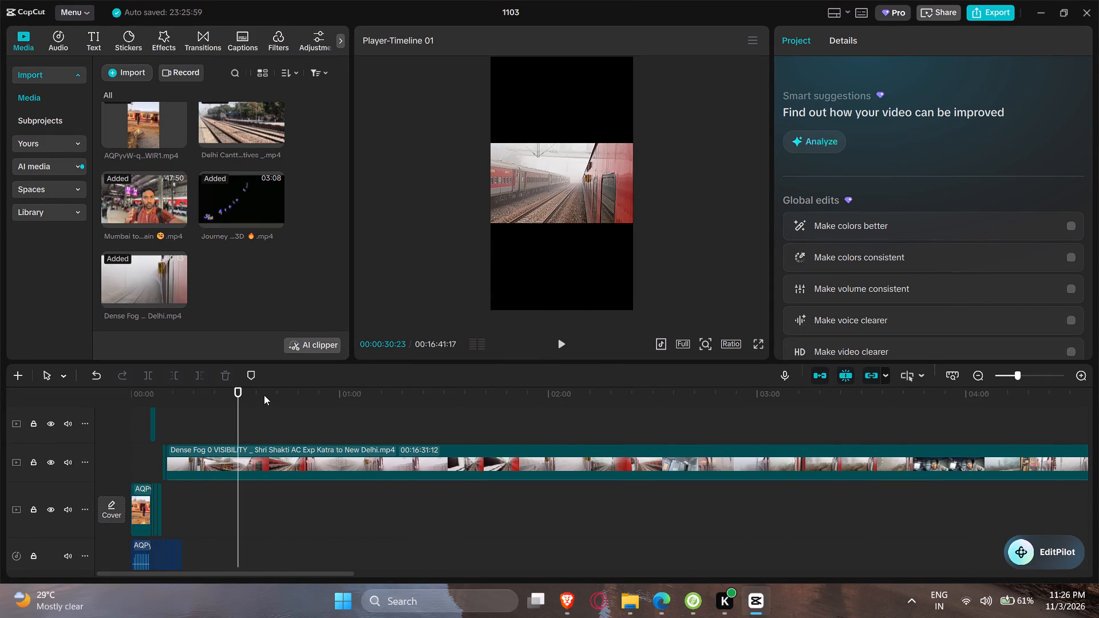
{"action": "left_click_drag", "start_coordinate": [264, 395], "coordinate": [351, 401]}
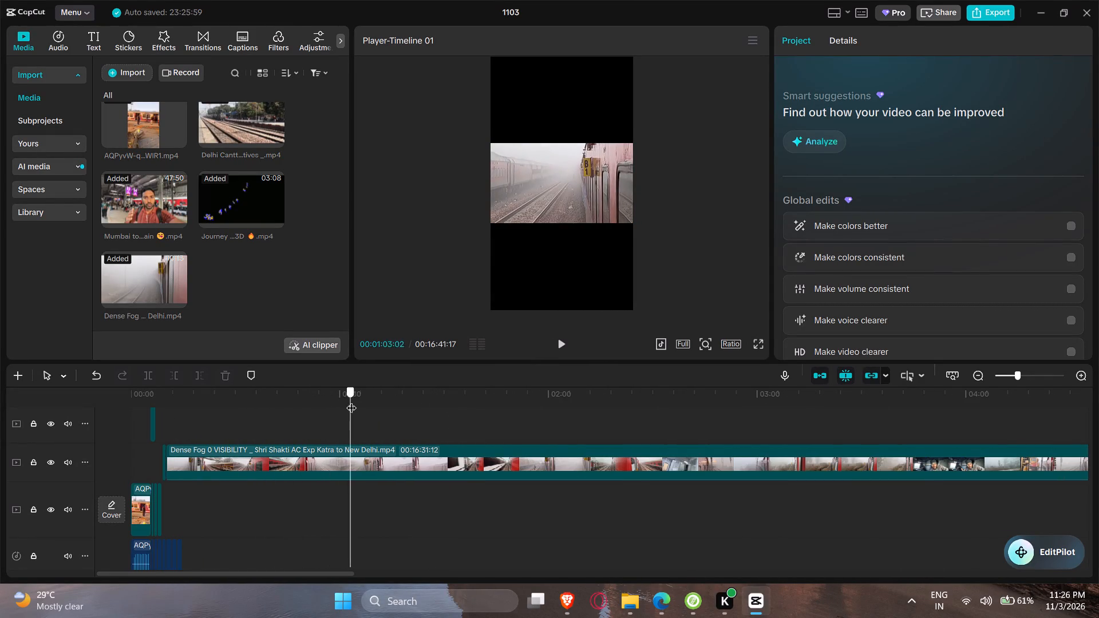
{"action": "left_click_drag", "start_coordinate": [351, 401], "coordinate": [421, 393]}
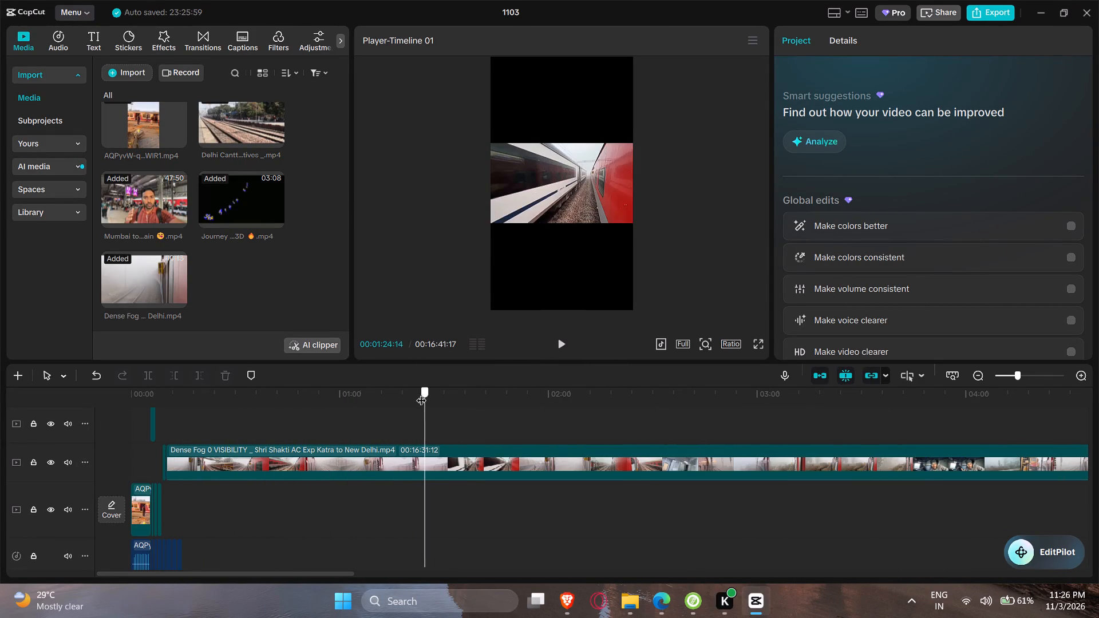
{"action": "left_click_drag", "start_coordinate": [421, 393], "coordinate": [425, 393]}
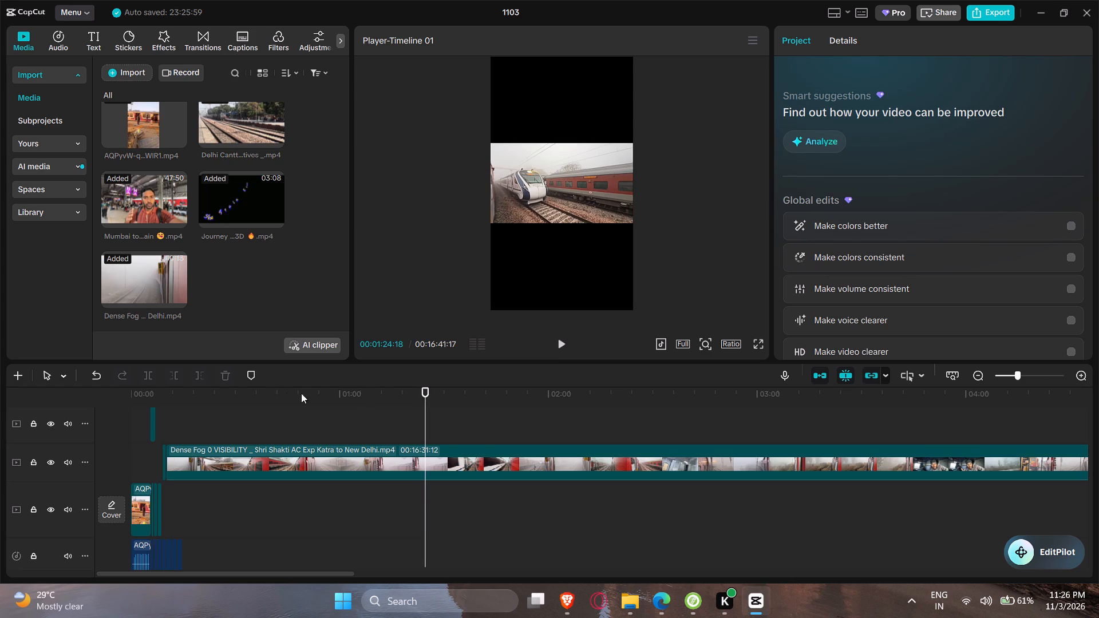
{"action": "left_click", "coordinate": [224, 447]}
{"action": "left_click", "coordinate": [172, 379]}
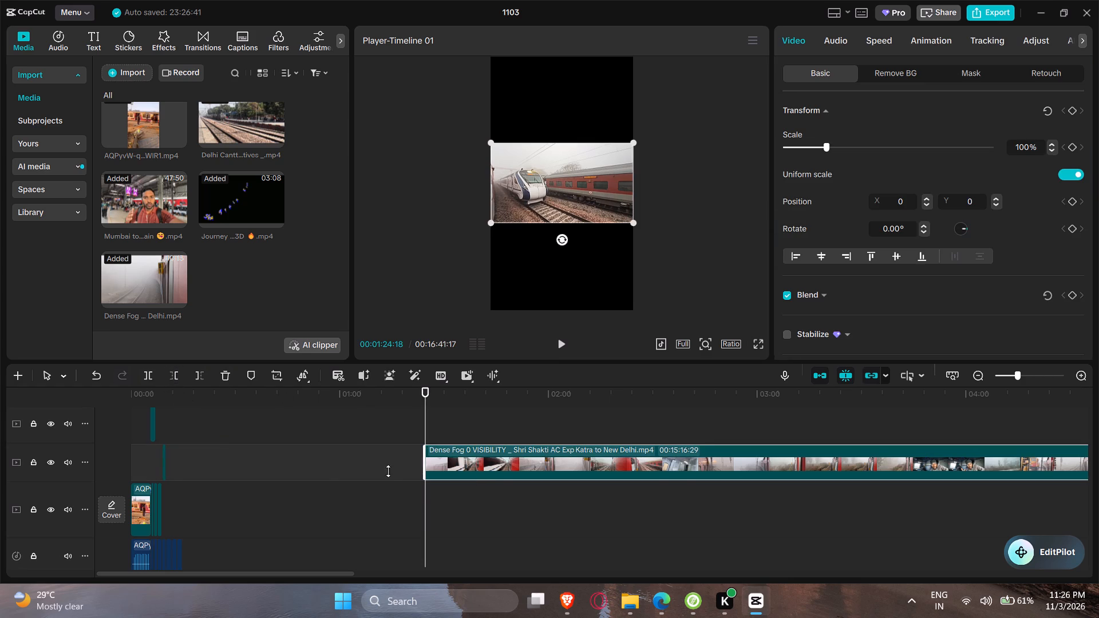
Move the trimmed Dense Fog clip down to the main track, directly after the Delhi Cantt clip.
{"action": "left_click_drag", "start_coordinate": [507, 455], "coordinate": [243, 524]}
{"action": "scroll", "coordinate": [227, 497], "scroll_direction": "up", "scroll_amount": 11, "text": "ctrl"}
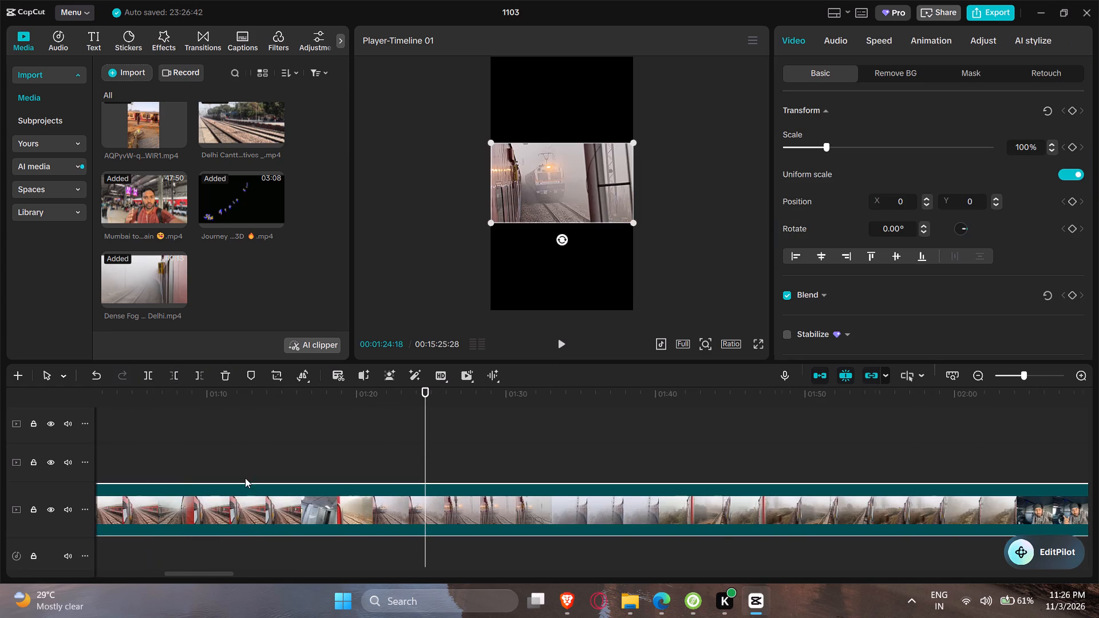
{"action": "left_click_drag", "start_coordinate": [254, 398], "coordinate": [88, 401]}
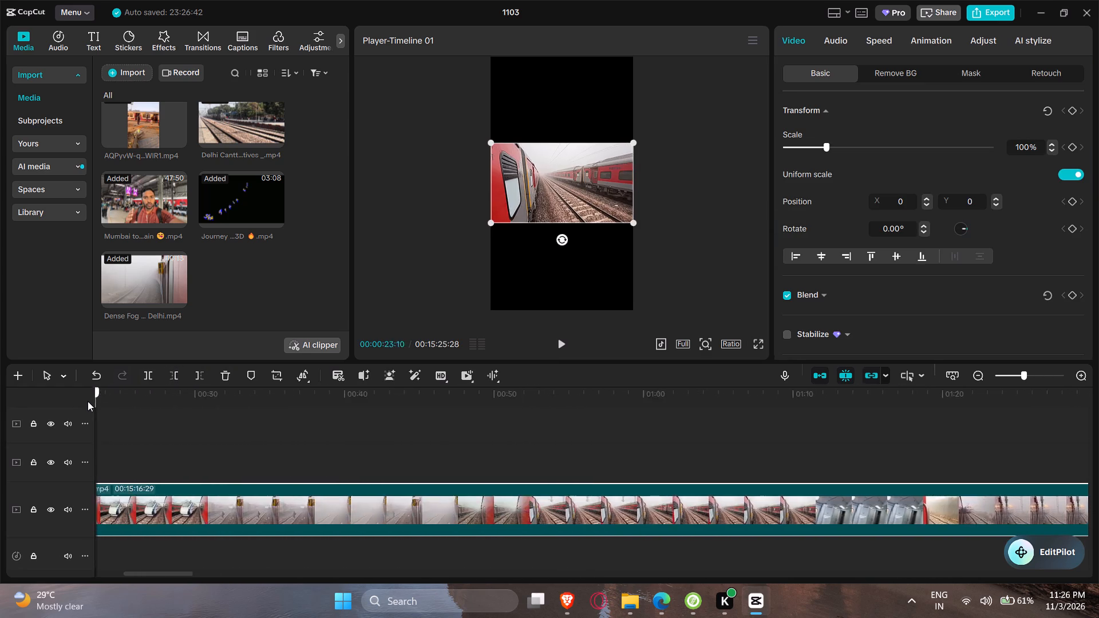
{"action": "left_click_drag", "start_coordinate": [88, 401], "coordinate": [116, 410]}
{"action": "scroll", "coordinate": [334, 488], "scroll_direction": "up", "scroll_amount": 12, "text": "ctrl"}
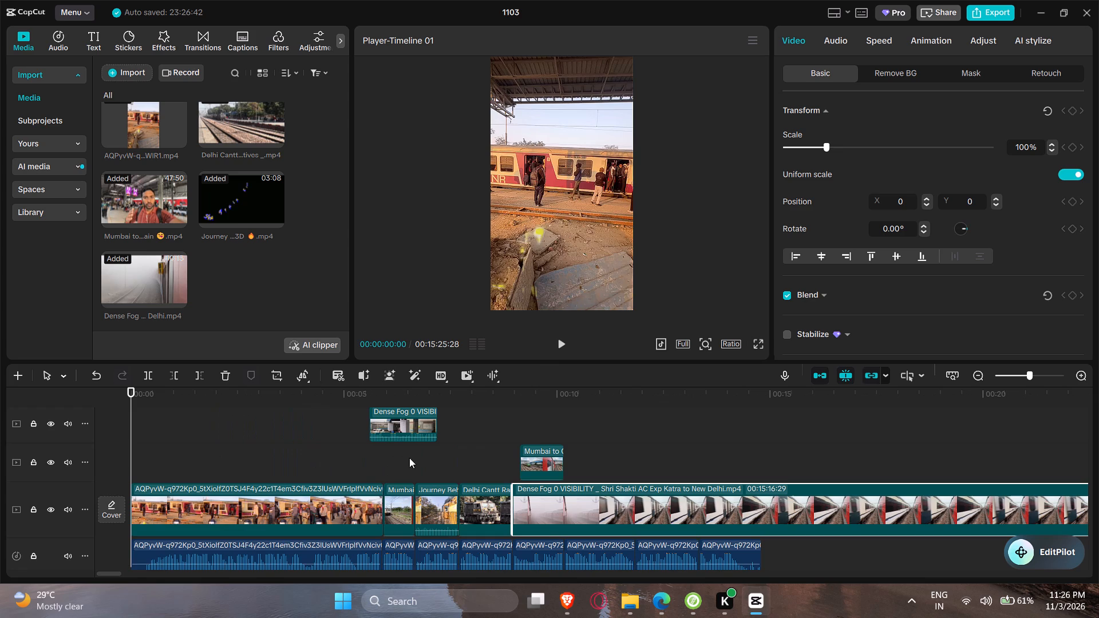
Move the Mumbai to Goa overlay clip along its track to start at about 14.2 seconds.
{"action": "left_click_drag", "start_coordinate": [488, 391], "coordinate": [542, 399]}
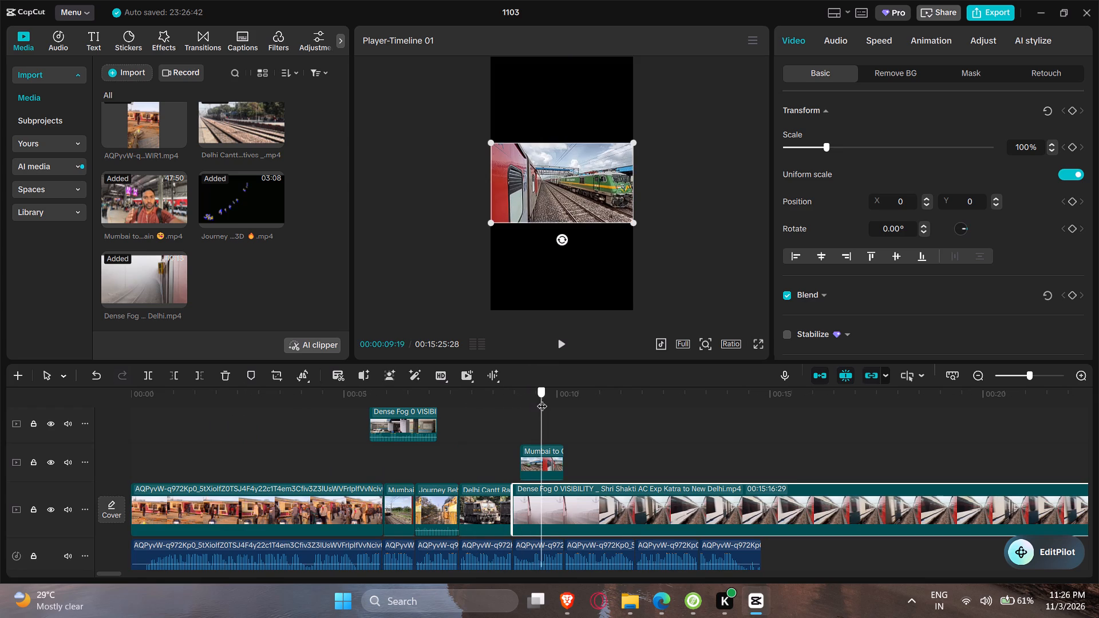
{"action": "left_click_drag", "start_coordinate": [549, 458], "coordinate": [767, 445]}
Delete the short Dense Fog clip from the top overlay track.
{"action": "left_click", "coordinate": [409, 417]}
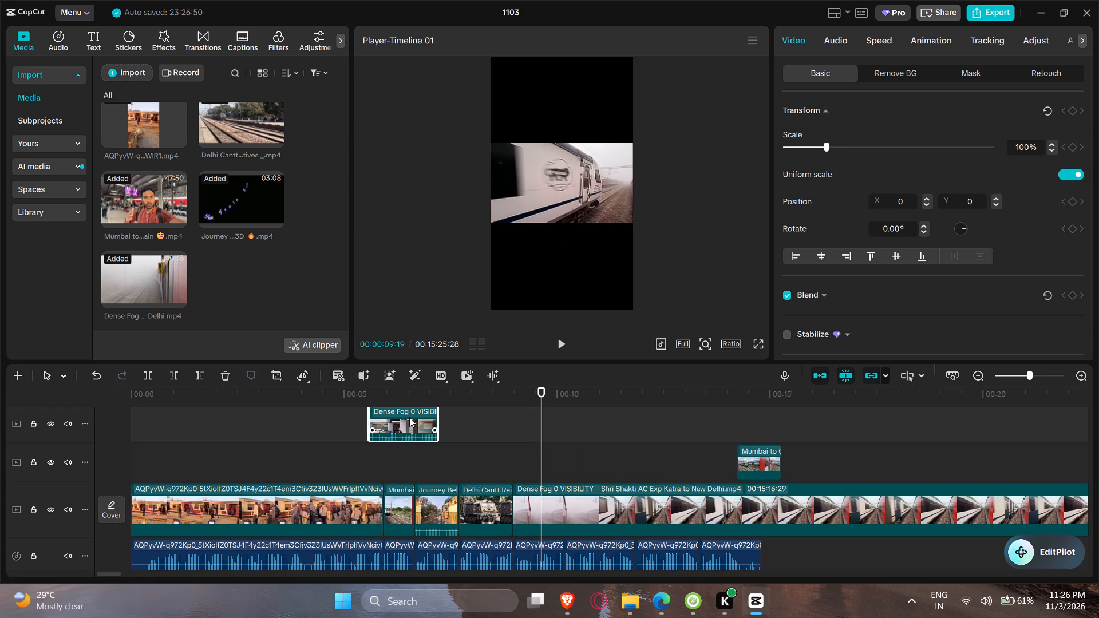
{"action": "key", "text": "Delete"}
Play the white-train shot and trim the Dense Fog clip's end at 00:00:10:05, matching its audio segment.
{"action": "left_click", "coordinate": [520, 391]}
{"action": "left_click", "coordinate": [485, 394]}
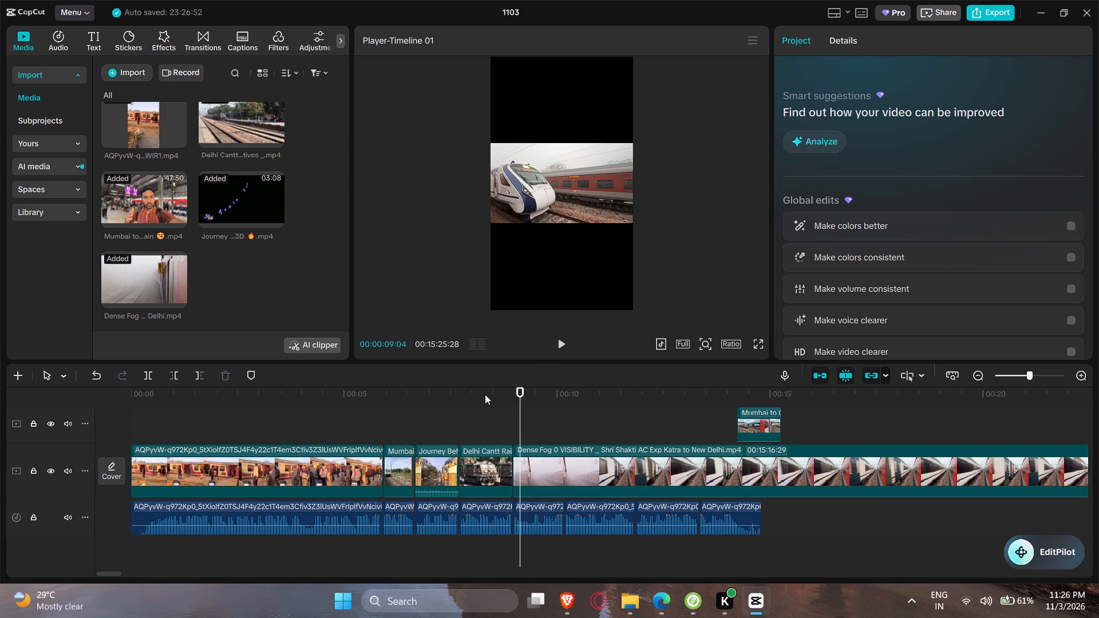
{"action": "key", "text": "space"}
{"action": "key", "text": "space"}
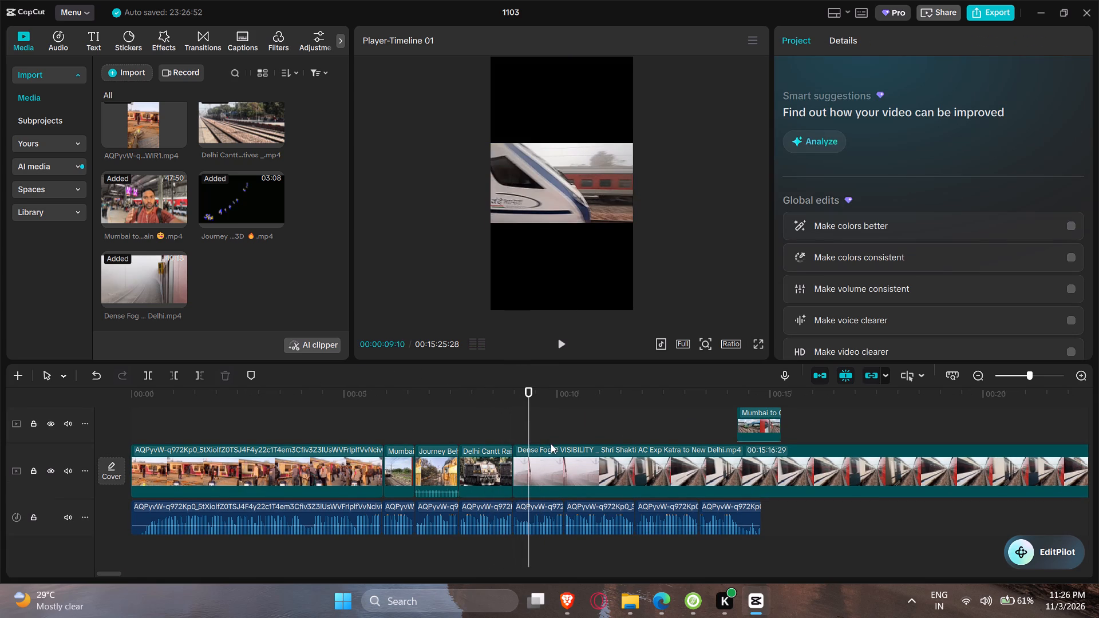
{"action": "key", "text": "space"}
{"action": "key", "text": "space"}
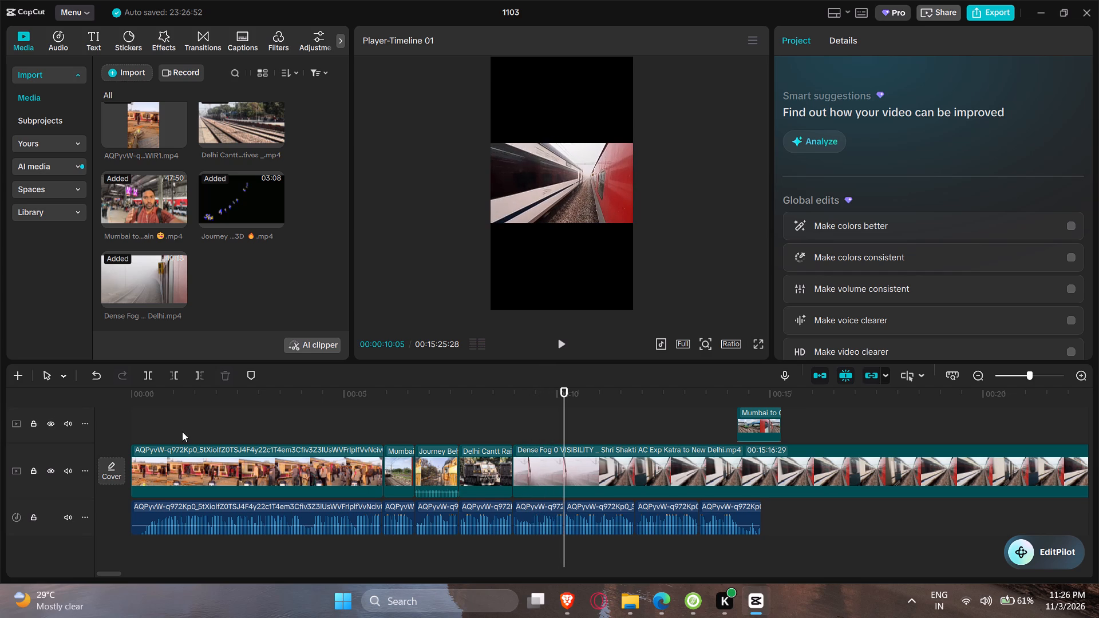
{"action": "left_click", "coordinate": [562, 462]}
{"action": "left_click", "coordinate": [204, 378]}
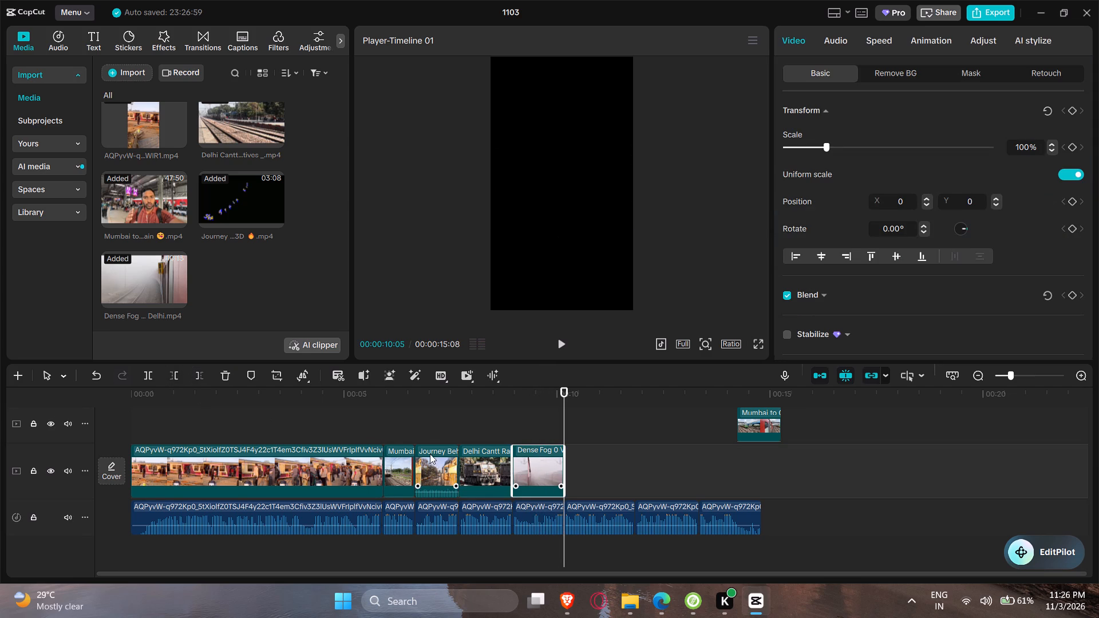
Move the Delhi Cantt clip after the Dense Fog clip on the main track, undoing any stray edge trim.
{"action": "left_click_drag", "start_coordinate": [478, 470], "coordinate": [562, 470]}
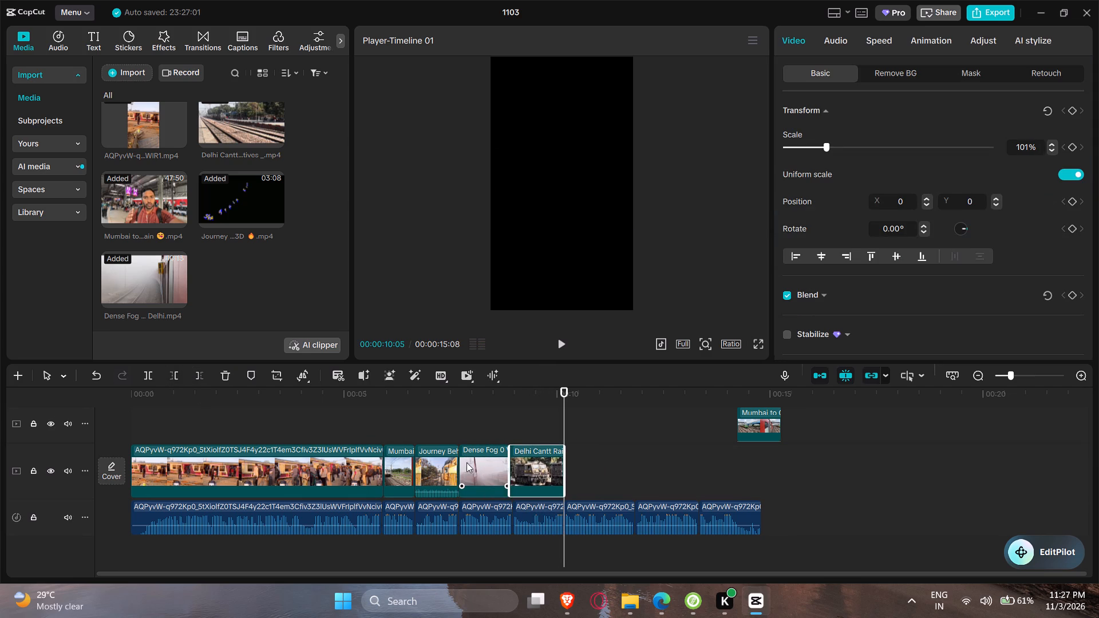
{"action": "left_click_drag", "start_coordinate": [462, 462], "coordinate": [457, 464]}
{"action": "key", "text": "ctrl+z"}
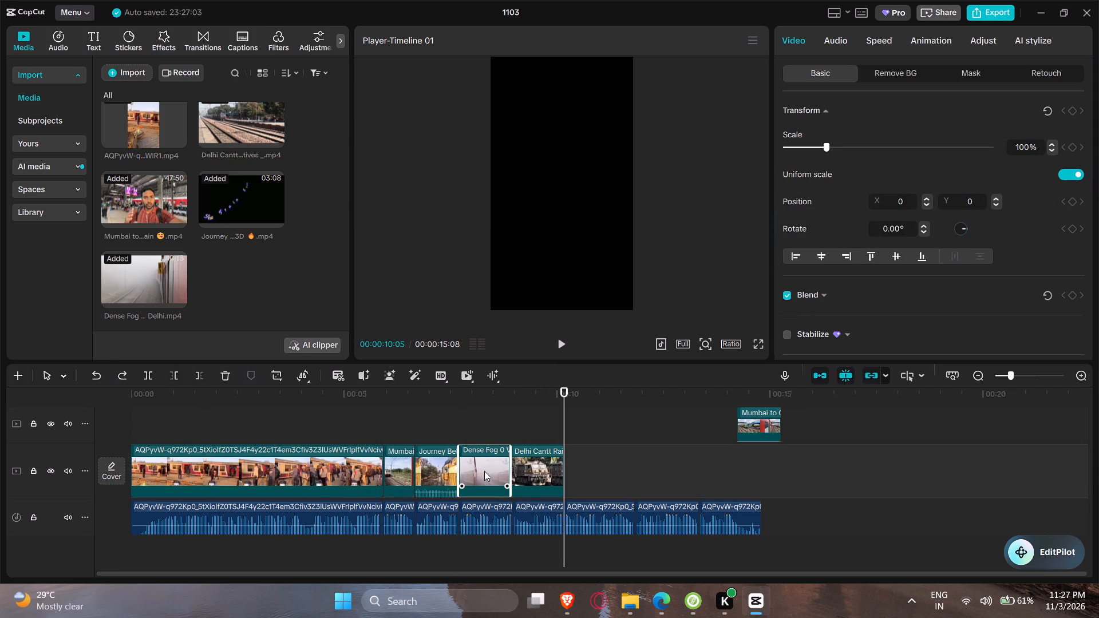
Move the Dense Fog clip before the Journey Behind clip and shorten its end to match the audio segment below.
{"action": "left_click_drag", "start_coordinate": [484, 471], "coordinate": [434, 471]}
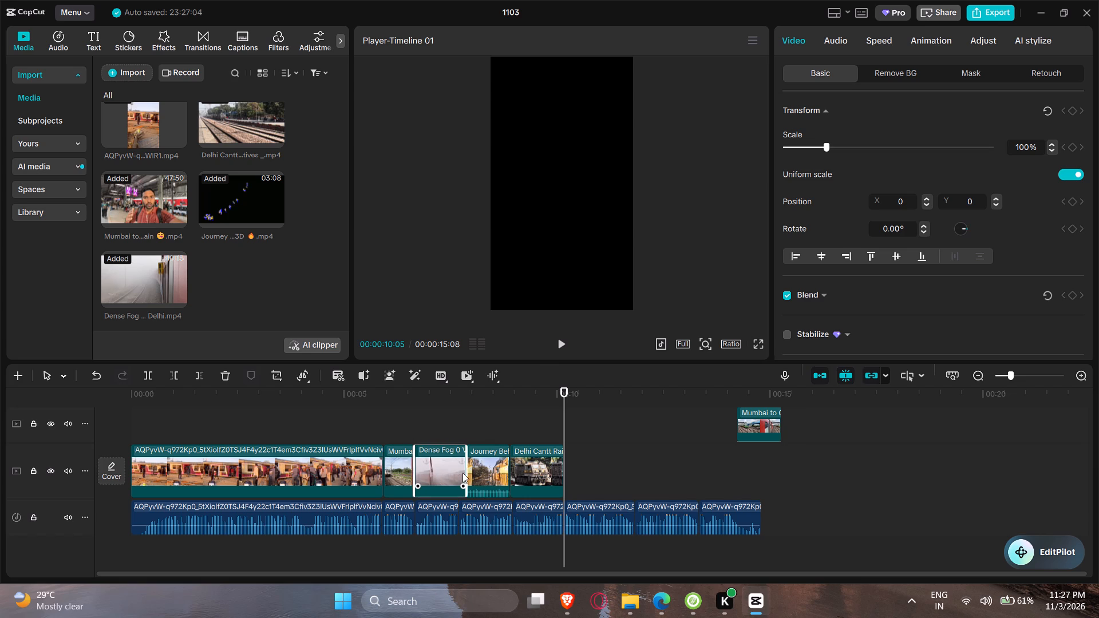
{"action": "left_click_drag", "start_coordinate": [467, 472], "coordinate": [458, 472]}
Extend the end of the Journey Behind clip to match the end of the audio segment below it.
{"action": "left_click", "coordinate": [484, 476]}
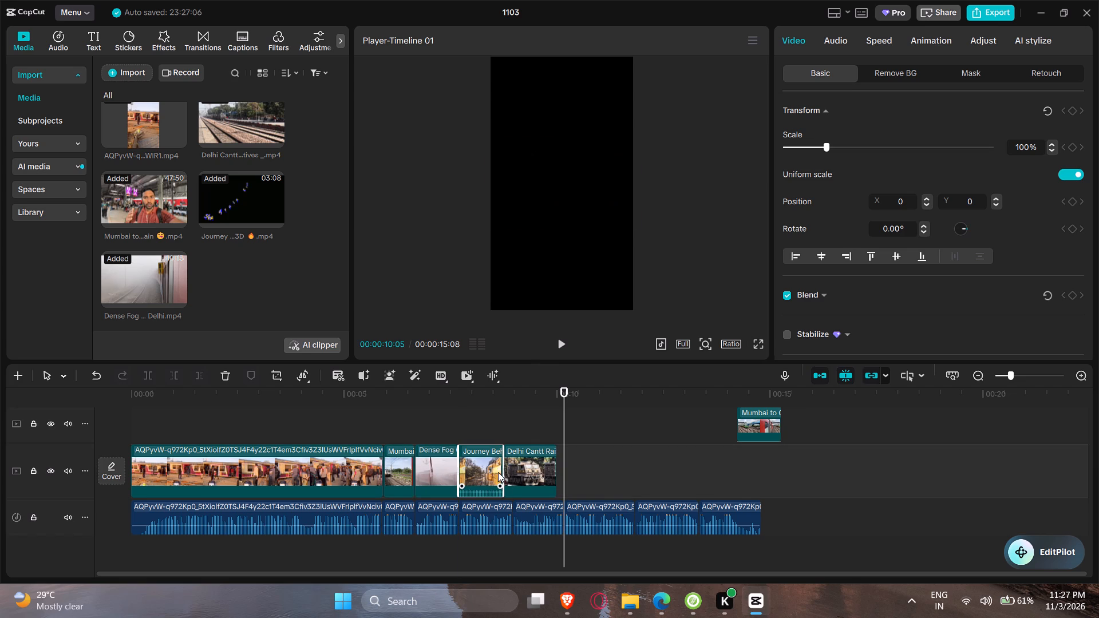
{"action": "left_click_drag", "start_coordinate": [500, 472], "coordinate": [510, 470]}
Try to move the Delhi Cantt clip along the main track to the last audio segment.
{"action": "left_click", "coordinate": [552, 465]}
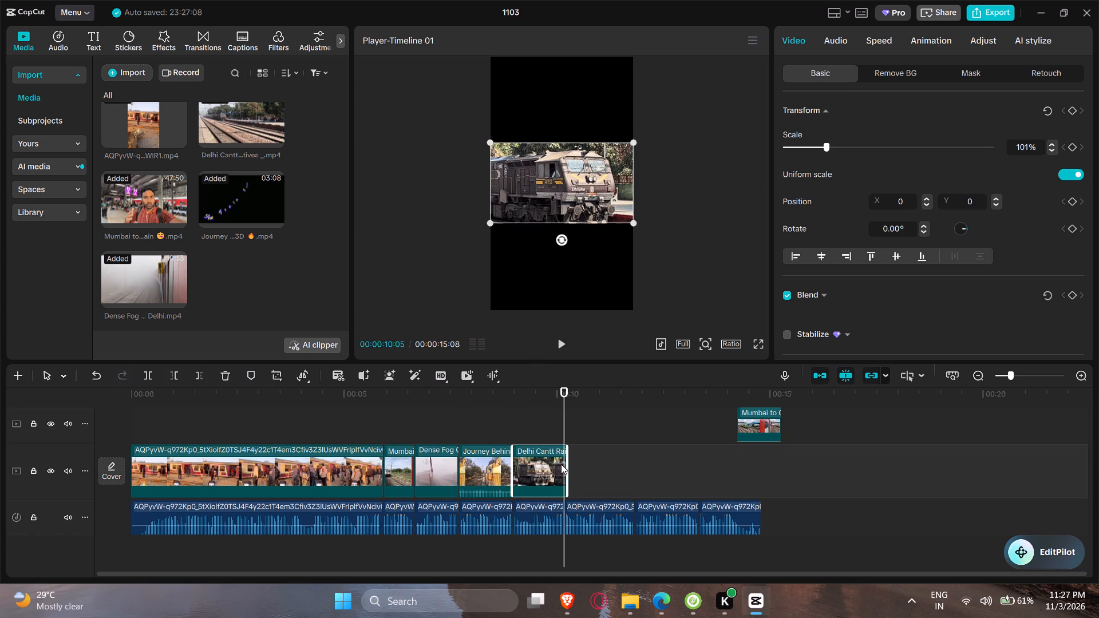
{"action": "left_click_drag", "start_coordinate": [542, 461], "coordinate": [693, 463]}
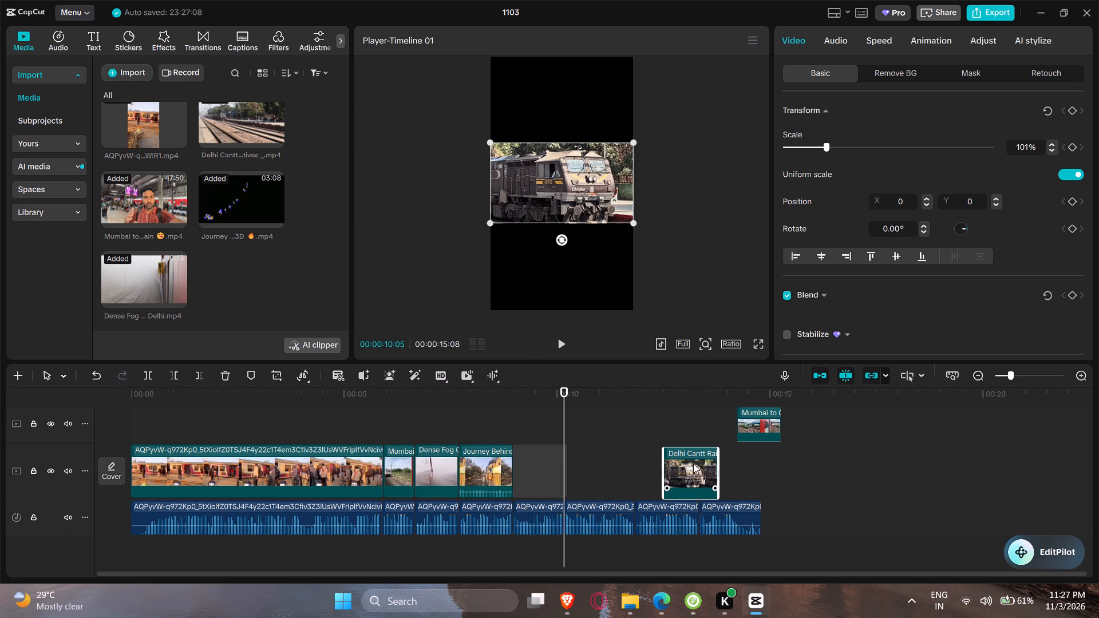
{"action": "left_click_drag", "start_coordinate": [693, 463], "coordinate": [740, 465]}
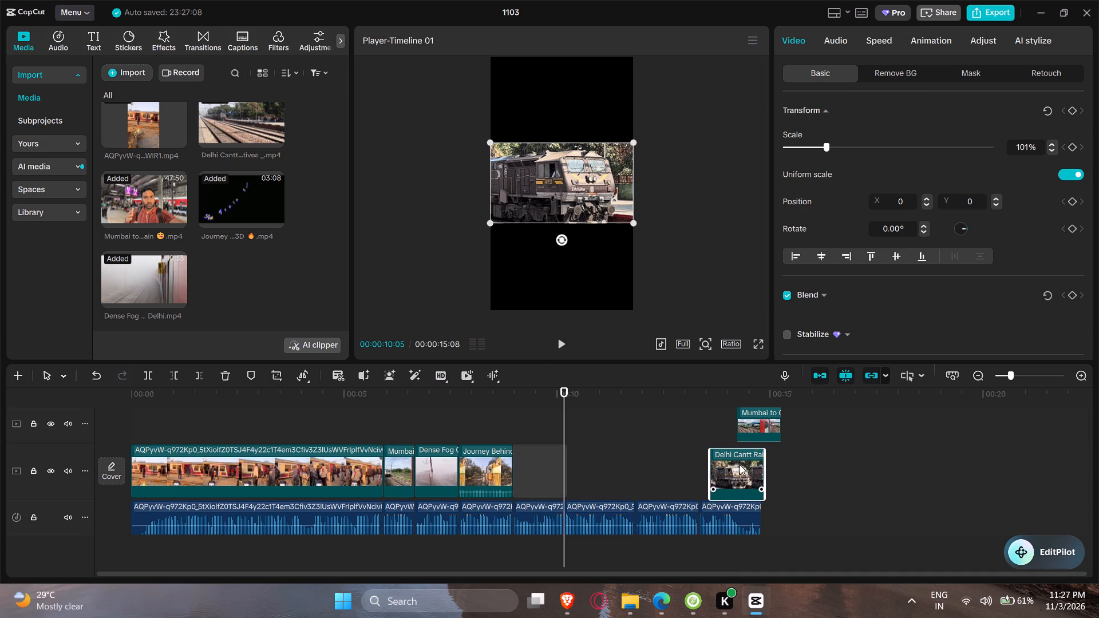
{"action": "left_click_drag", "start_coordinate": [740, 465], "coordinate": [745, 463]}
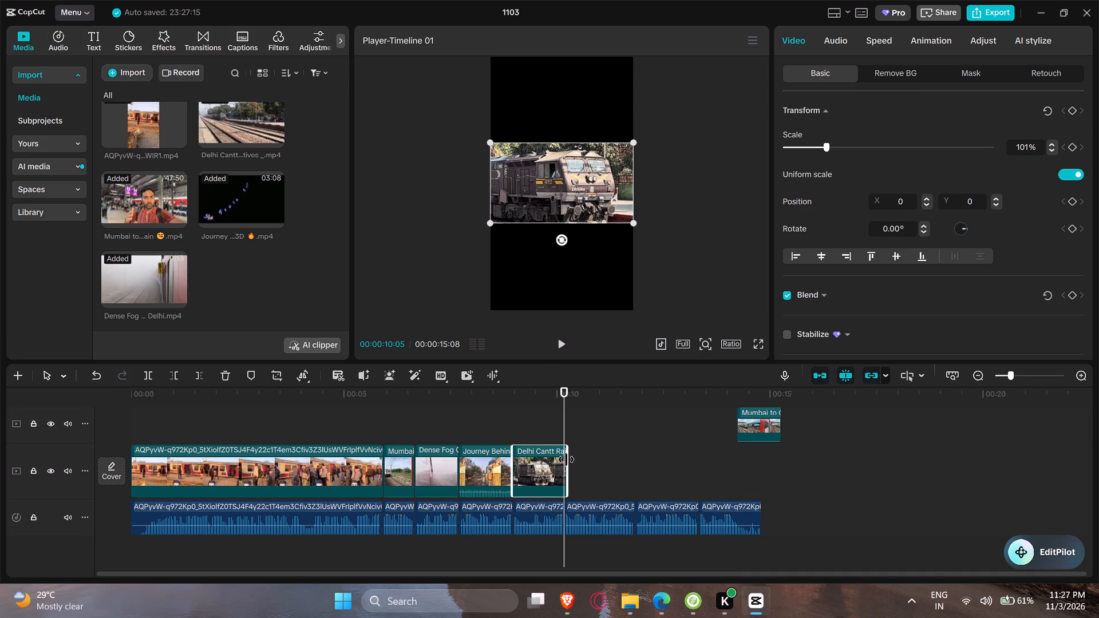
Play the reordered cut repeatedly from the intro's end through the Delhi Cantt clip to check the shots against the audio.
{"action": "left_click", "coordinate": [374, 416]}
{"action": "key", "text": "space"}
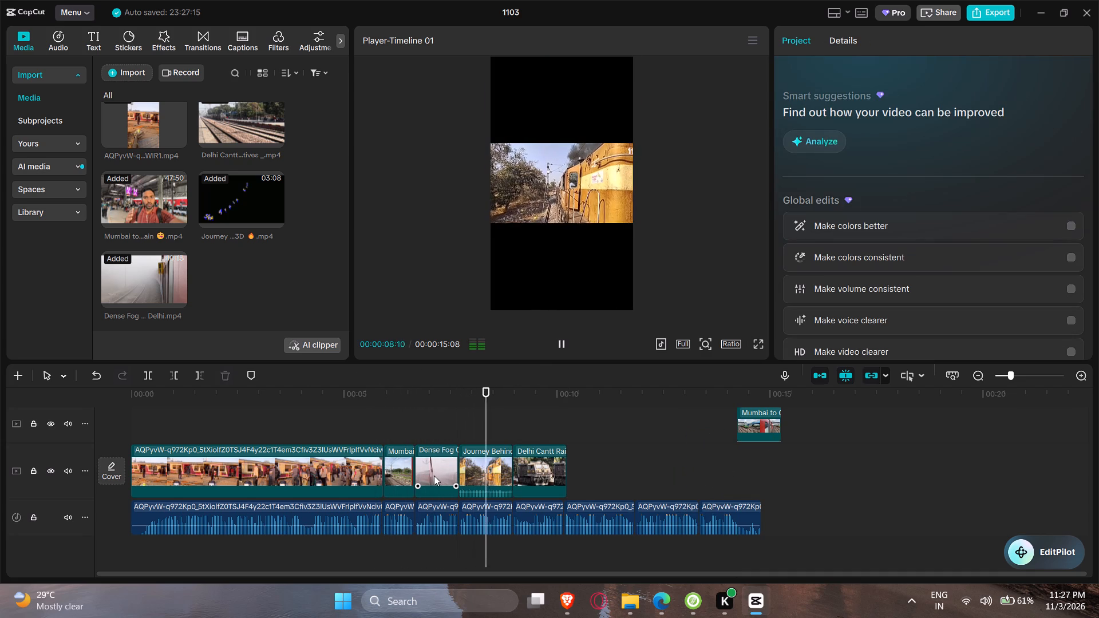
{"action": "left_click", "coordinate": [306, 410]}
{"action": "key", "text": "space"}
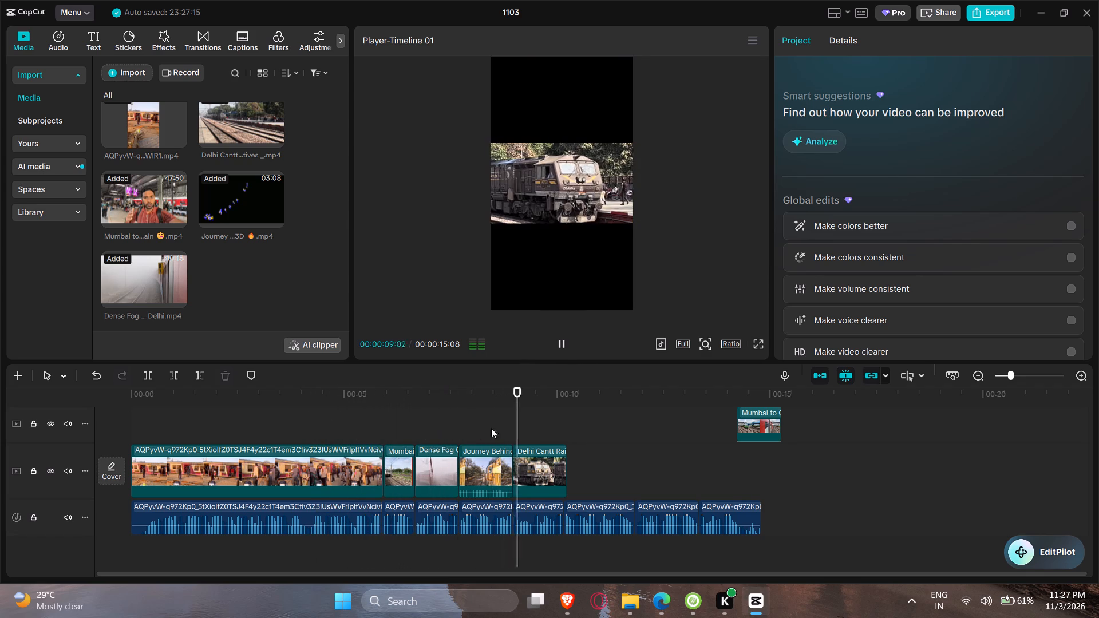
{"action": "scroll", "coordinate": [587, 446], "scroll_direction": "down", "scroll_amount": 10, "text": "ctrl"}
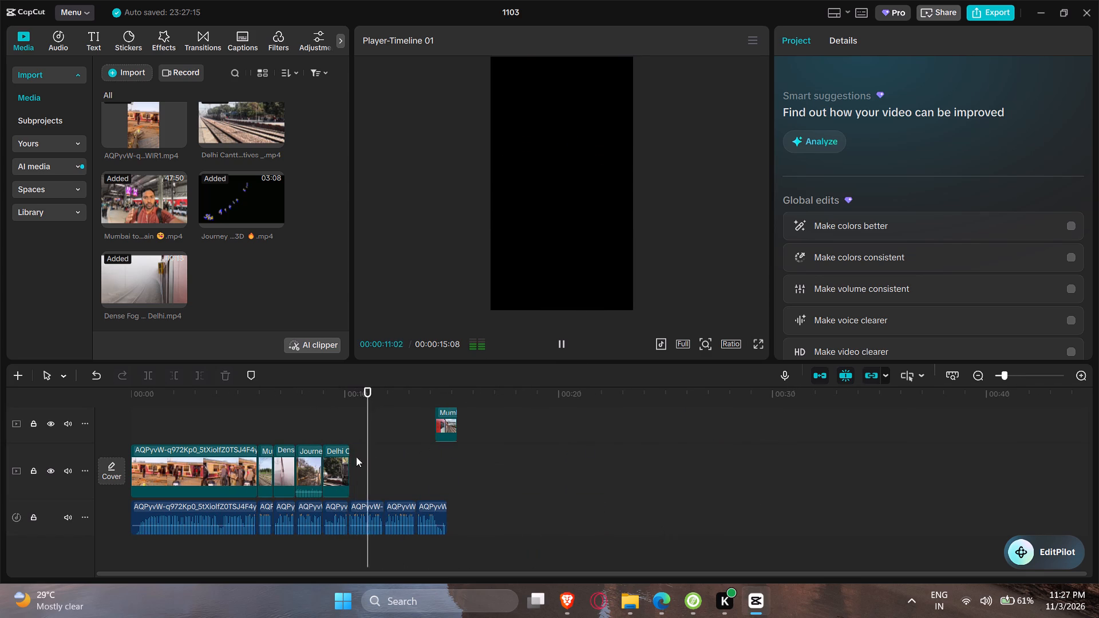
{"action": "left_click_drag", "start_coordinate": [297, 406], "coordinate": [312, 406]}
{"action": "key", "text": "space"}
{"action": "key", "text": "space"}
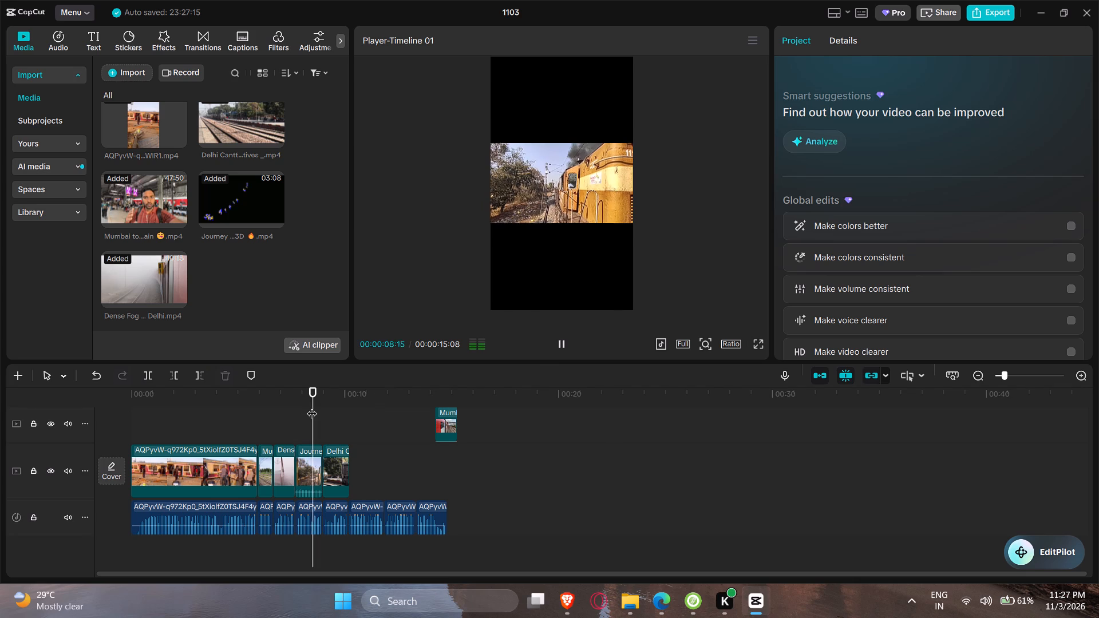
{"action": "left_click", "coordinate": [269, 401]}
{"action": "scroll", "coordinate": [283, 468], "scroll_direction": "up", "scroll_amount": 5, "text": "ctrl"}
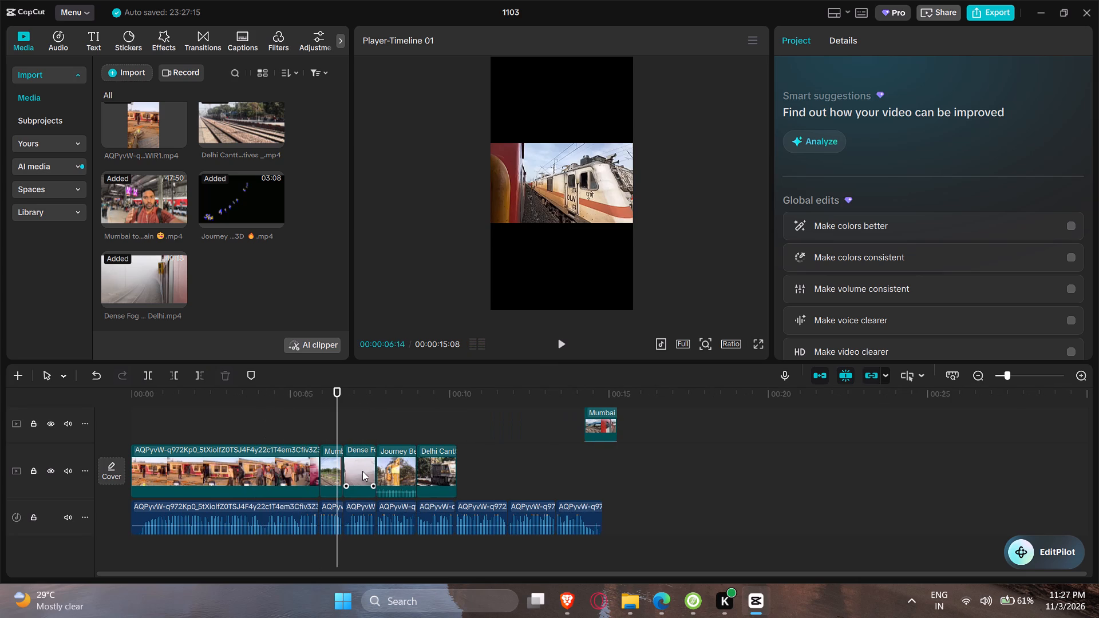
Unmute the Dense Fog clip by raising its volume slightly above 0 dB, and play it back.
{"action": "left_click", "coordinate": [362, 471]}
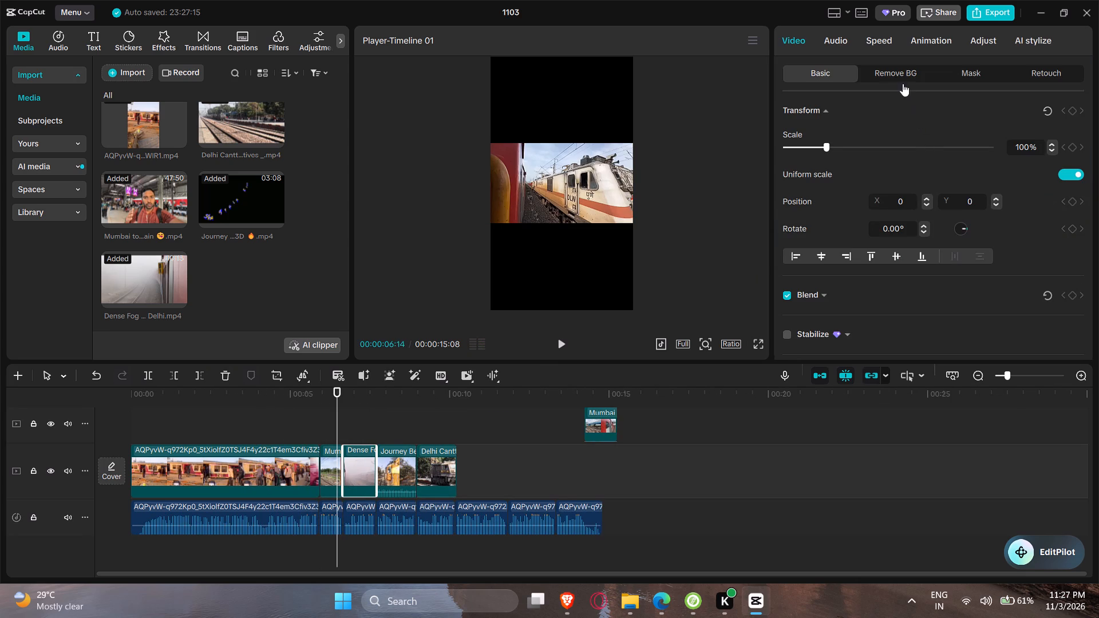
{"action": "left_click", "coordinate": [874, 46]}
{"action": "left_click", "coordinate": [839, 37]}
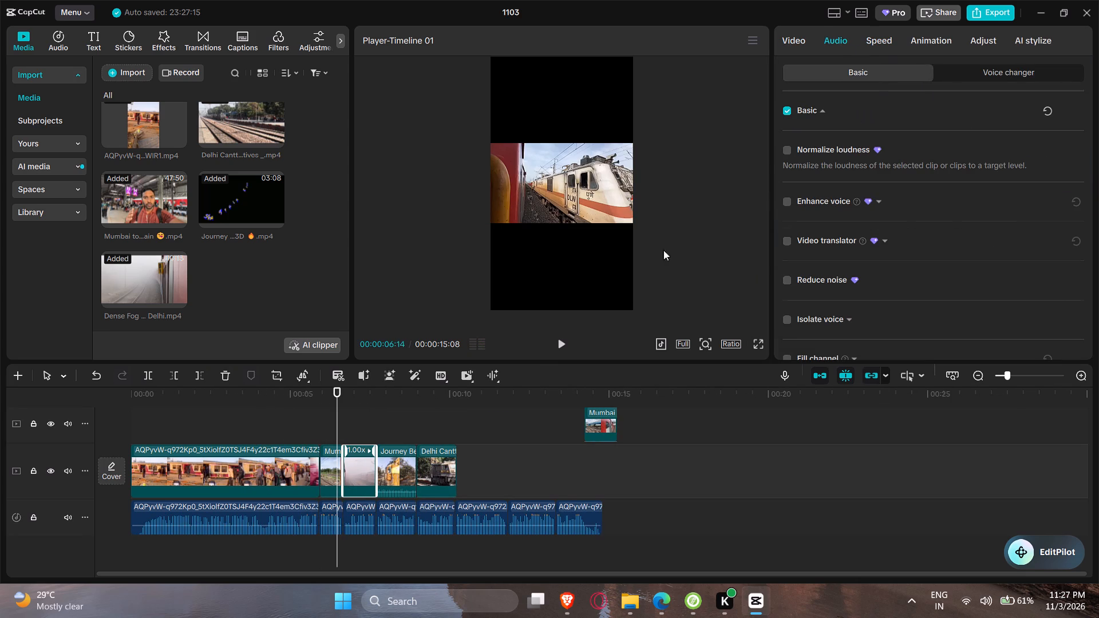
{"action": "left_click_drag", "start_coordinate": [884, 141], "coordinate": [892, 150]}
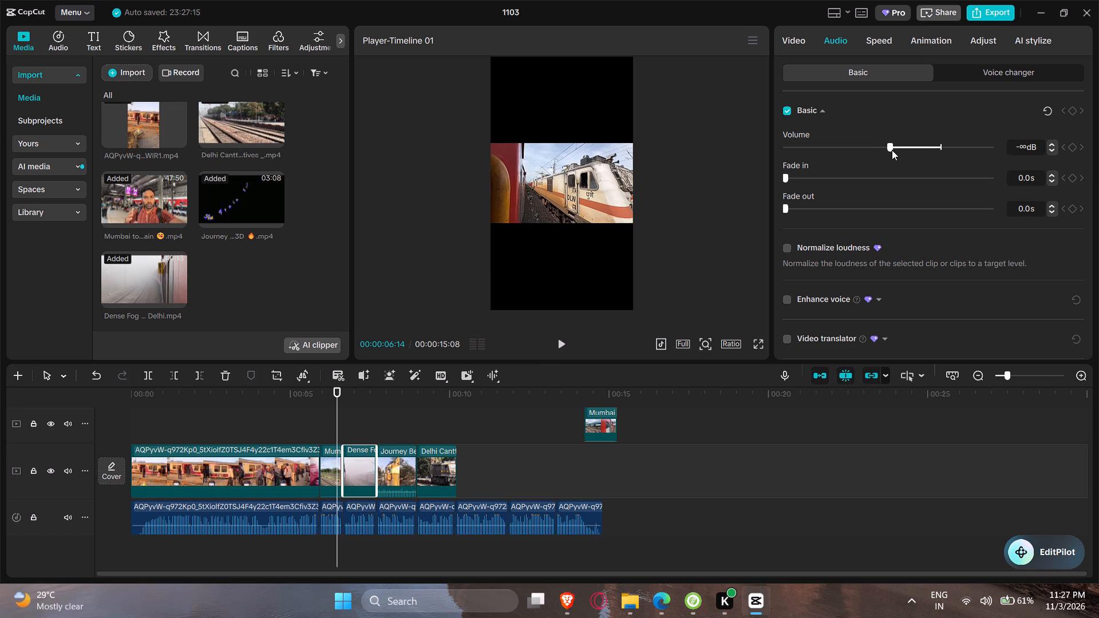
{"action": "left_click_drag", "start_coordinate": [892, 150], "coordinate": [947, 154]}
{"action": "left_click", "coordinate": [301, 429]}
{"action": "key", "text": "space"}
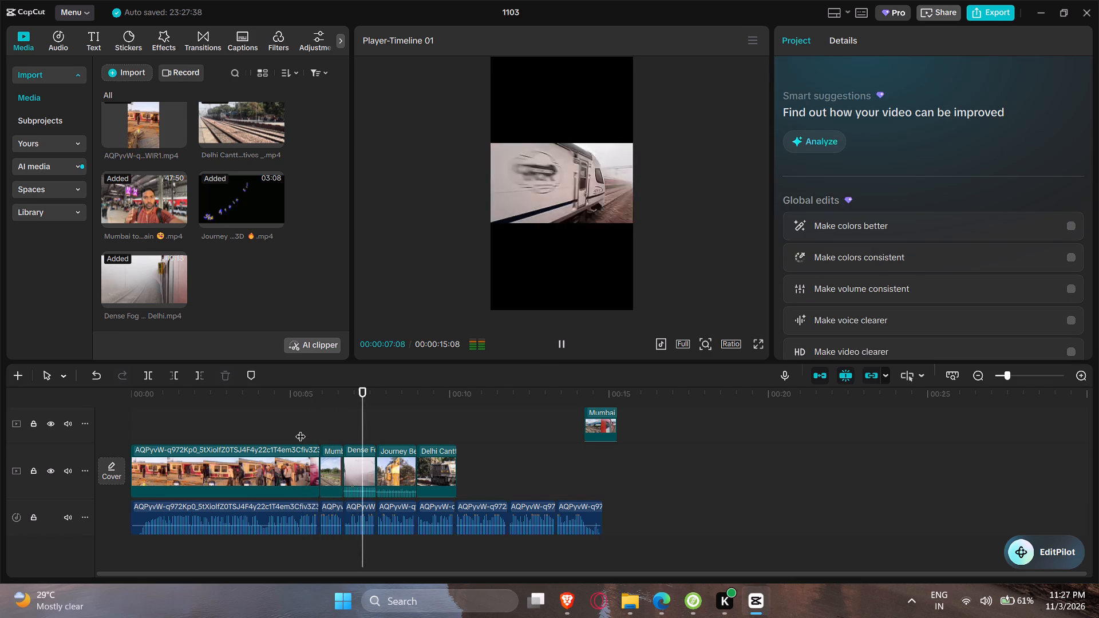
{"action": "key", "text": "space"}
Lower the Dense Fog clip's volume slightly below 0 dB and replay the cut from the intro's end.
{"action": "left_click", "coordinate": [360, 465]}
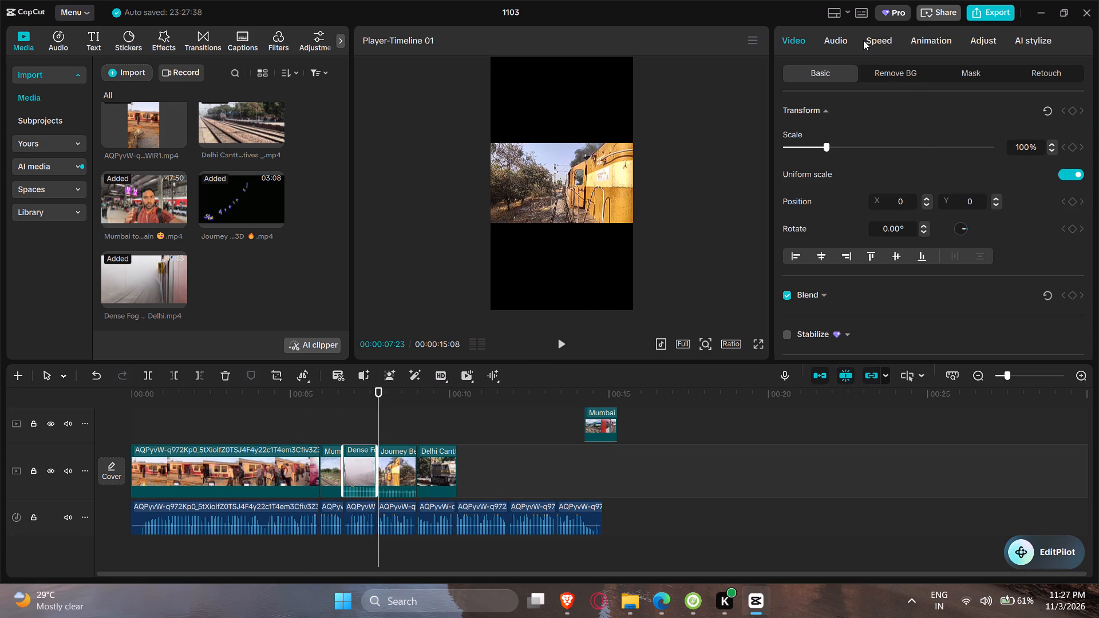
{"action": "left_click", "coordinate": [863, 38]}
{"action": "left_click", "coordinate": [839, 37]}
{"action": "left_click_drag", "start_coordinate": [945, 148], "coordinate": [931, 148]}
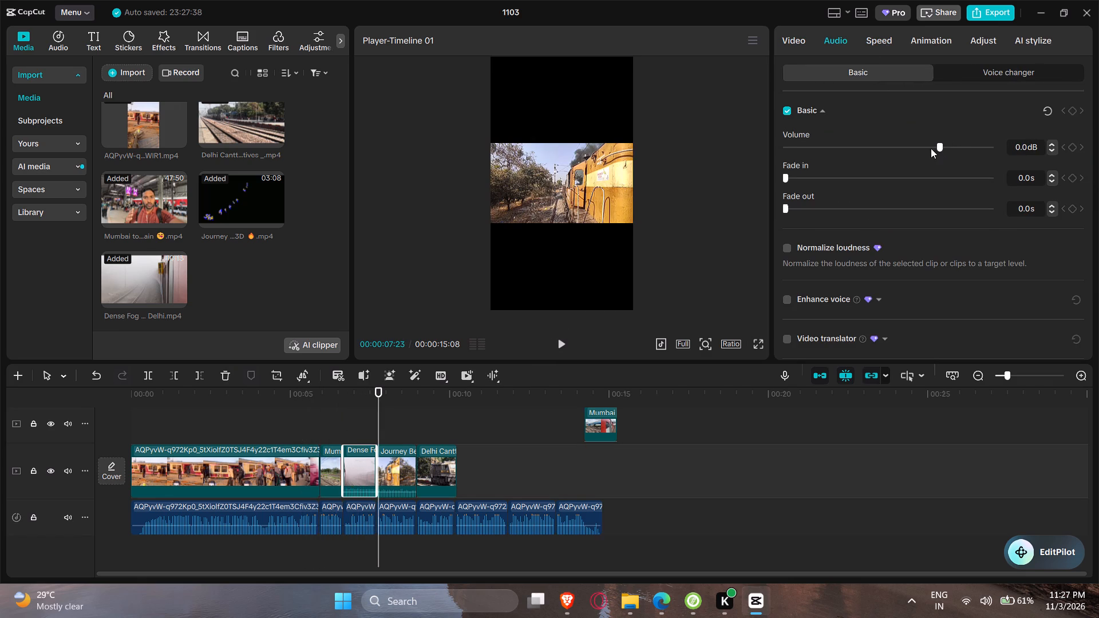
{"action": "left_click_drag", "start_coordinate": [931, 148], "coordinate": [923, 146]}
{"action": "left_click", "coordinate": [316, 415]}
{"action": "key", "text": "space"}
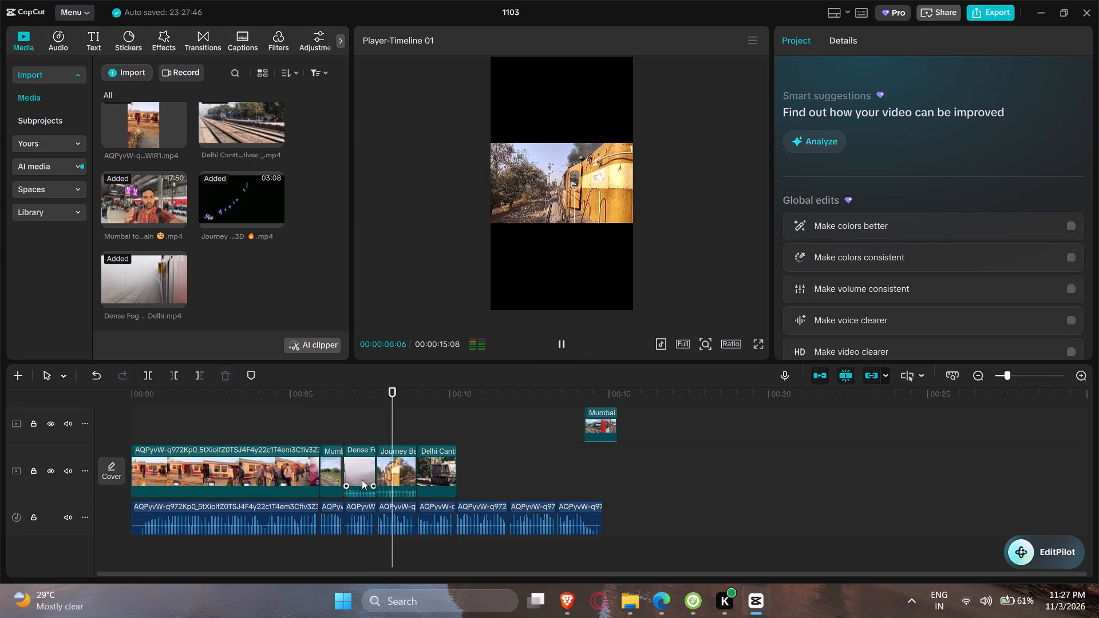
{"action": "left_click", "coordinate": [362, 480]}
{"action": "left_click", "coordinate": [363, 493]}
{"action": "left_click", "coordinate": [319, 420]}
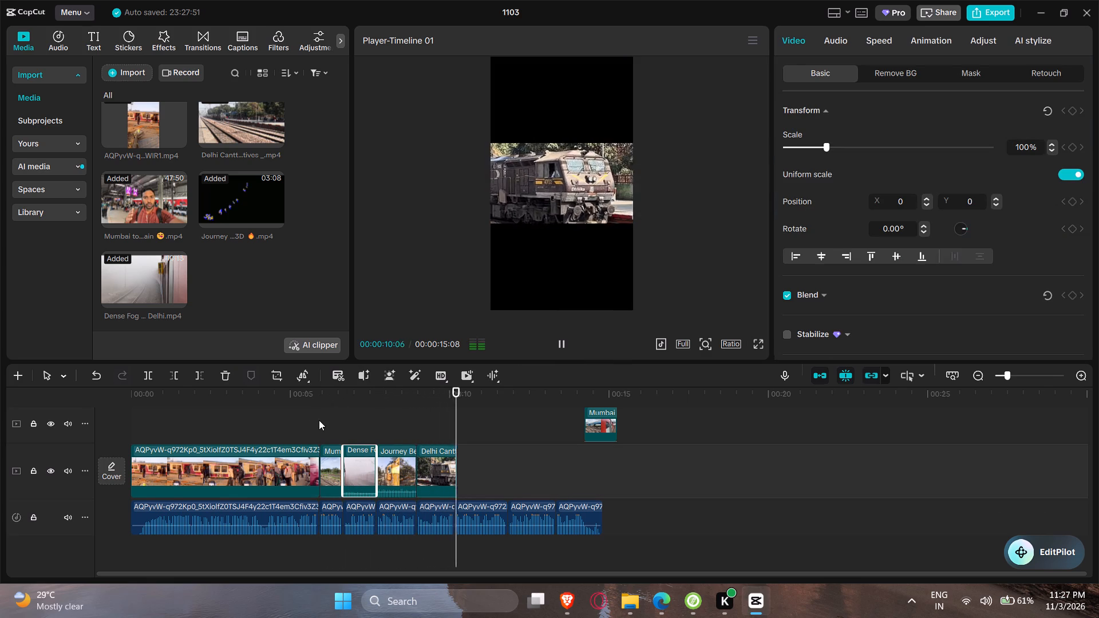
Play the cut around the Dense Fog clip with the audio track muted, and again with it unmuted, to compare the sound.
{"action": "key", "text": "space"}
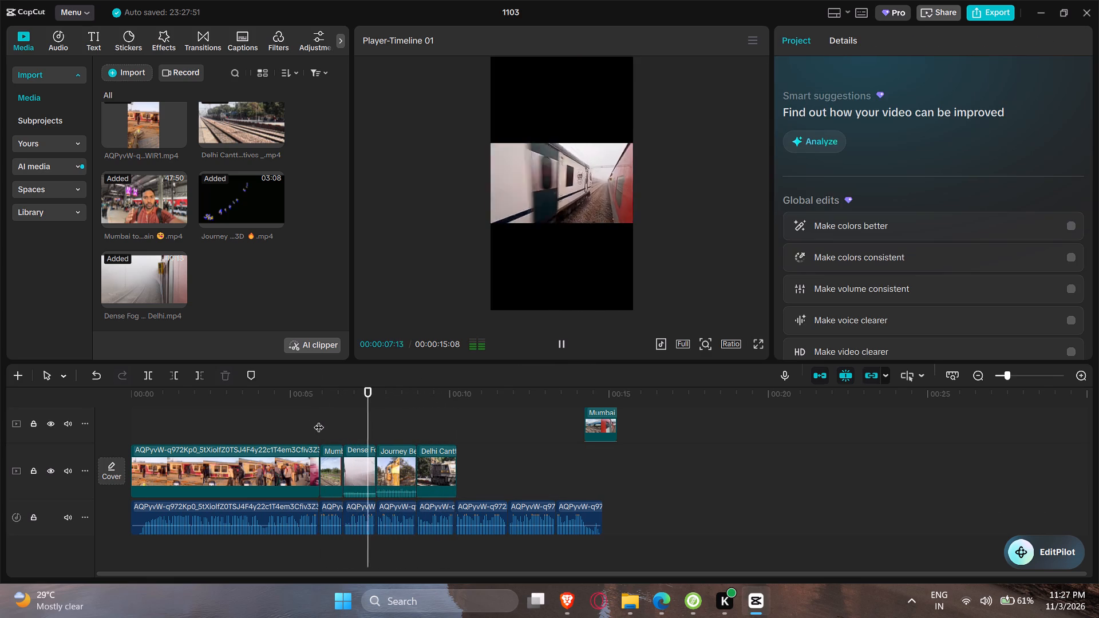
{"action": "left_click", "coordinate": [335, 406]}
{"action": "left_click_drag", "start_coordinate": [341, 406], "coordinate": [347, 406]}
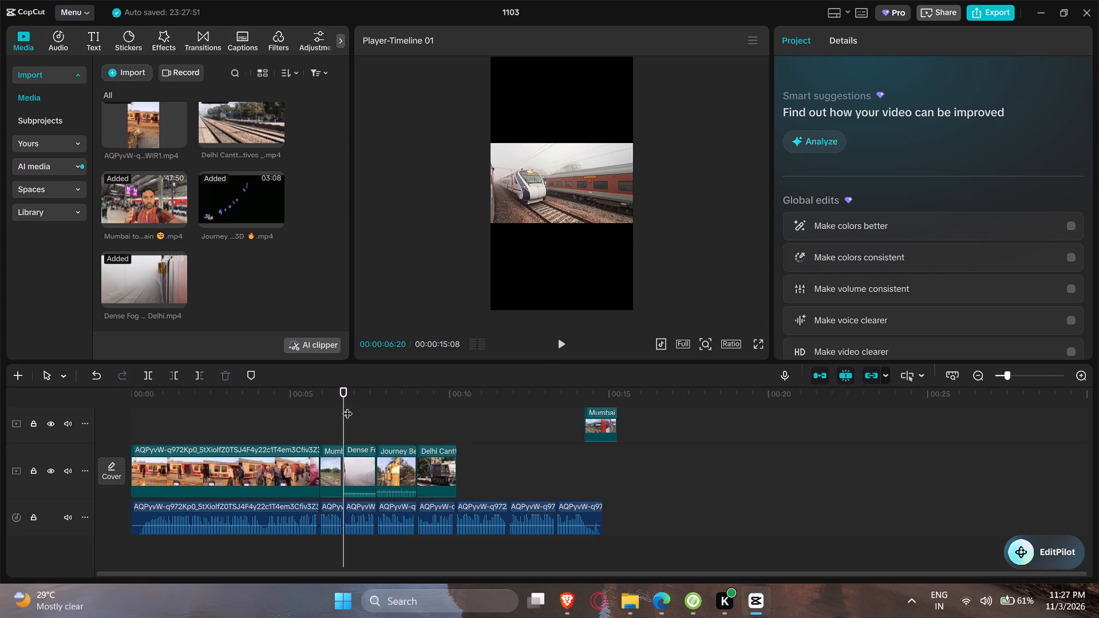
{"action": "left_click", "coordinate": [71, 515]}
{"action": "key", "text": "space"}
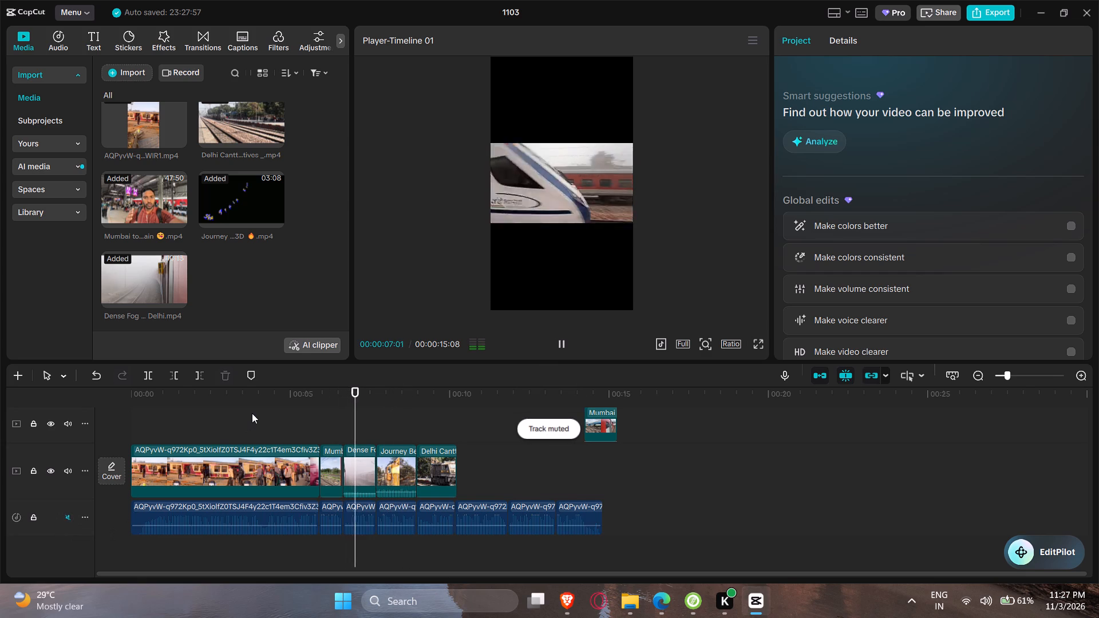
{"action": "key", "text": "space"}
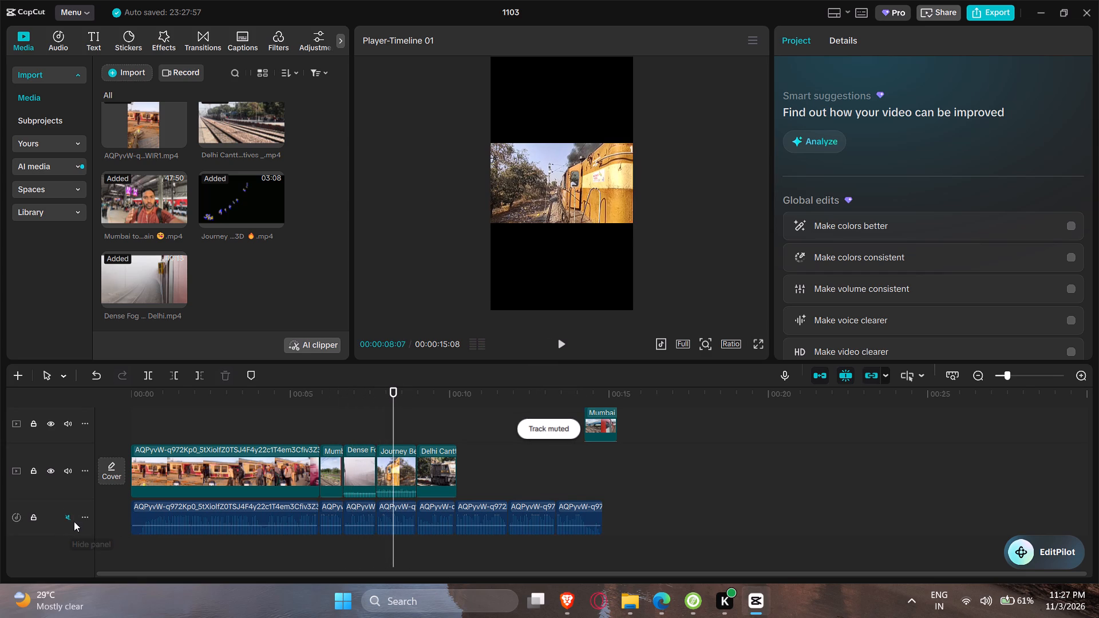
{"action": "left_click", "coordinate": [72, 521]}
{"action": "left_click", "coordinate": [284, 417]}
{"action": "key", "text": "space"}
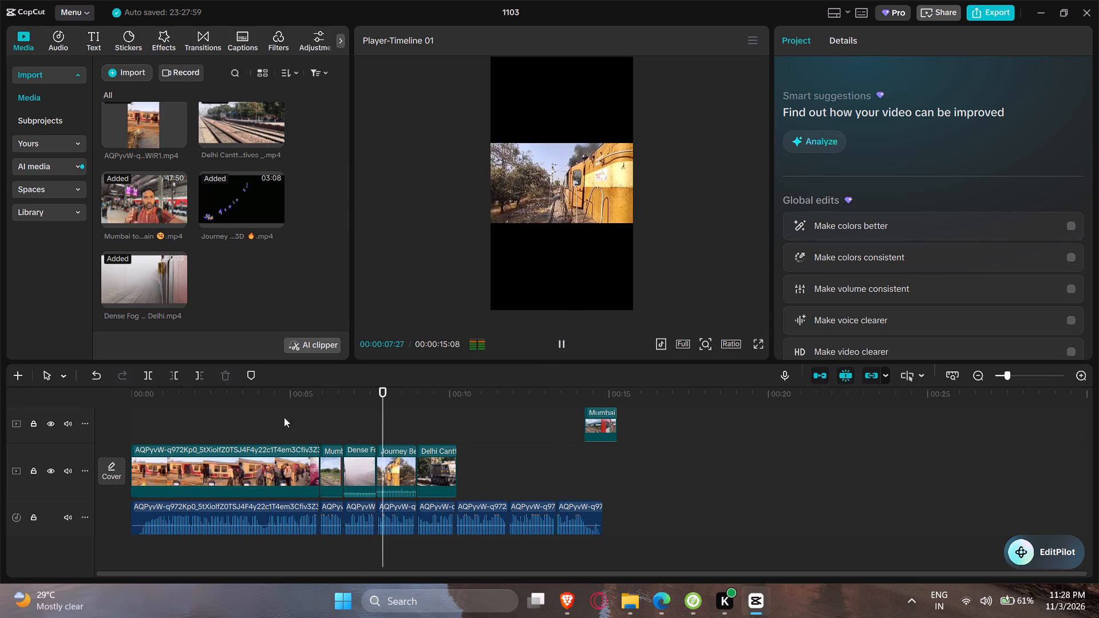
Silence the Dense Fog clip on the main track by lowering its volume to -∞ dB.
{"action": "left_click", "coordinate": [359, 457]}
{"action": "left_click", "coordinate": [860, 42]}
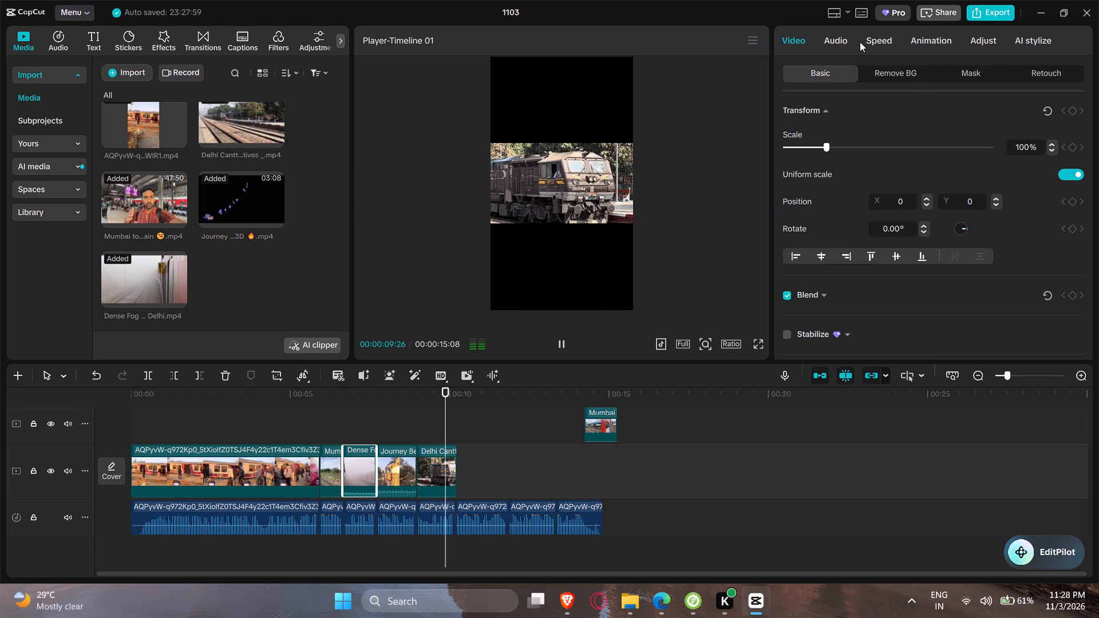
{"action": "left_click", "coordinate": [836, 41]}
{"action": "left_click_drag", "start_coordinate": [882, 146], "coordinate": [816, 153]}
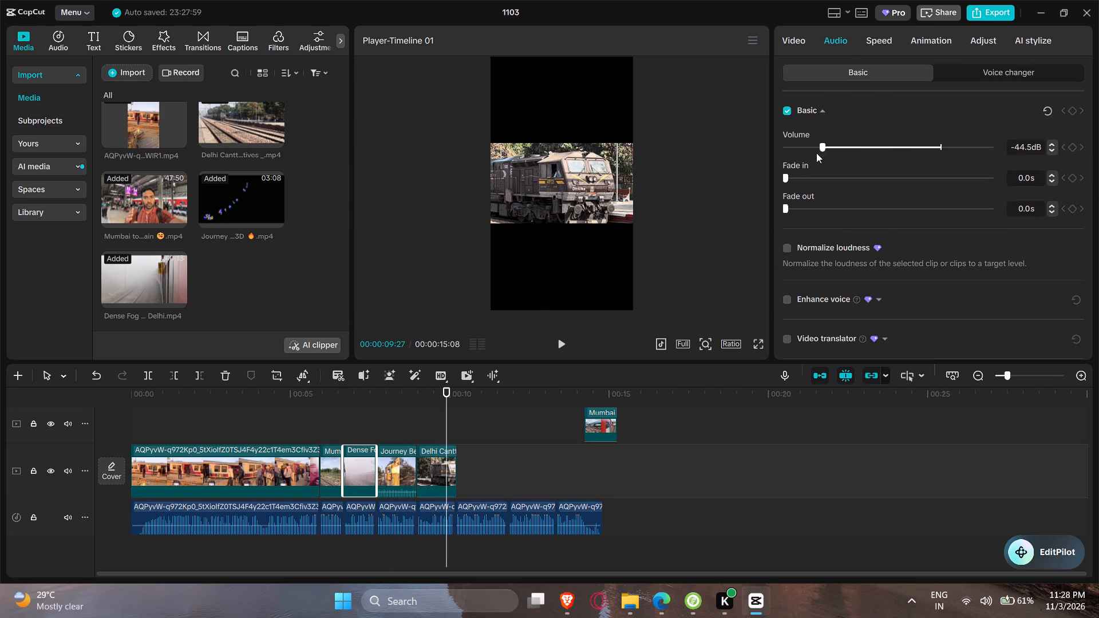
{"action": "left_click_drag", "start_coordinate": [816, 153], "coordinate": [748, 148]}
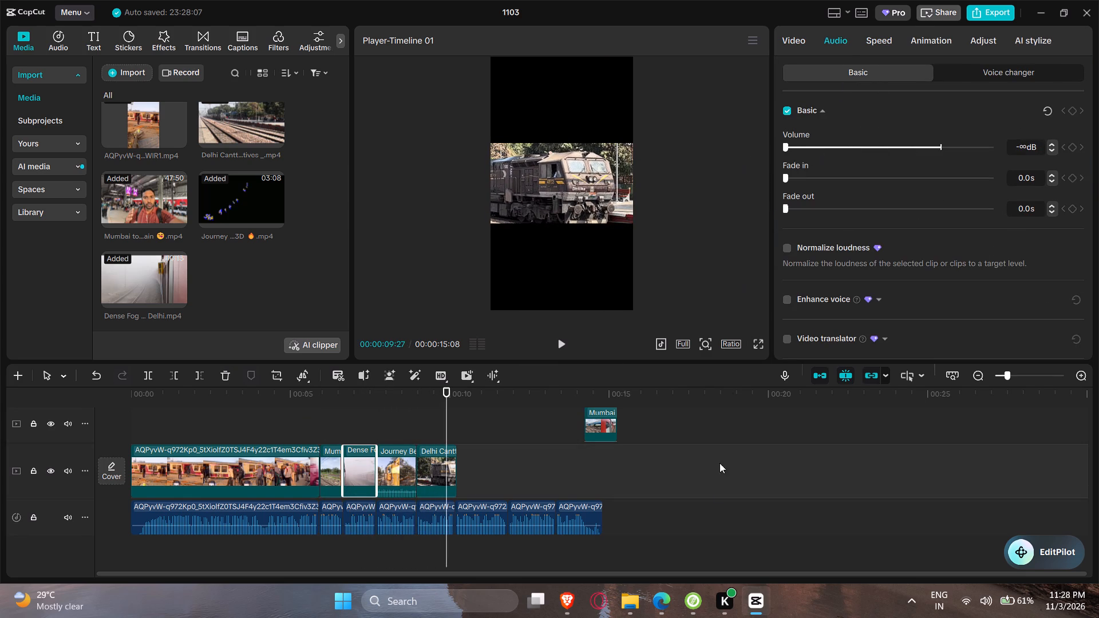
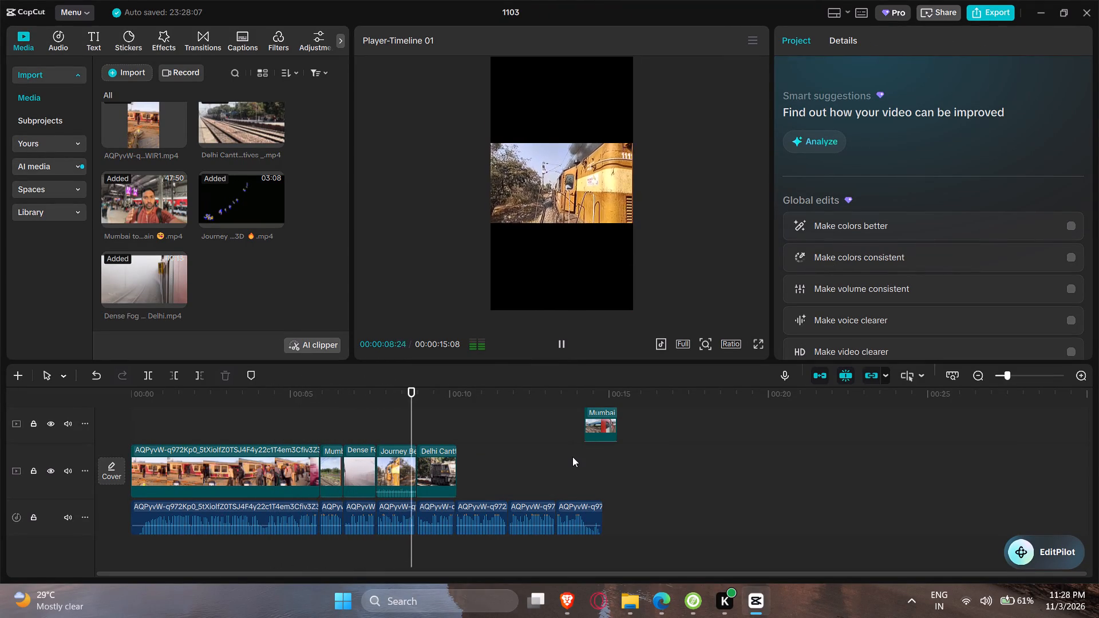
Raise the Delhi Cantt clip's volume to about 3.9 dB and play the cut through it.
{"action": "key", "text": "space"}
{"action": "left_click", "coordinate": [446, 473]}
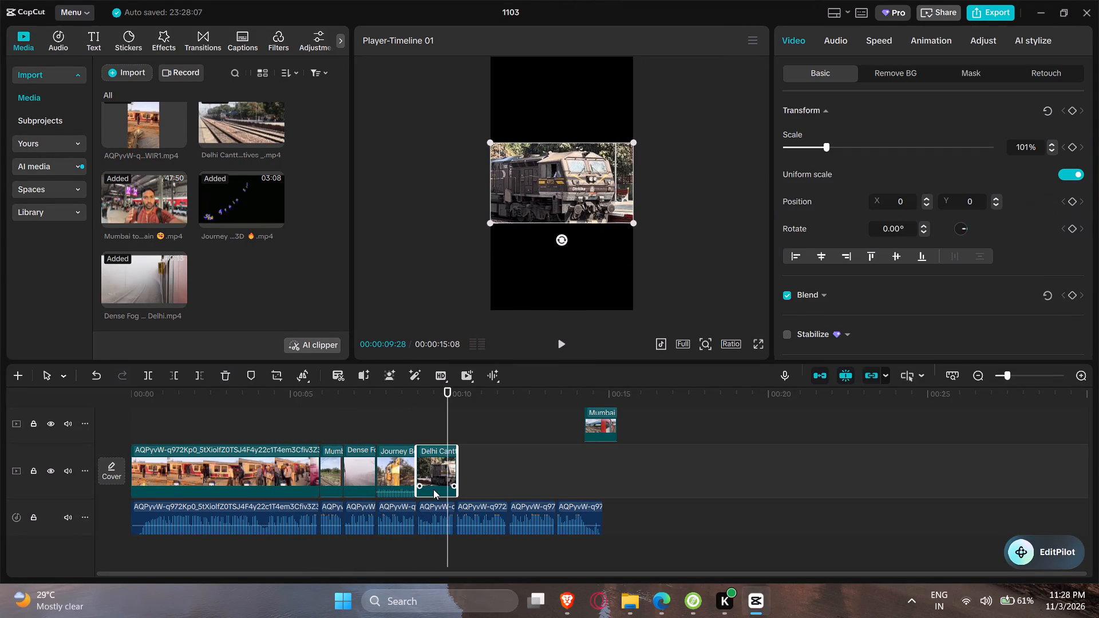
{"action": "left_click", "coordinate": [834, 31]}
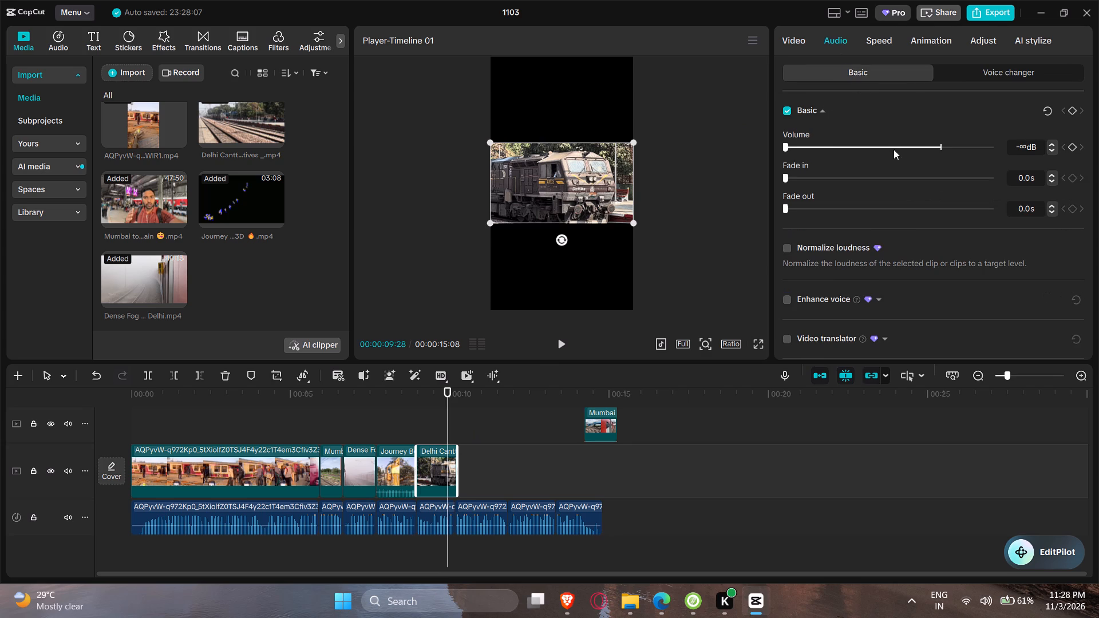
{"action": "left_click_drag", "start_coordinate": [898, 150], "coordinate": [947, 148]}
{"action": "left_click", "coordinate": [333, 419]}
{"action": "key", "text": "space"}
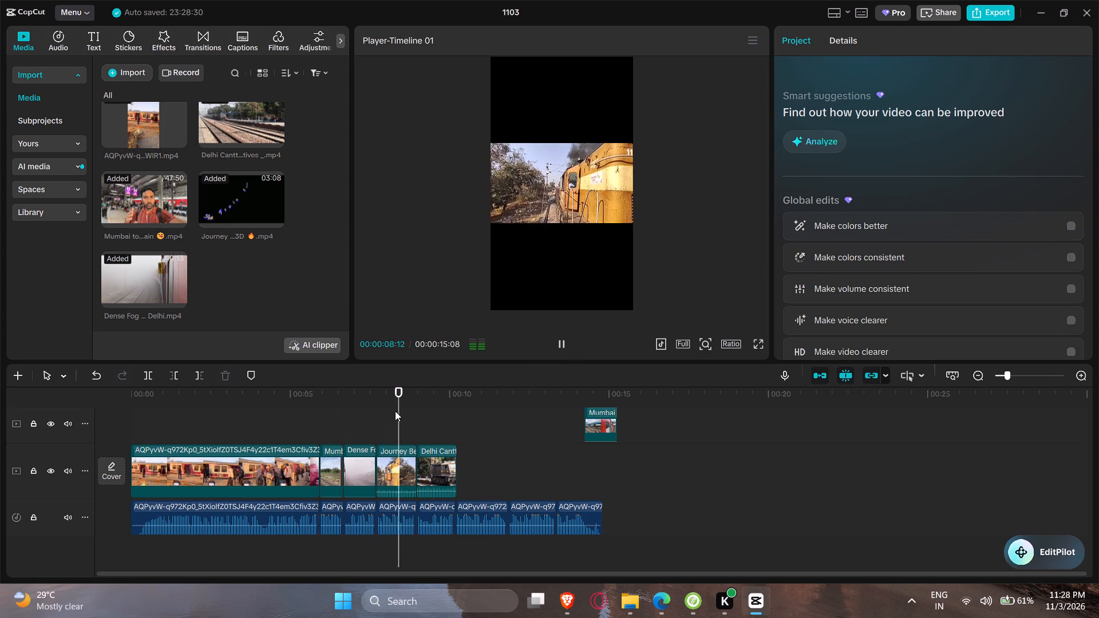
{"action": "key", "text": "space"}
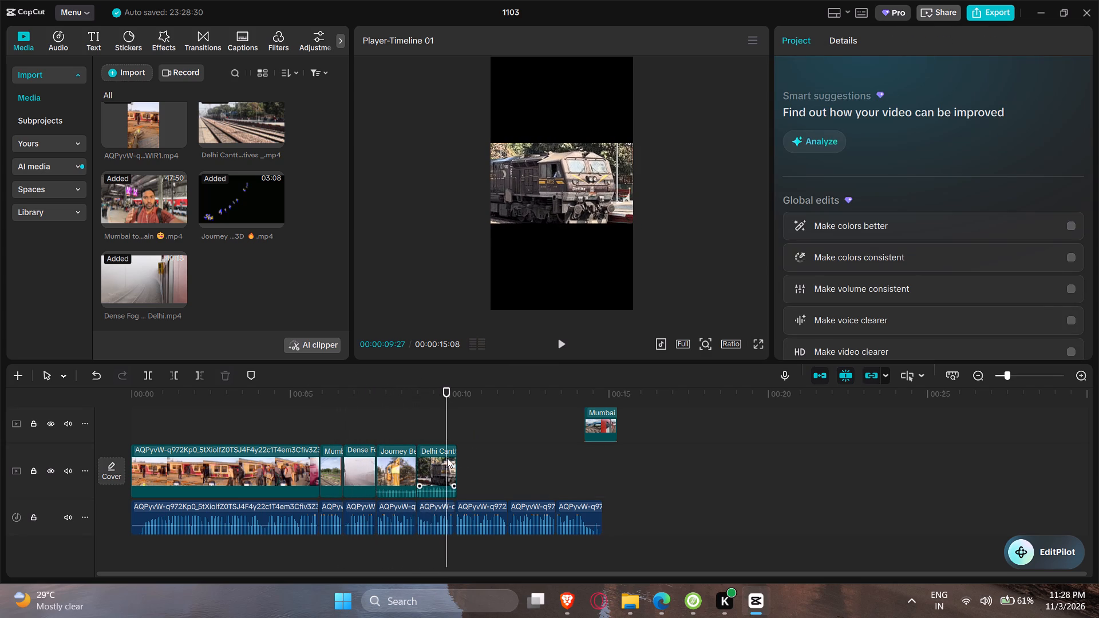
Lower the Delhi Cantt clip's volume slightly below 0 dB and replay the cut leading into it.
{"action": "left_click", "coordinate": [446, 458]}
{"action": "left_click", "coordinate": [880, 50]}
{"action": "left_click", "coordinate": [835, 41]}
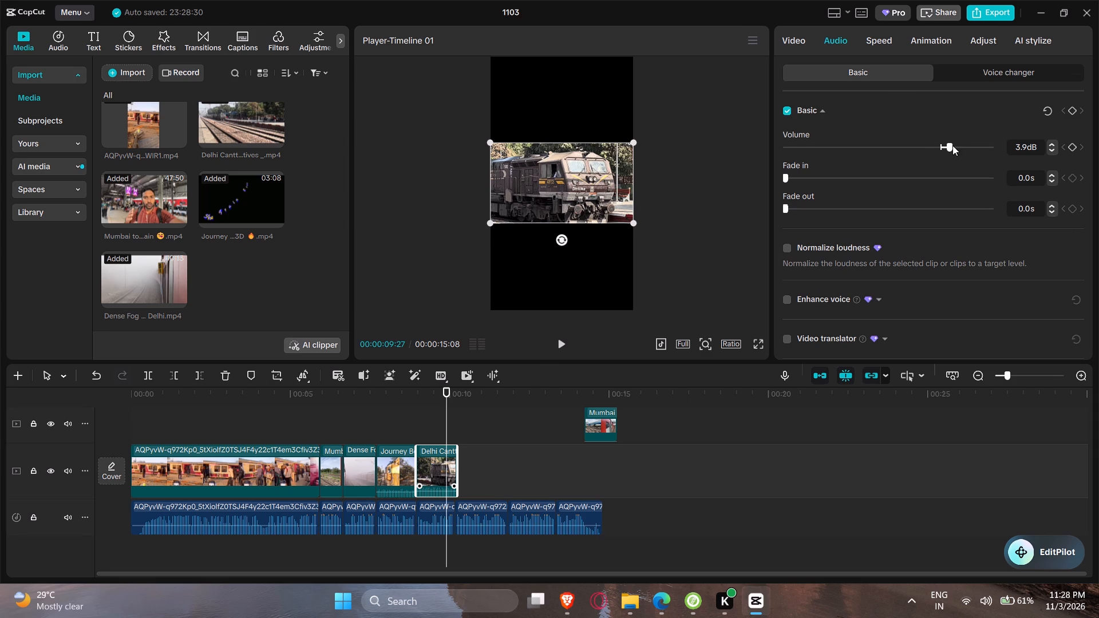
{"action": "left_click_drag", "start_coordinate": [949, 146], "coordinate": [925, 146]}
{"action": "left_click", "coordinate": [400, 423]}
{"action": "key", "text": "space"}
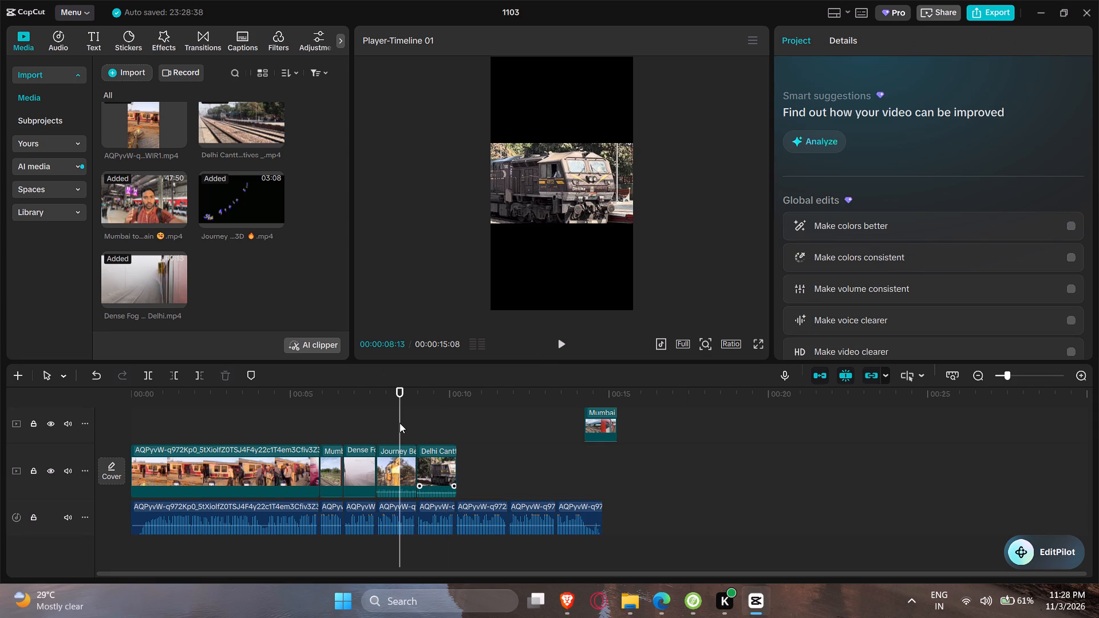
{"action": "key", "text": "space"}
{"action": "key", "text": "space"}
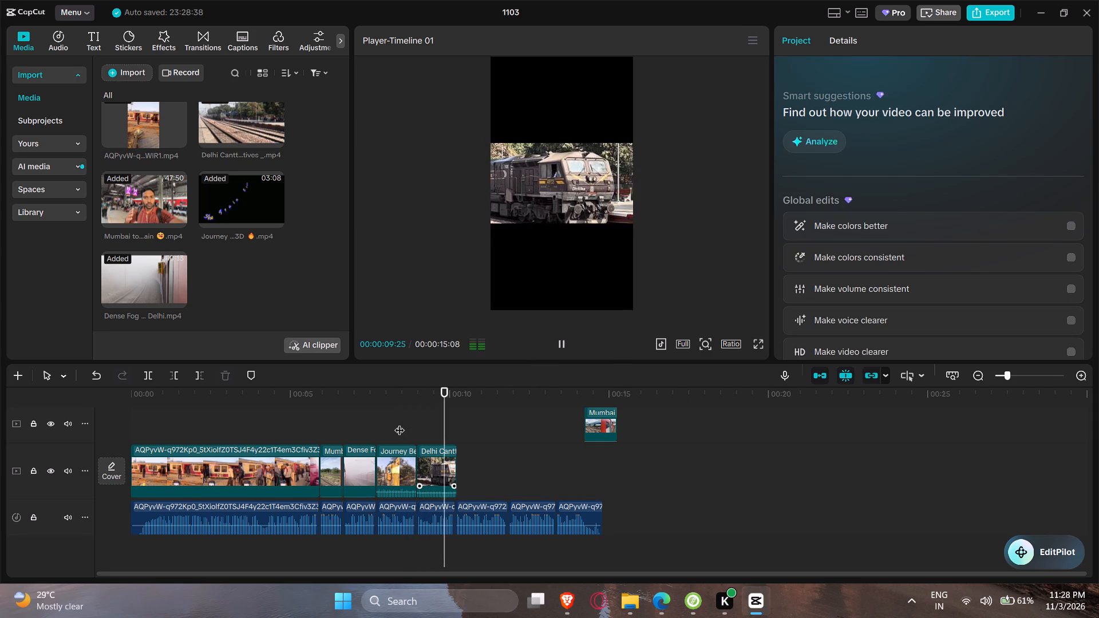
{"action": "key", "text": "space"}
{"action": "left_click", "coordinate": [369, 427]}
{"action": "key", "text": "space"}
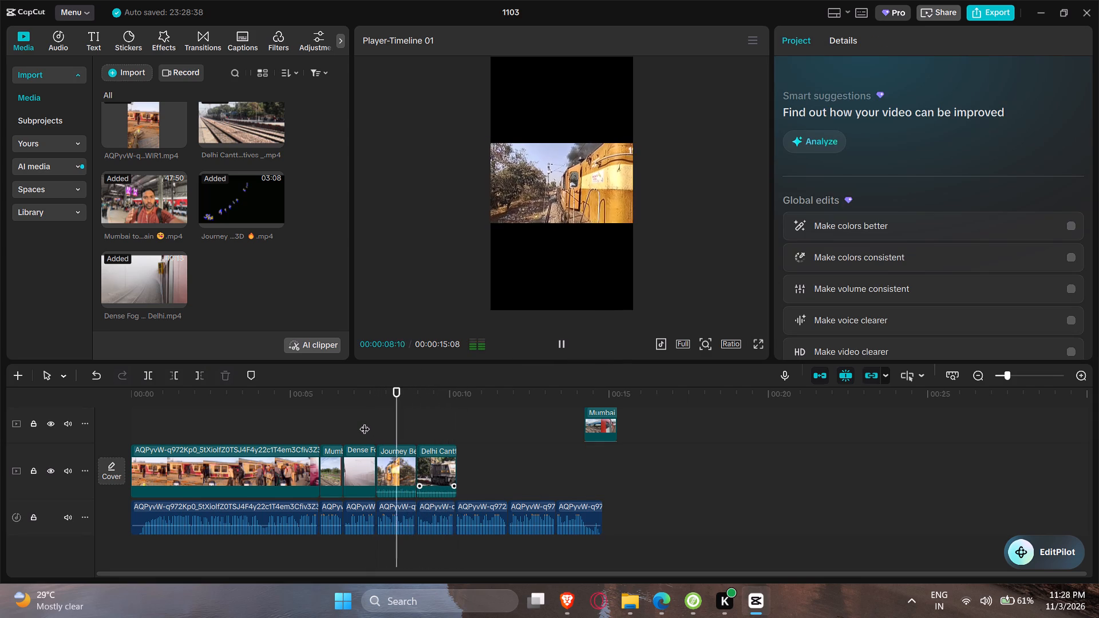
{"action": "key", "text": "space"}
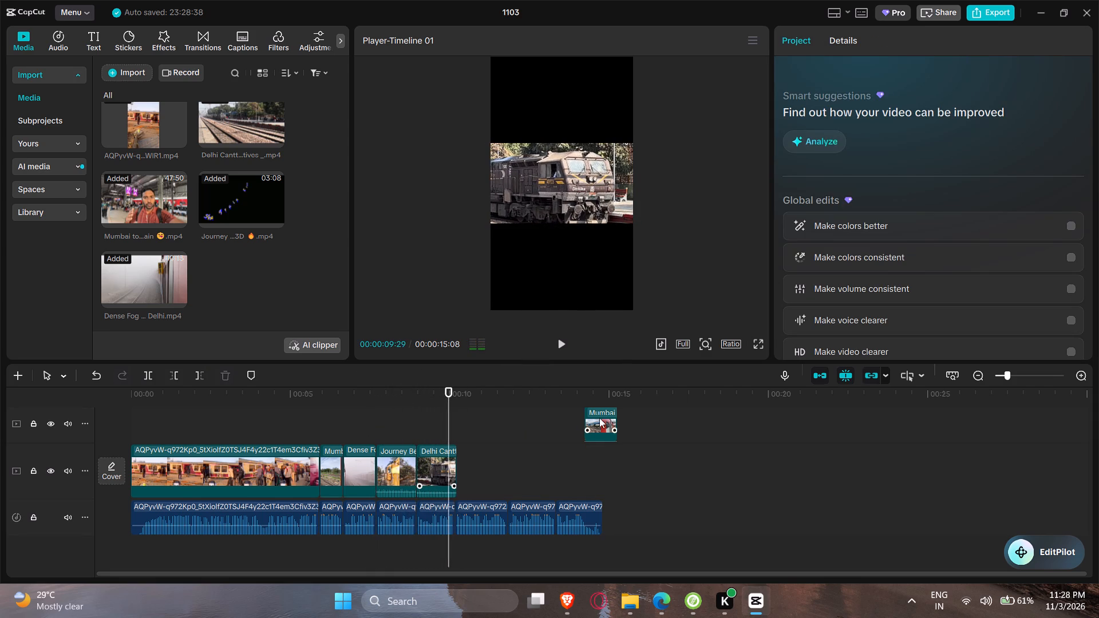
Move the Mumbai to Goa clip from the upper track to directly after the Delhi Cantt clip and extend its end to match the audio segment below.
{"action": "left_click_drag", "start_coordinate": [587, 391], "coordinate": [603, 391]}
{"action": "left_click_drag", "start_coordinate": [598, 425], "coordinate": [469, 481]}
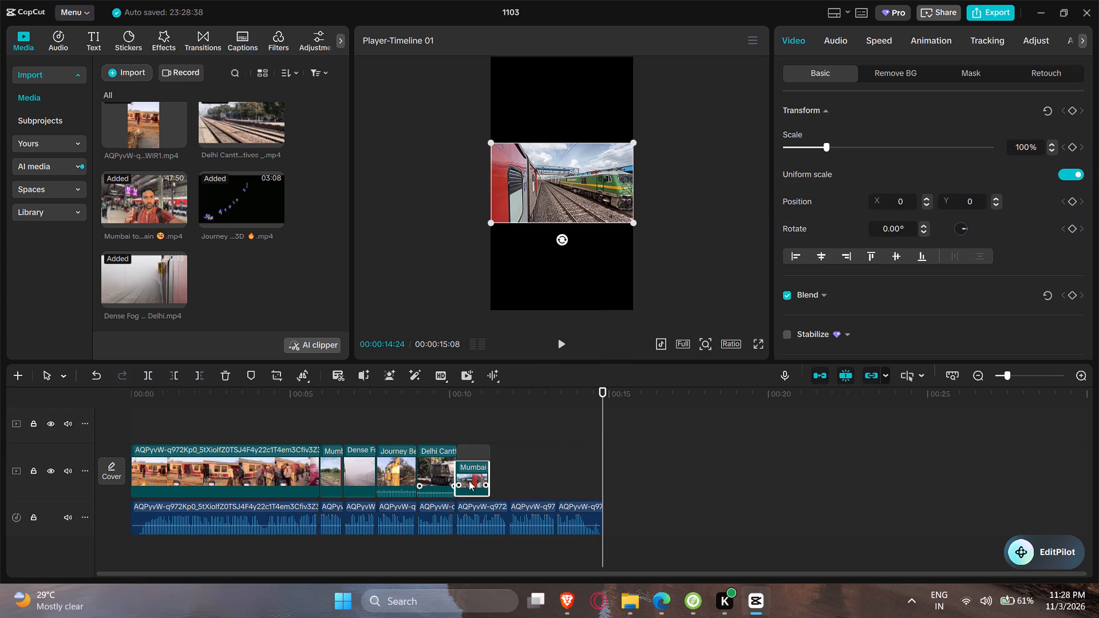
{"action": "left_click_drag", "start_coordinate": [469, 481], "coordinate": [472, 481]}
{"action": "left_click_drag", "start_coordinate": [488, 473], "coordinate": [506, 472]}
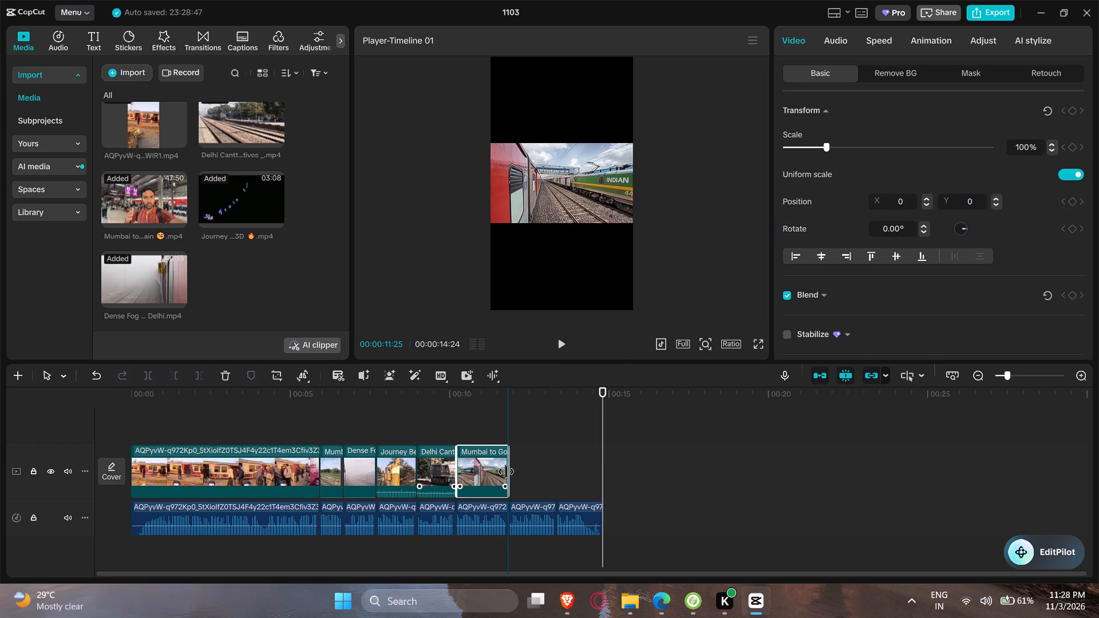
{"action": "left_click_drag", "start_coordinate": [506, 472], "coordinate": [503, 472]}
Play the cut from the Journey and Delhi Cantt clips through the Mumbai to Goa clip to check sound and timing.
{"action": "left_click", "coordinate": [438, 418]}
{"action": "key", "text": "space"}
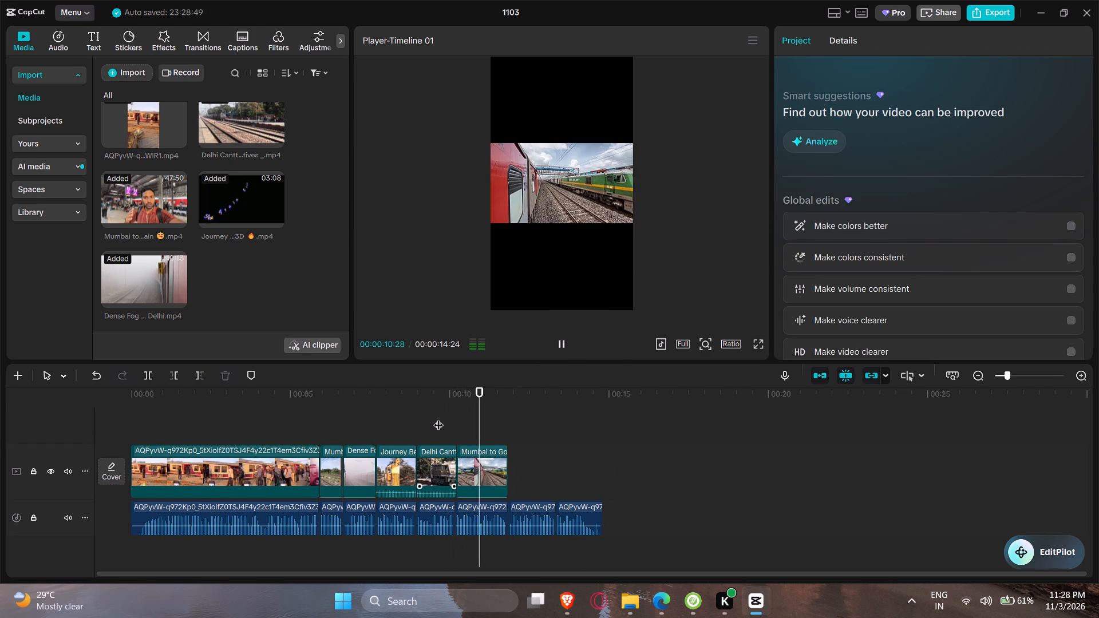
{"action": "key", "text": "space"}
{"action": "left_click", "coordinate": [492, 474]}
{"action": "left_click", "coordinate": [454, 437]}
{"action": "left_click", "coordinate": [480, 446]}
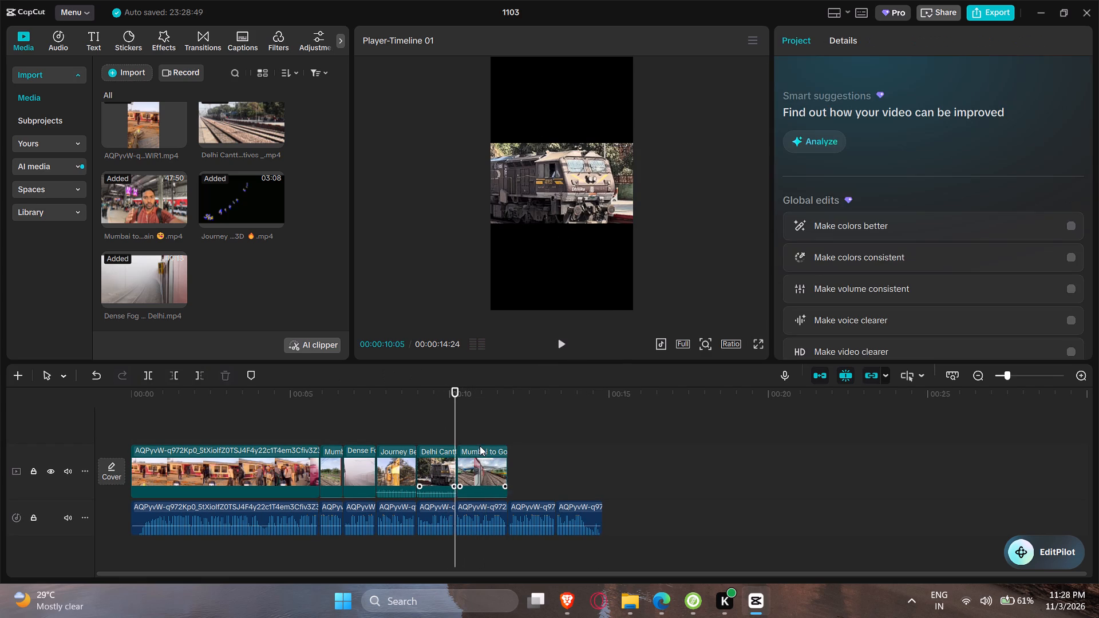
{"action": "key", "text": "space"}
{"action": "left_click", "coordinate": [423, 434]}
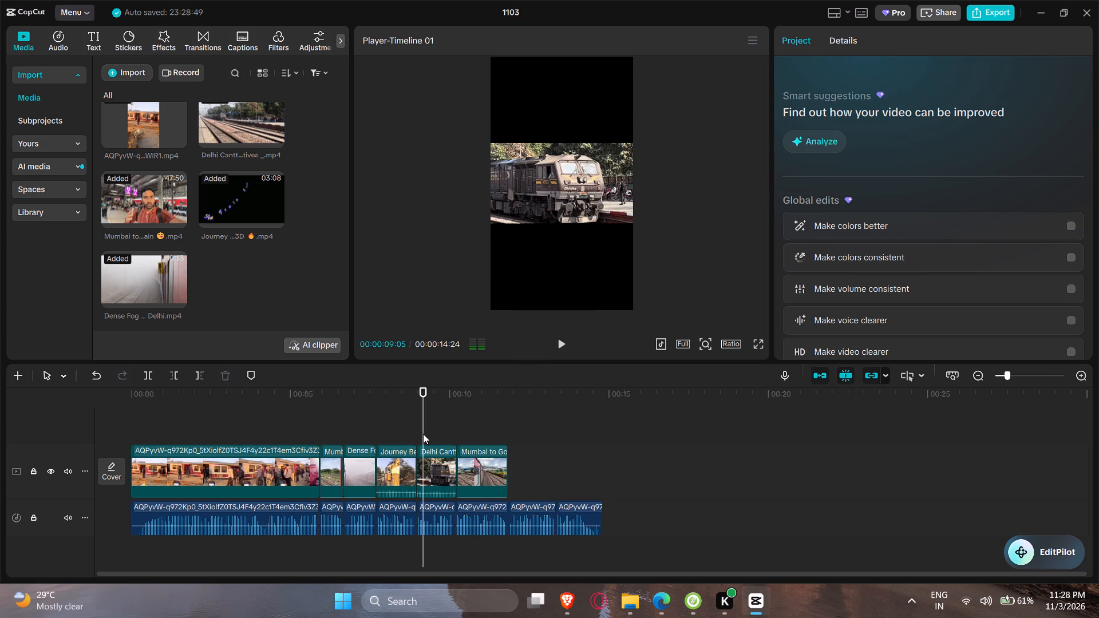
{"action": "key", "text": "space"}
{"action": "key", "text": "space"}
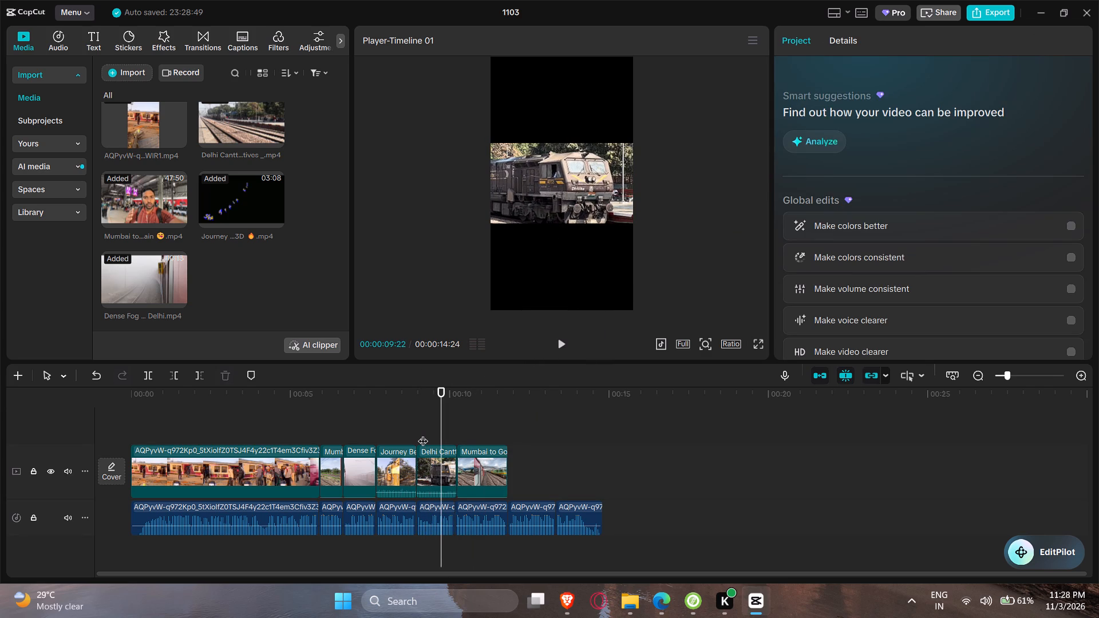
{"action": "left_click_drag", "start_coordinate": [405, 428], "coordinate": [275, 415]}
{"action": "left_click_drag", "start_coordinate": [275, 415], "coordinate": [347, 411]}
{"action": "key", "text": "space"}
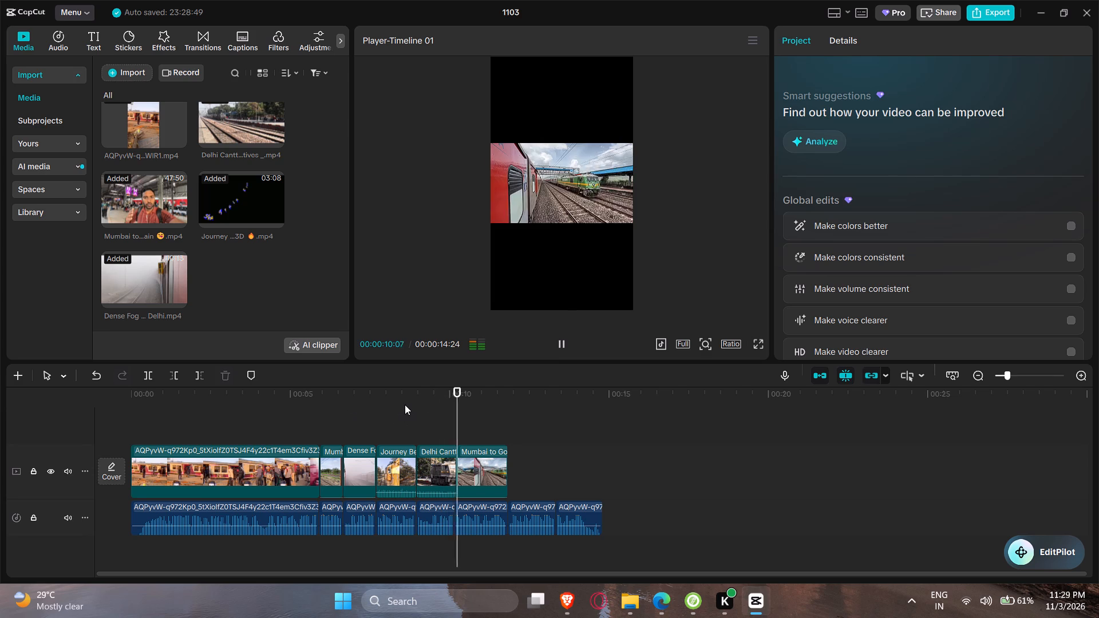
{"action": "key", "text": "space"}
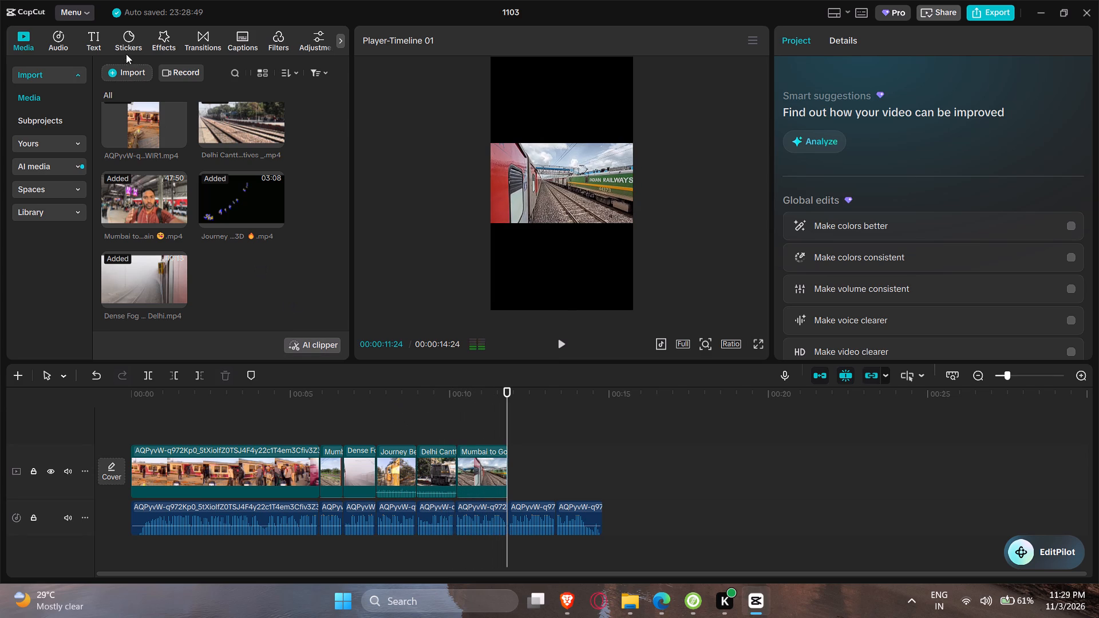
Import the Train Race WDP4D and WAP5 video and place it on the main track after the Mumbai to Goa clip.
{"action": "left_click", "coordinate": [133, 81]}
{"action": "scroll", "coordinate": [461, 307], "scroll_direction": "down", "scroll_amount": 5}
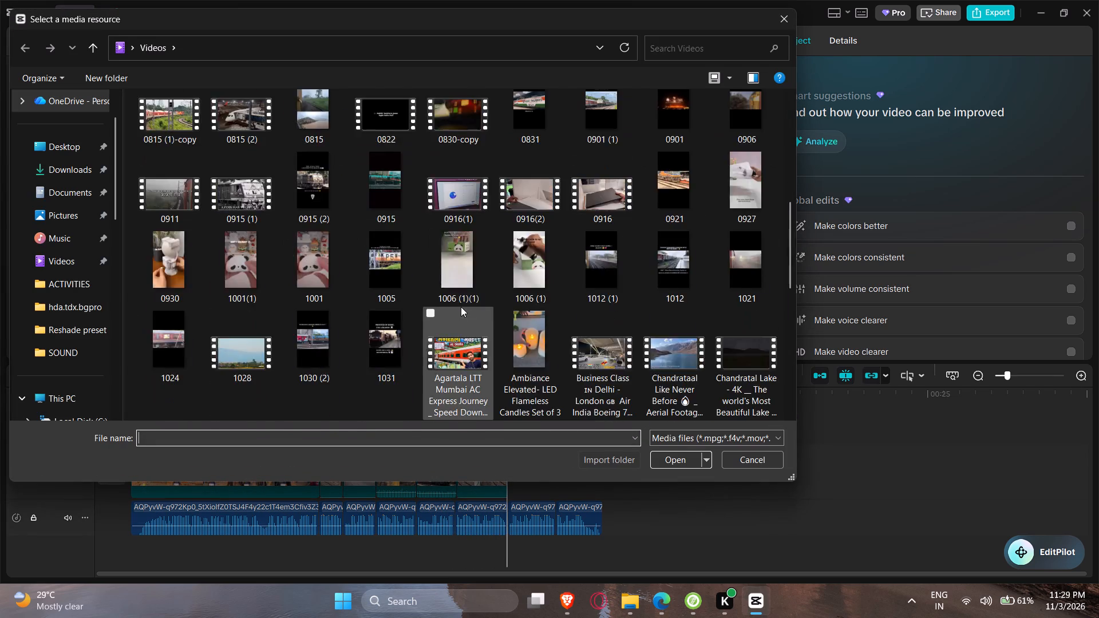
{"action": "scroll", "coordinate": [461, 307], "scroll_direction": "down", "scroll_amount": 4}
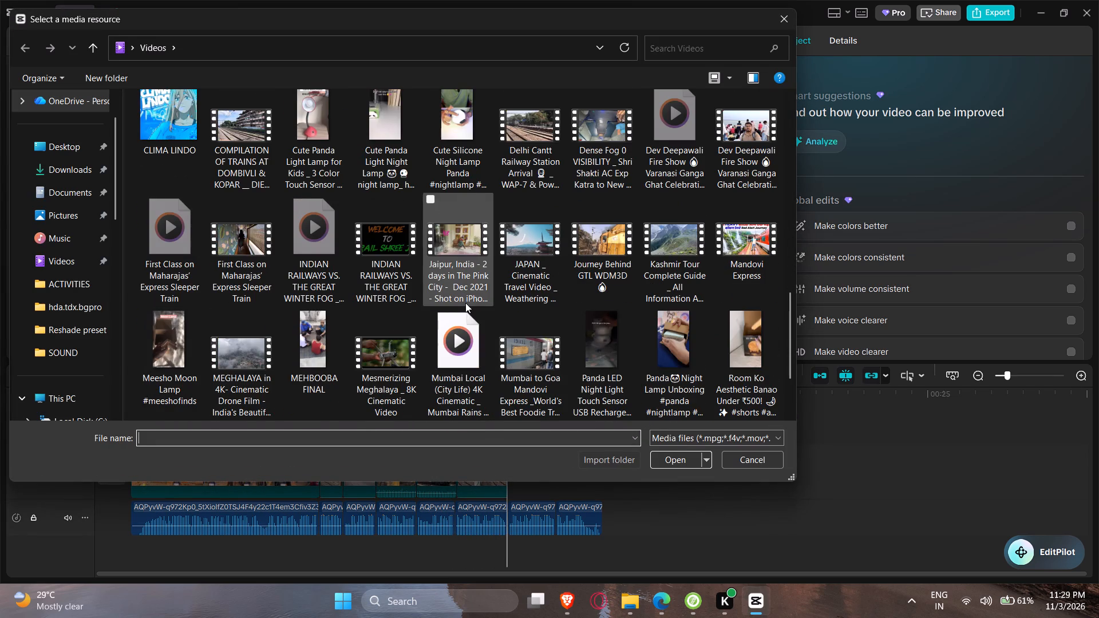
{"action": "scroll", "coordinate": [589, 324], "scroll_direction": "down", "scroll_amount": 2}
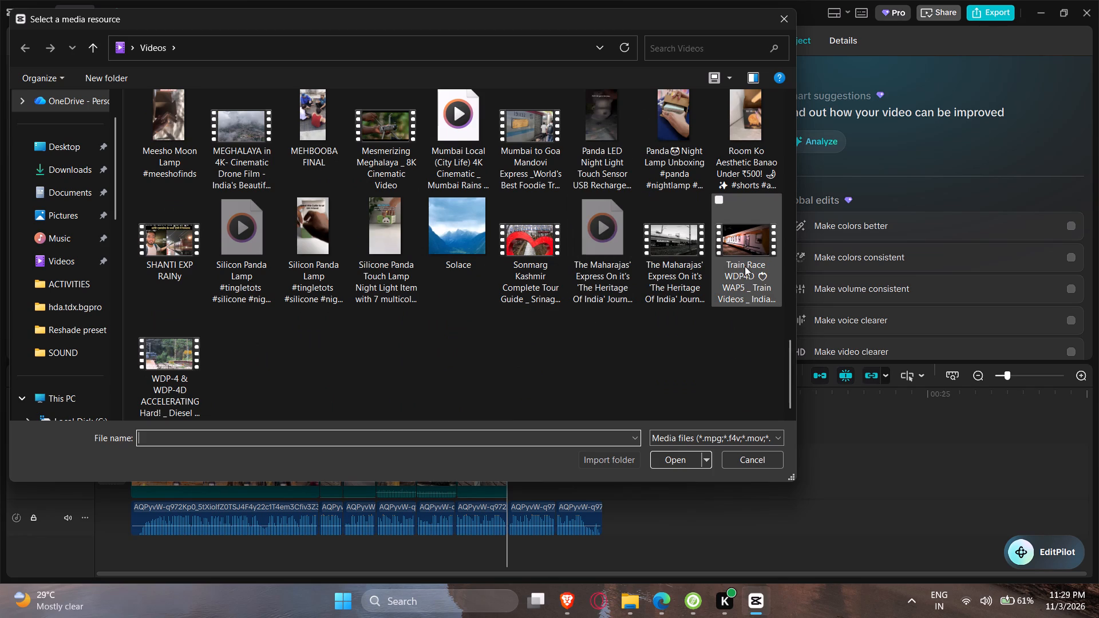
{"action": "left_click", "coordinate": [731, 261]}
{"action": "left_click", "coordinate": [731, 261]}
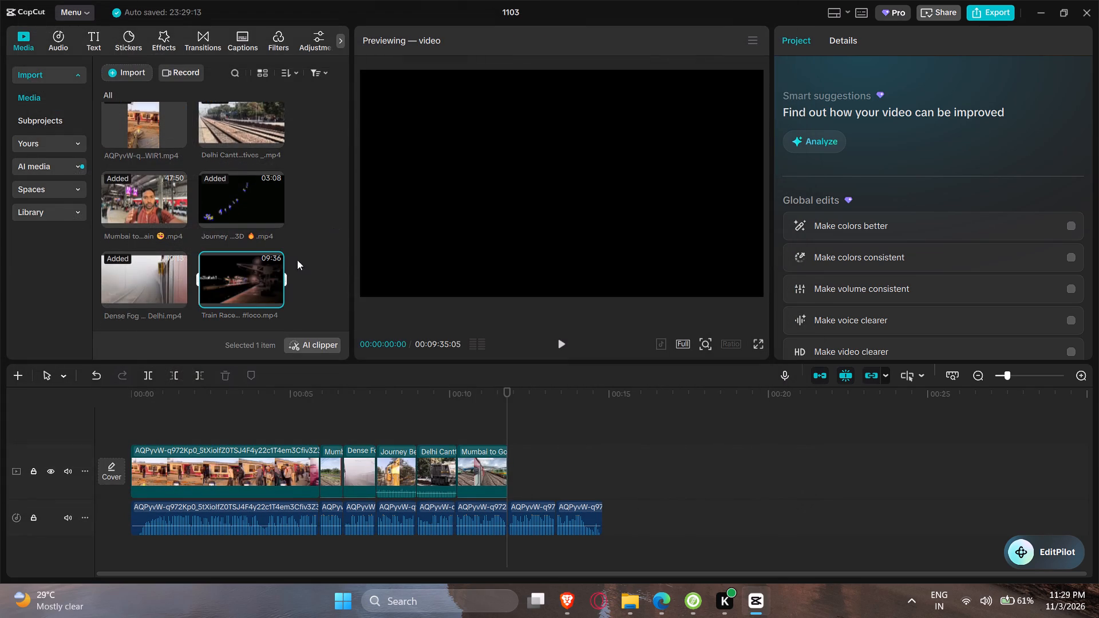
{"action": "left_click_drag", "start_coordinate": [251, 271], "coordinate": [557, 461]}
Find the white P5 locomotive shot in the Train Race clip and cut away all footage before it.
{"action": "left_click_drag", "start_coordinate": [512, 406], "coordinate": [733, 397]}
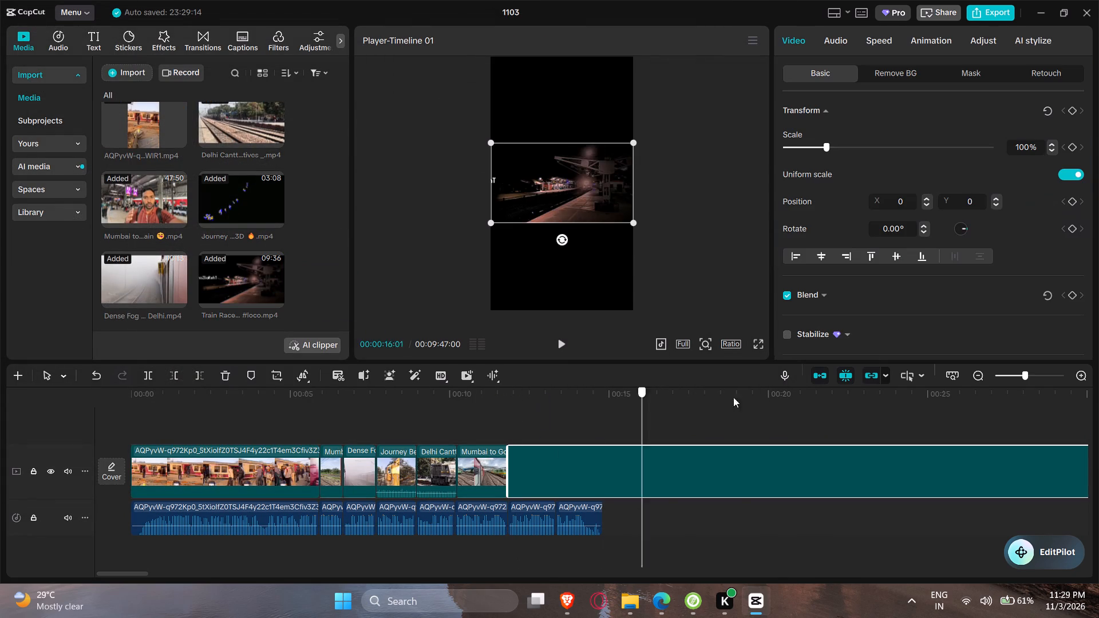
{"action": "left_click_drag", "start_coordinate": [733, 397], "coordinate": [748, 394]}
{"action": "scroll", "coordinate": [649, 419], "scroll_direction": "down", "scroll_amount": 10, "text": "ctrl"}
{"action": "left_click_drag", "start_coordinate": [336, 403], "coordinate": [327, 403]}
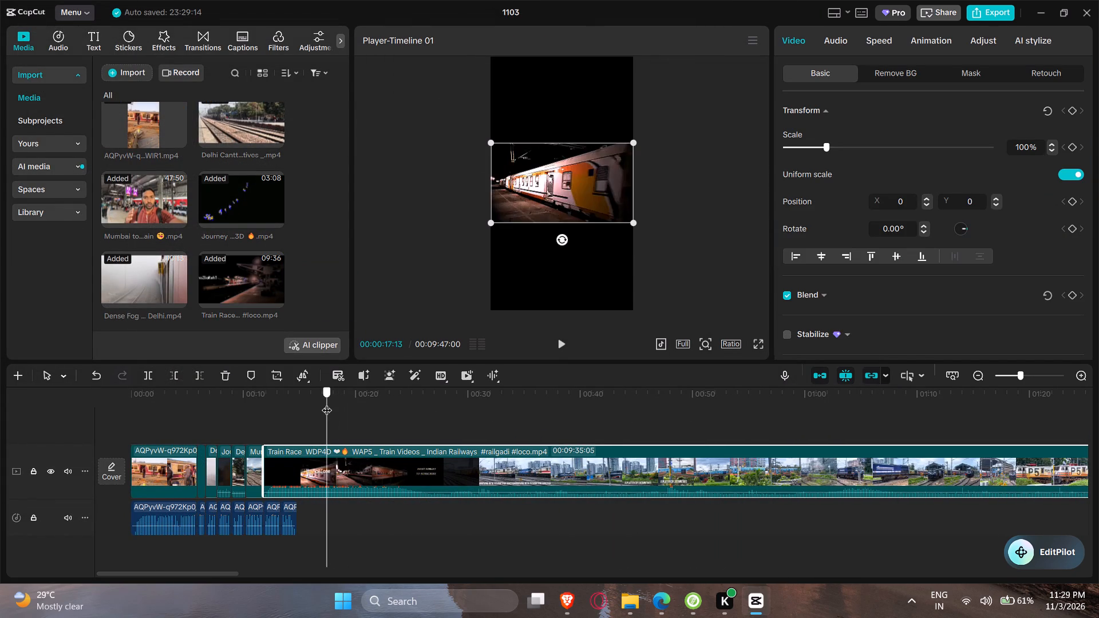
{"action": "key", "text": "space"}
{"action": "left_click_drag", "start_coordinate": [334, 402], "coordinate": [391, 402]}
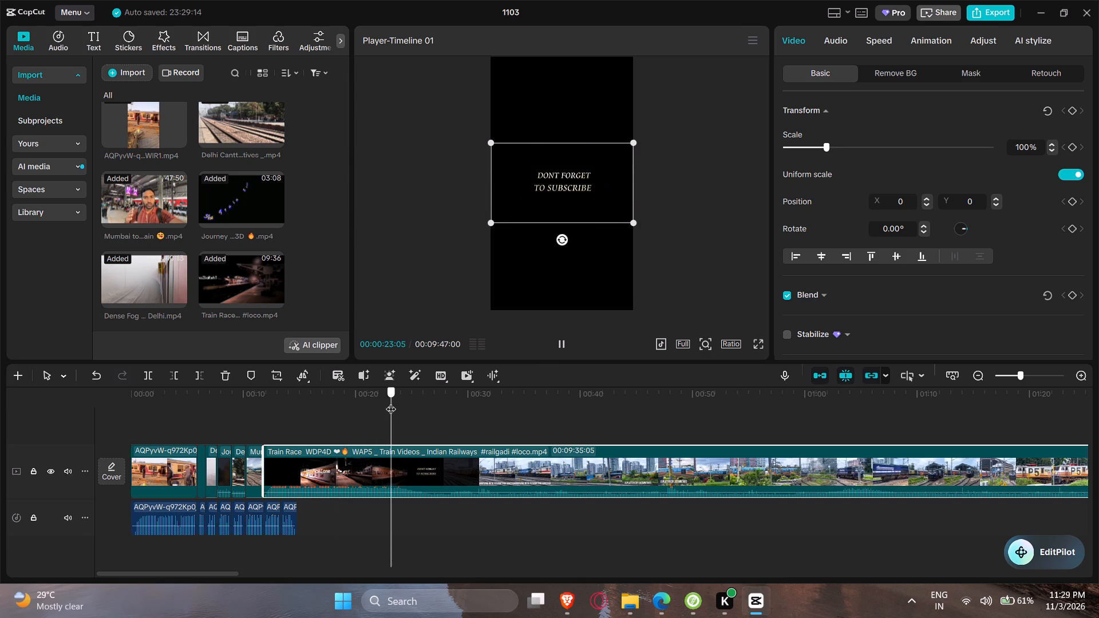
{"action": "left_click_drag", "start_coordinate": [391, 402], "coordinate": [564, 404]}
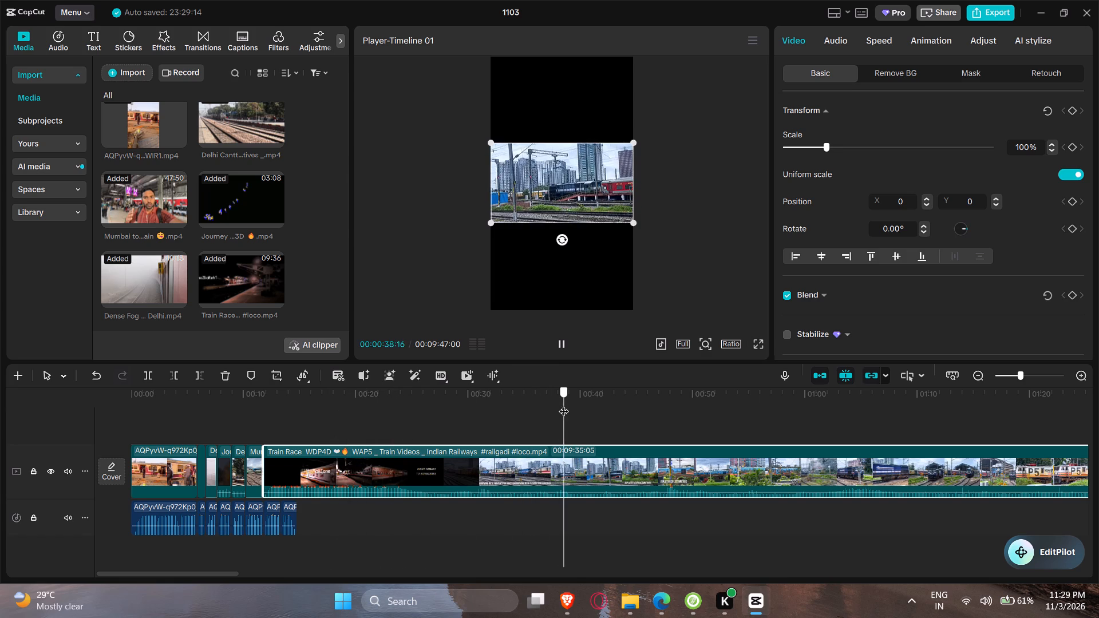
{"action": "left_click_drag", "start_coordinate": [564, 404], "coordinate": [667, 412]}
{"action": "scroll", "coordinate": [530, 442], "scroll_direction": "down", "scroll_amount": 12, "text": "ctrl"}
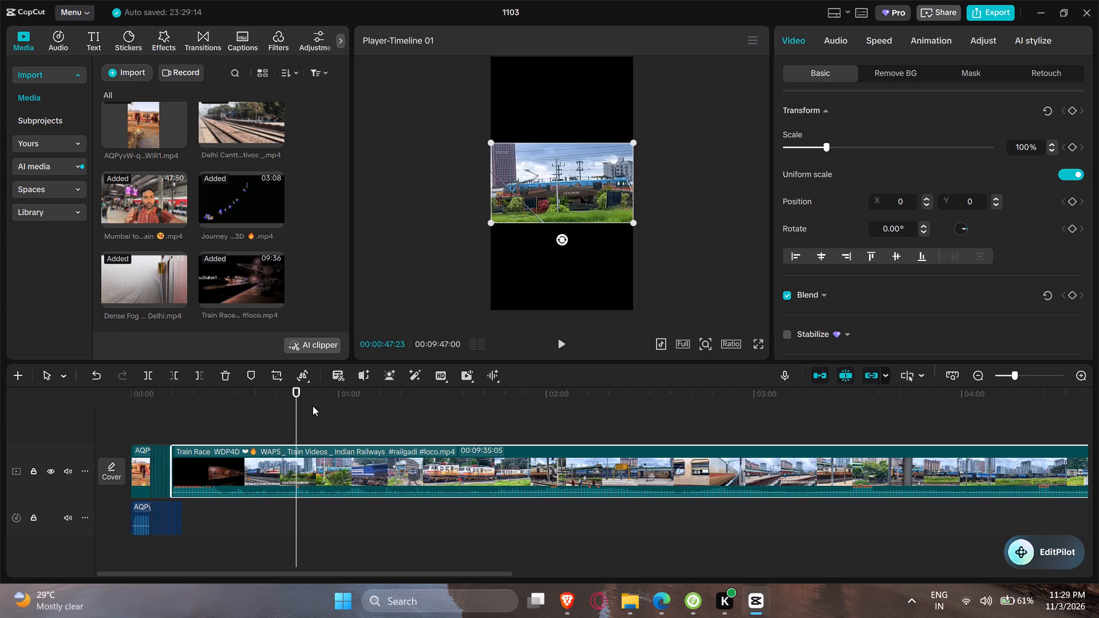
{"action": "left_click_drag", "start_coordinate": [319, 407], "coordinate": [549, 408]}
{"action": "scroll", "coordinate": [427, 441], "scroll_direction": "down", "scroll_amount": 4, "text": "ctrl"}
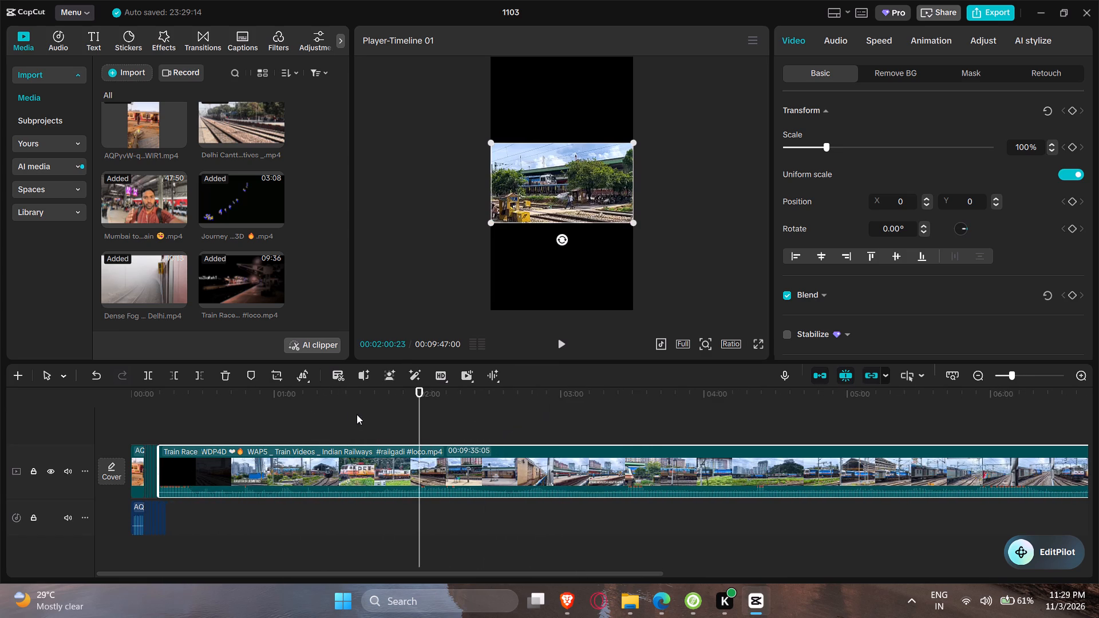
{"action": "left_click_drag", "start_coordinate": [355, 414], "coordinate": [358, 409]}
{"action": "left_click_drag", "start_coordinate": [355, 401], "coordinate": [365, 399]}
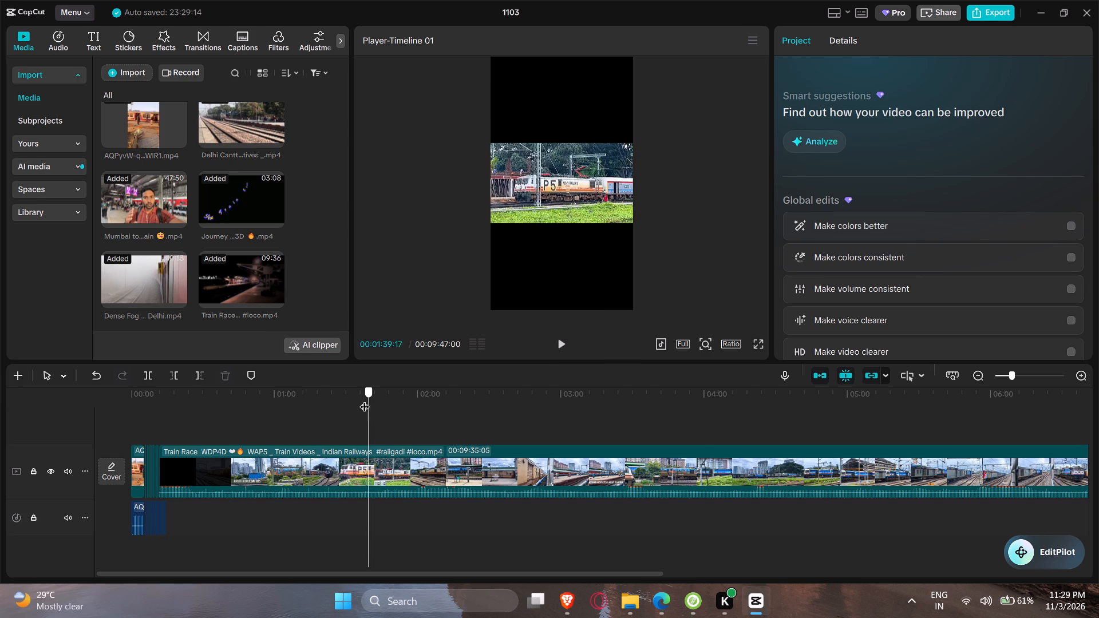
{"action": "left_click_drag", "start_coordinate": [365, 399], "coordinate": [342, 399]}
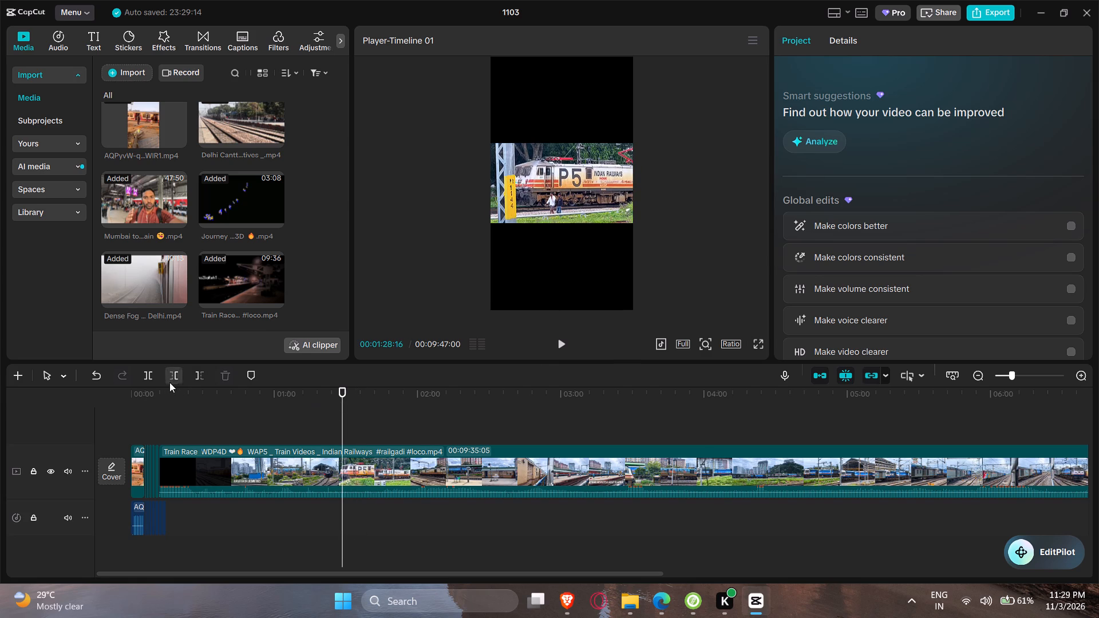
{"action": "left_click", "coordinate": [172, 381]}
Split the Train Race clip at the end of its first audio segment, at 00:00:13:10, and delete the remaining footage.
{"action": "key", "text": "space"}
{"action": "scroll", "coordinate": [214, 468], "scroll_direction": "up", "scroll_amount": 11, "text": "ctrl"}
{"action": "key", "text": "space"}
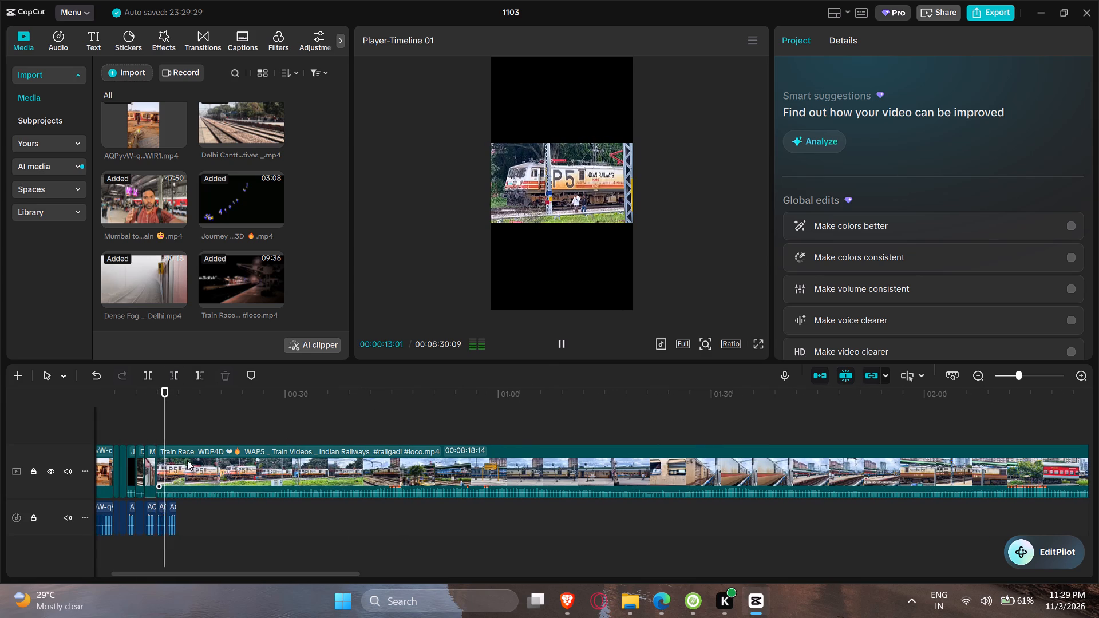
{"action": "scroll", "coordinate": [173, 434], "scroll_direction": "up", "scroll_amount": 18, "text": "ctrl"}
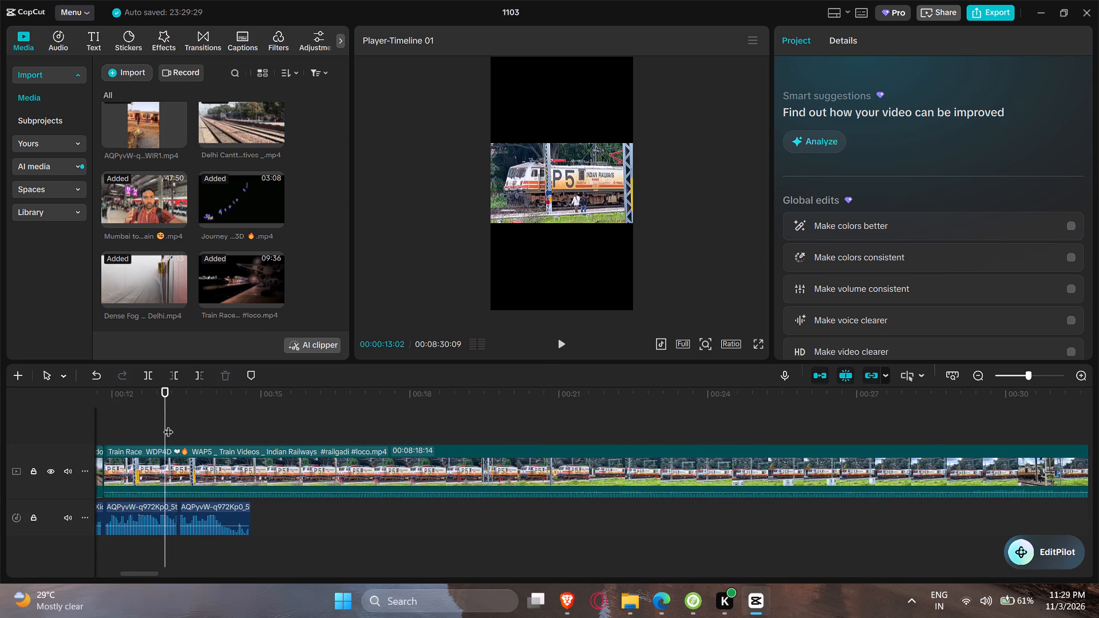
{"action": "key", "text": "space"}
{"action": "key", "text": "space"}
{"action": "left_click", "coordinate": [173, 412]}
{"action": "left_click_drag", "start_coordinate": [183, 398], "coordinate": [176, 398]}
{"action": "left_click", "coordinate": [171, 459]}
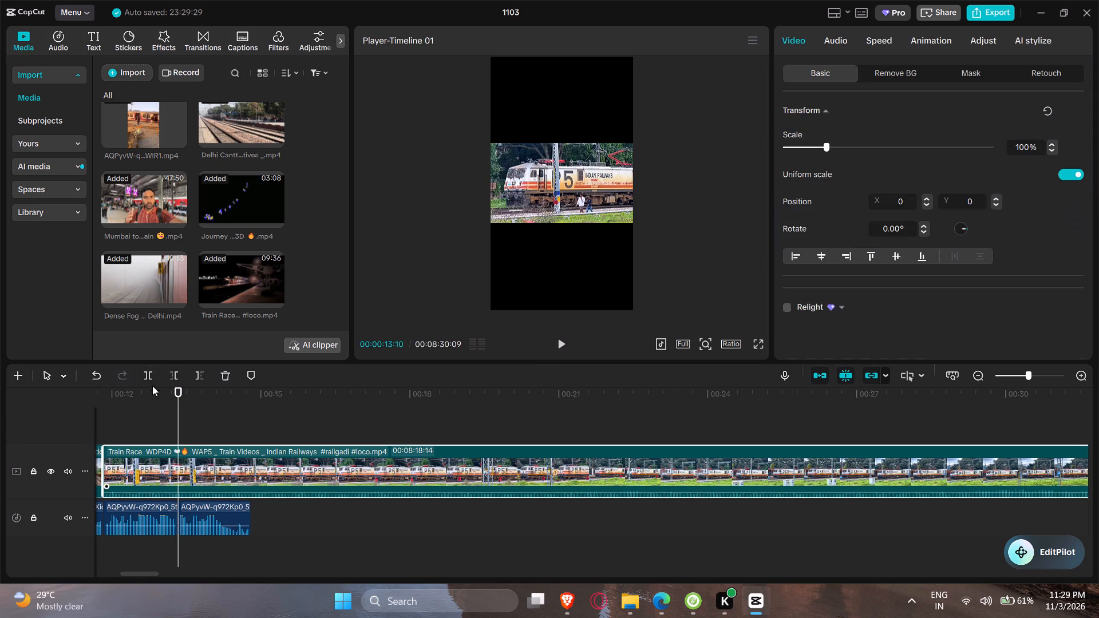
{"action": "left_click", "coordinate": [147, 371]}
{"action": "left_click_drag", "start_coordinate": [190, 414], "coordinate": [258, 407]}
{"action": "left_click_drag", "start_coordinate": [246, 398], "coordinate": [483, 401]}
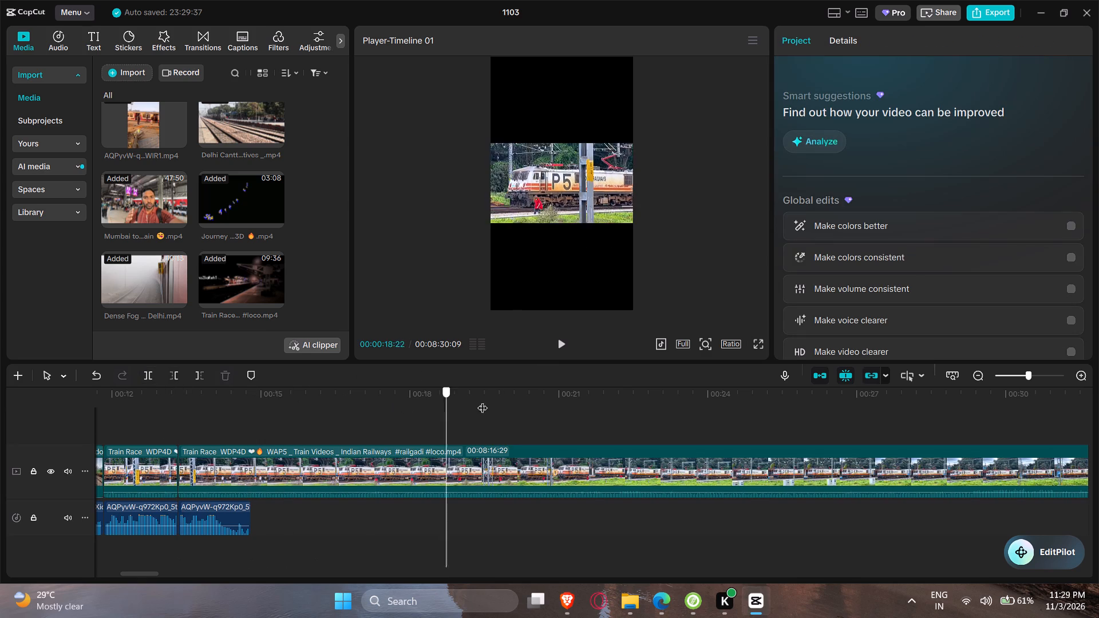
{"action": "left_click_drag", "start_coordinate": [483, 401], "coordinate": [1037, 363]}
{"action": "left_click", "coordinate": [542, 488]}
{"action": "key", "text": "Delete"}
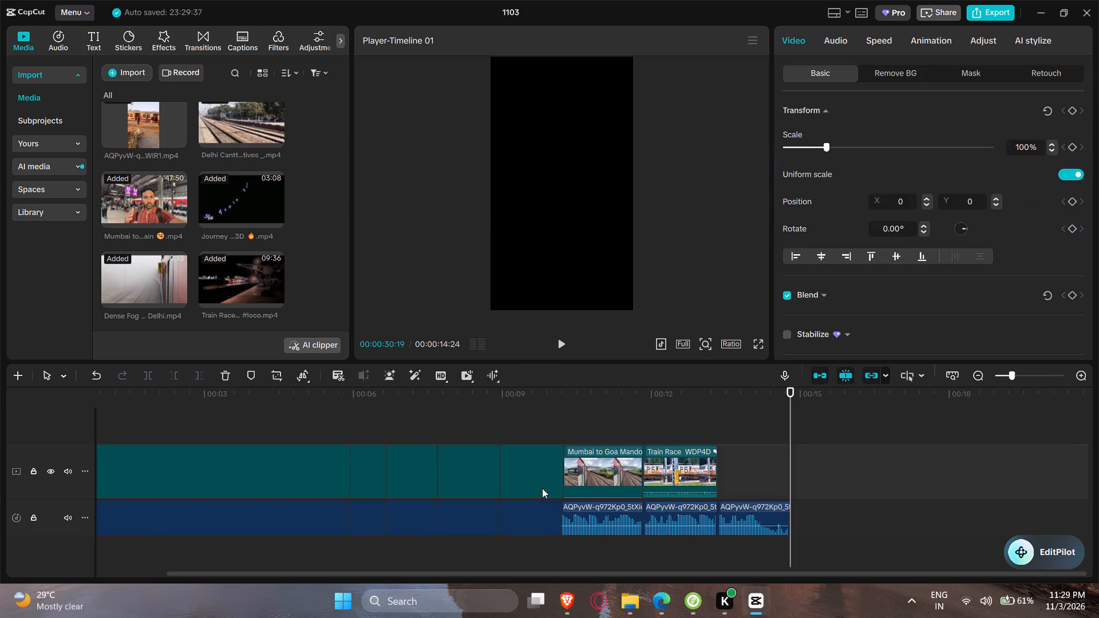
Play the cut from the Dense Fog clip into the Train Race clip to check sound and timing.
{"action": "left_click", "coordinate": [387, 402]}
{"action": "key", "text": "space"}
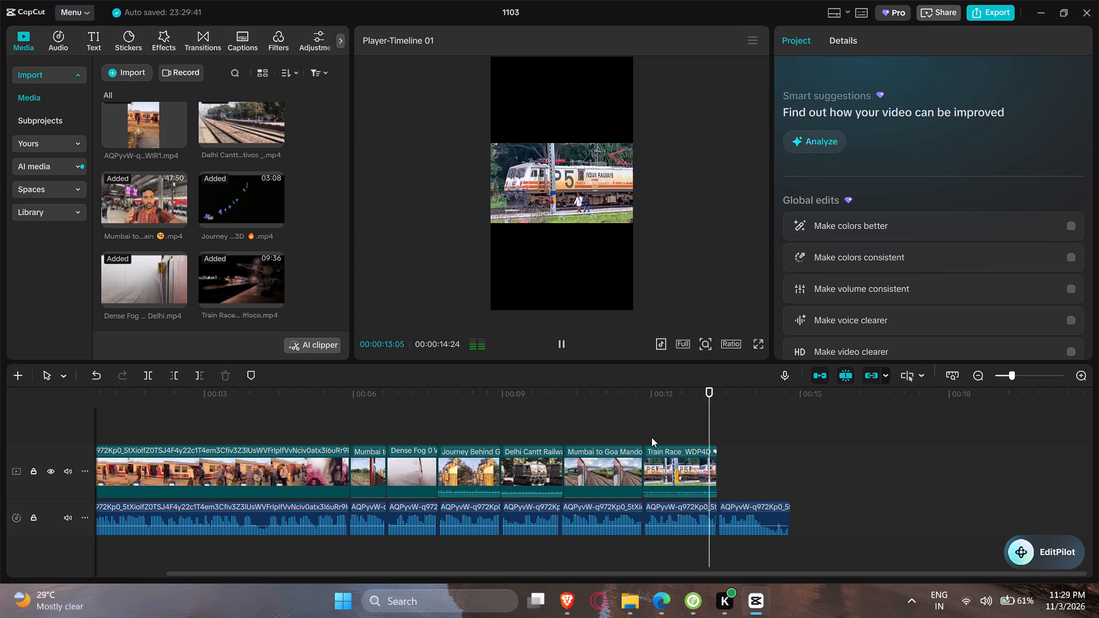
{"action": "key", "text": "space"}
Import the WDP-4 & WDP-4D ACCELERATING Hard video and place it on the main track after the Train Race clip.
{"action": "left_click", "coordinate": [132, 80]}
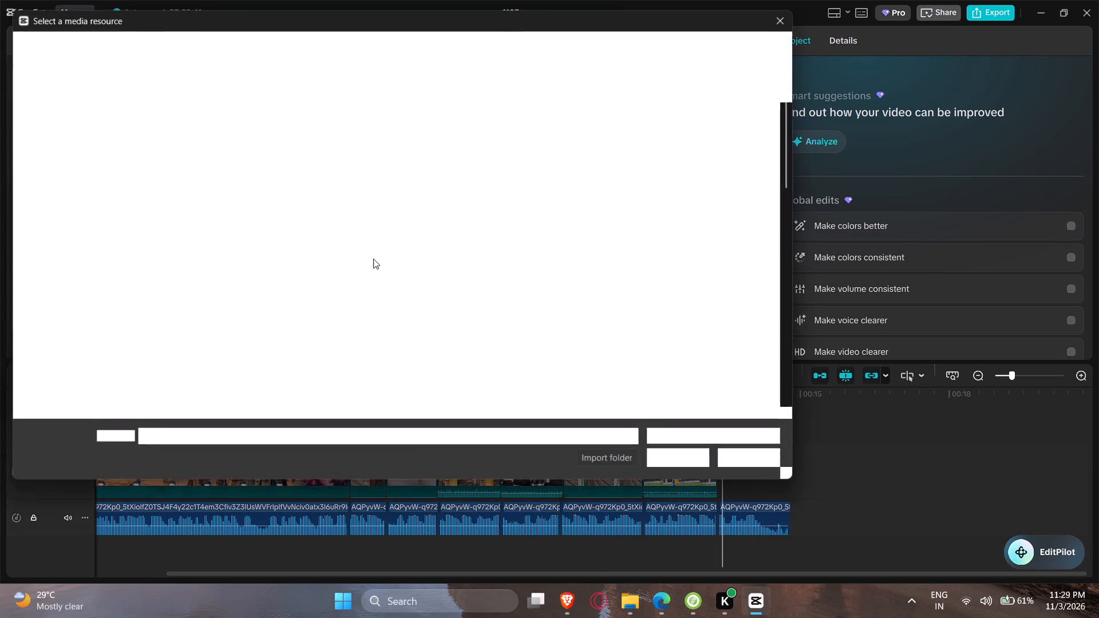
{"action": "scroll", "coordinate": [373, 255], "scroll_direction": "down", "scroll_amount": 17}
{"action": "scroll", "coordinate": [383, 277], "scroll_direction": "down", "scroll_amount": 7}
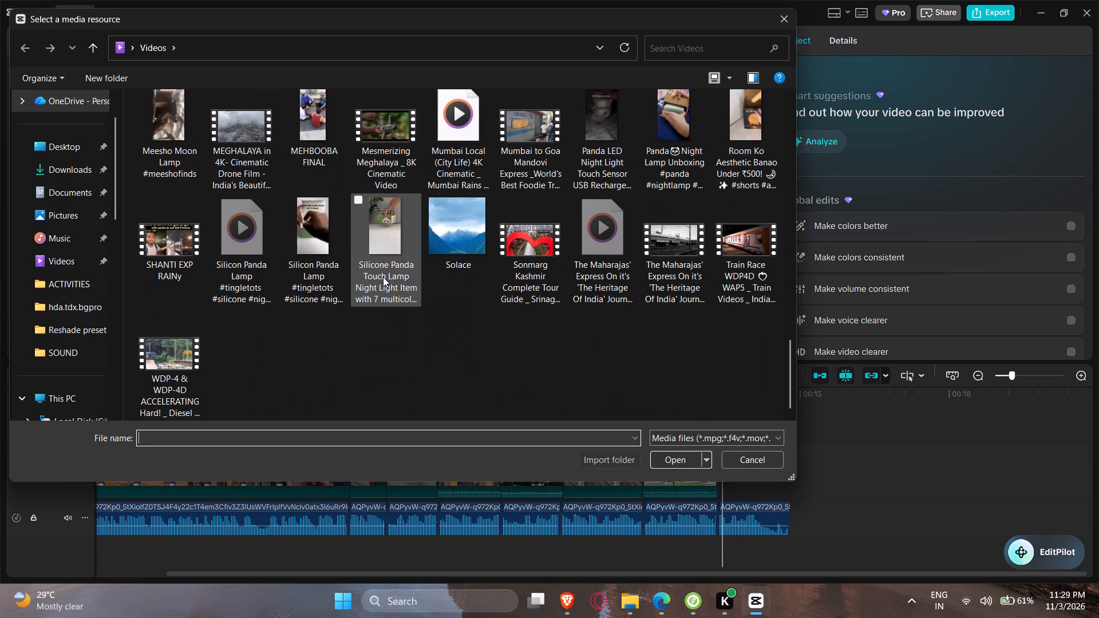
{"action": "double_click", "coordinate": [153, 360]}
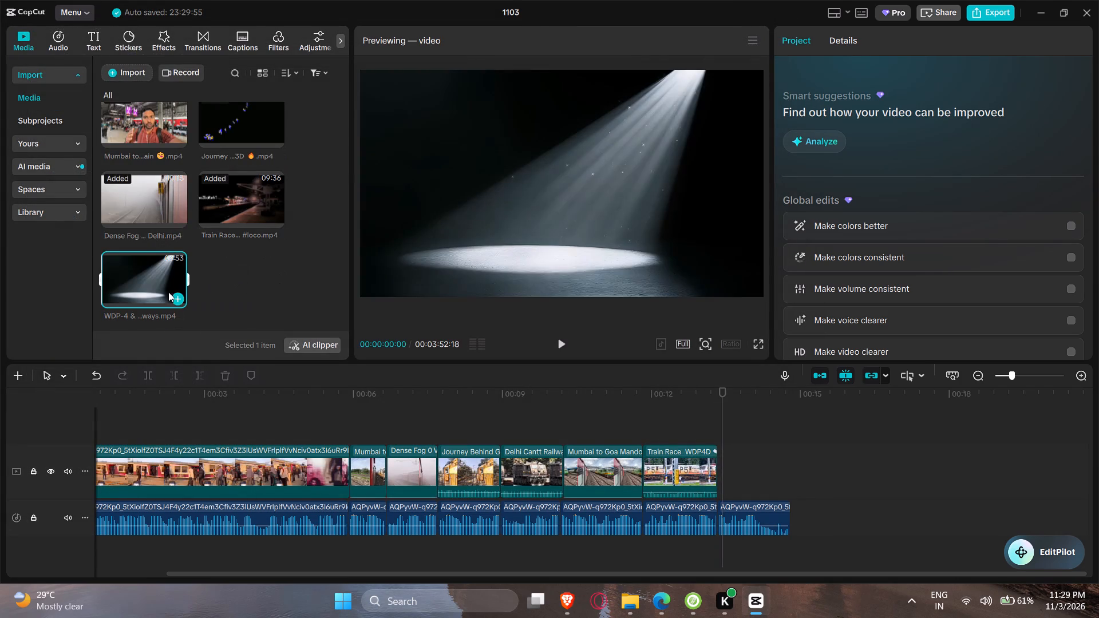
{"action": "left_click_drag", "start_coordinate": [156, 286], "coordinate": [739, 478]}
Find the shot of the blue diesel locomotive approaching the platform in the WDP-4 clip and cut away all footage before it.
{"action": "left_click_drag", "start_coordinate": [711, 407], "coordinate": [876, 404]}
{"action": "scroll", "coordinate": [628, 436], "scroll_direction": "down", "scroll_amount": 9, "text": "ctrl"}
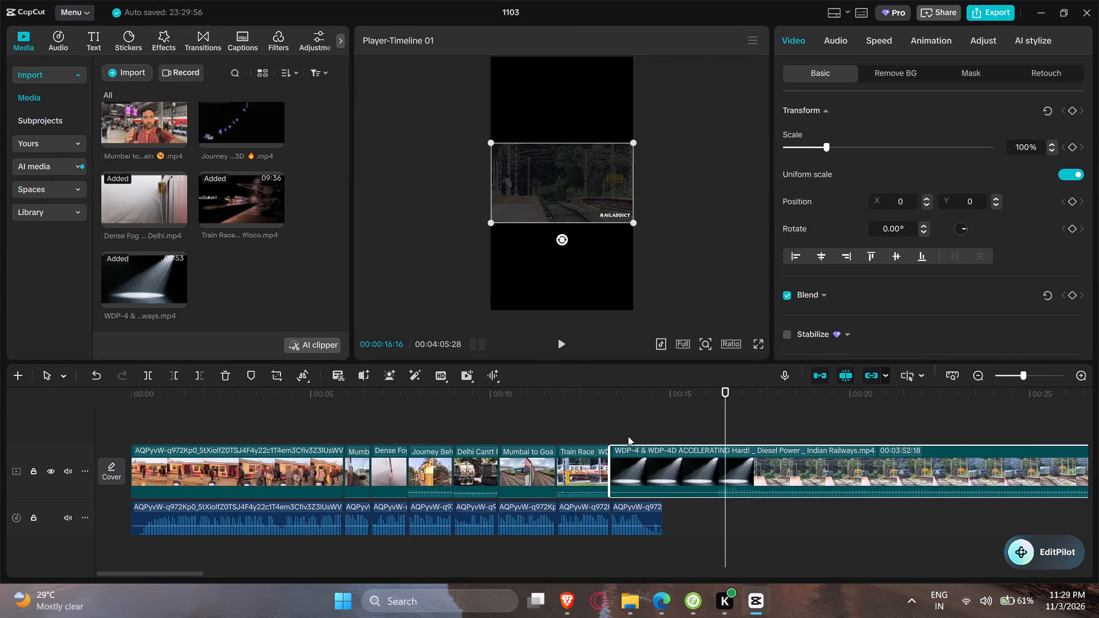
{"action": "scroll", "coordinate": [628, 436], "scroll_direction": "down", "scroll_amount": 10, "text": "ctrl"}
{"action": "left_click_drag", "start_coordinate": [487, 397], "coordinate": [745, 398]}
{"action": "scroll", "coordinate": [627, 439], "scroll_direction": "down", "scroll_amount": 6, "text": "ctrl"}
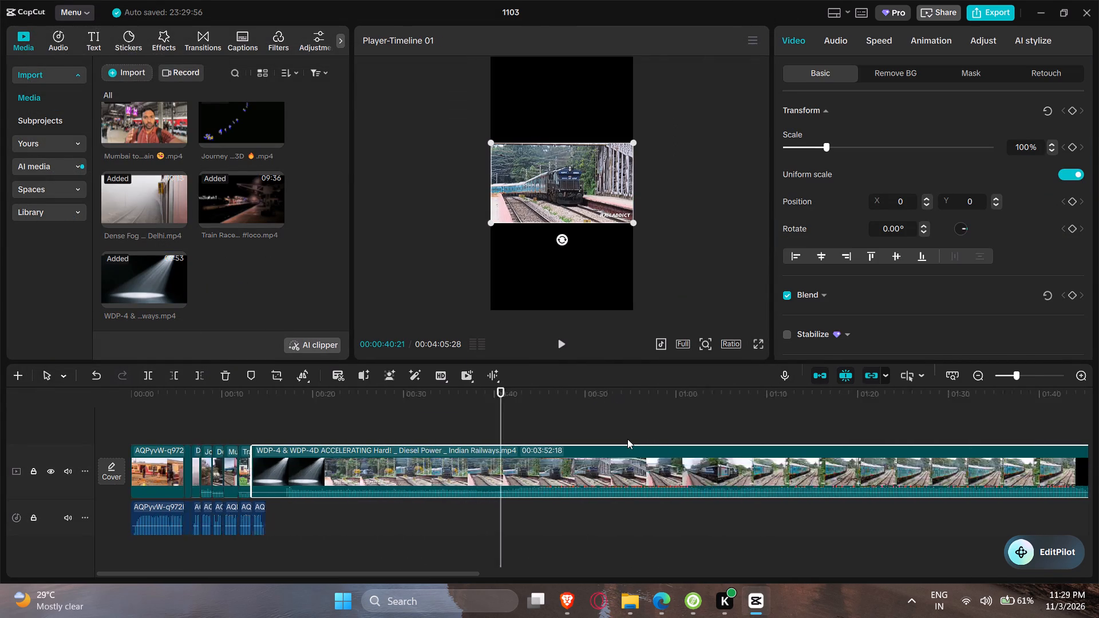
{"action": "scroll", "coordinate": [627, 439], "scroll_direction": "down", "scroll_amount": 6, "text": "ctrl"}
{"action": "left_click_drag", "start_coordinate": [345, 395], "coordinate": [413, 400]}
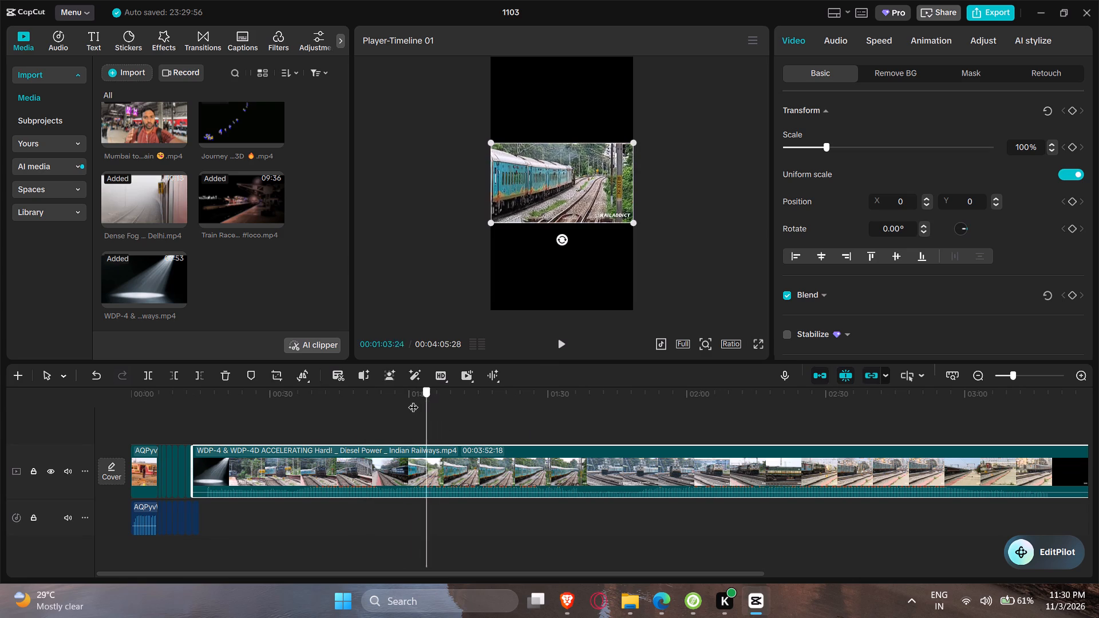
{"action": "left_click_drag", "start_coordinate": [413, 400], "coordinate": [362, 398]}
{"action": "left_click", "coordinate": [177, 375]}
Play the WDP-4 clip's opening and trim its start further, to the close side view of the blue locomotive.
{"action": "scroll", "coordinate": [295, 455], "scroll_direction": "up", "scroll_amount": 16, "text": "ctrl"}
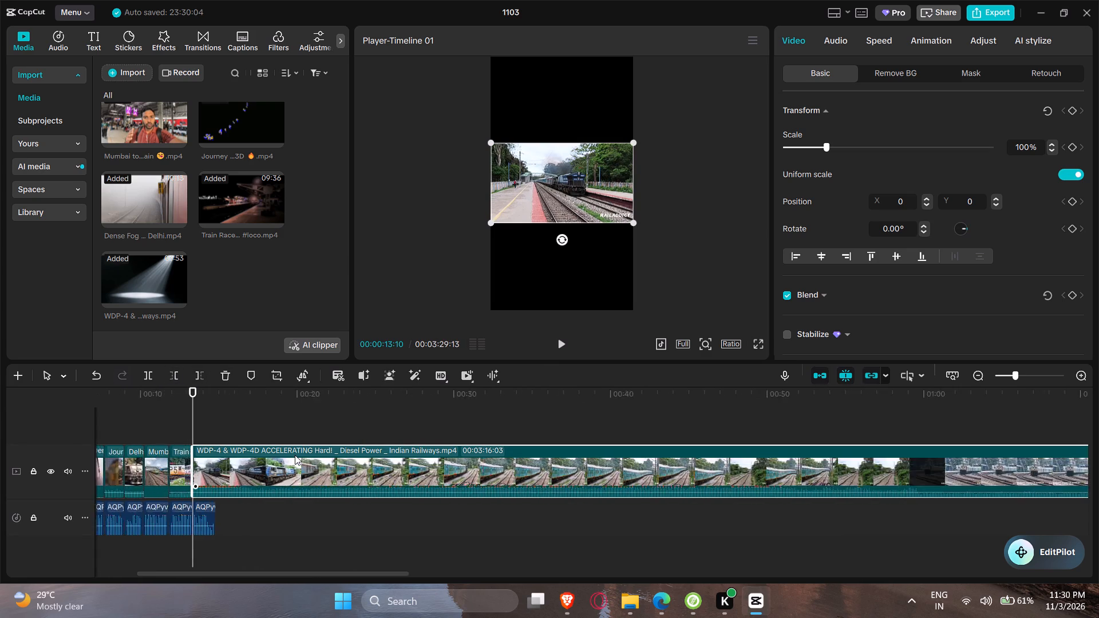
{"action": "scroll", "coordinate": [295, 455], "scroll_direction": "up", "scroll_amount": 11, "text": "ctrl"}
{"action": "key", "text": "space"}
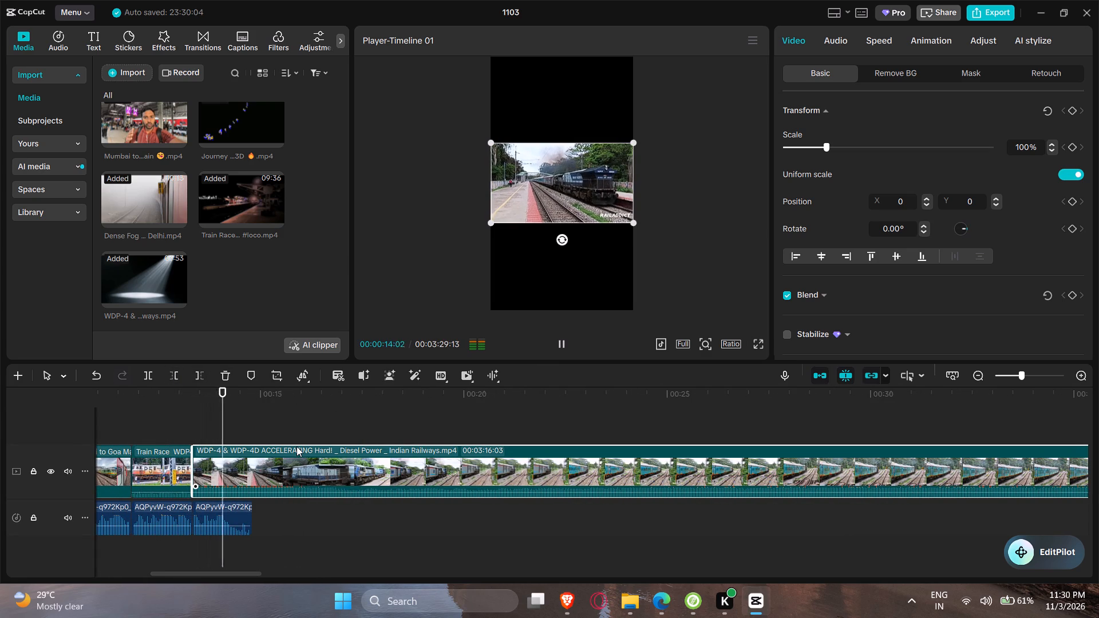
{"action": "key", "text": "space"}
{"action": "key", "text": "space"}
{"action": "key", "text": "space"}
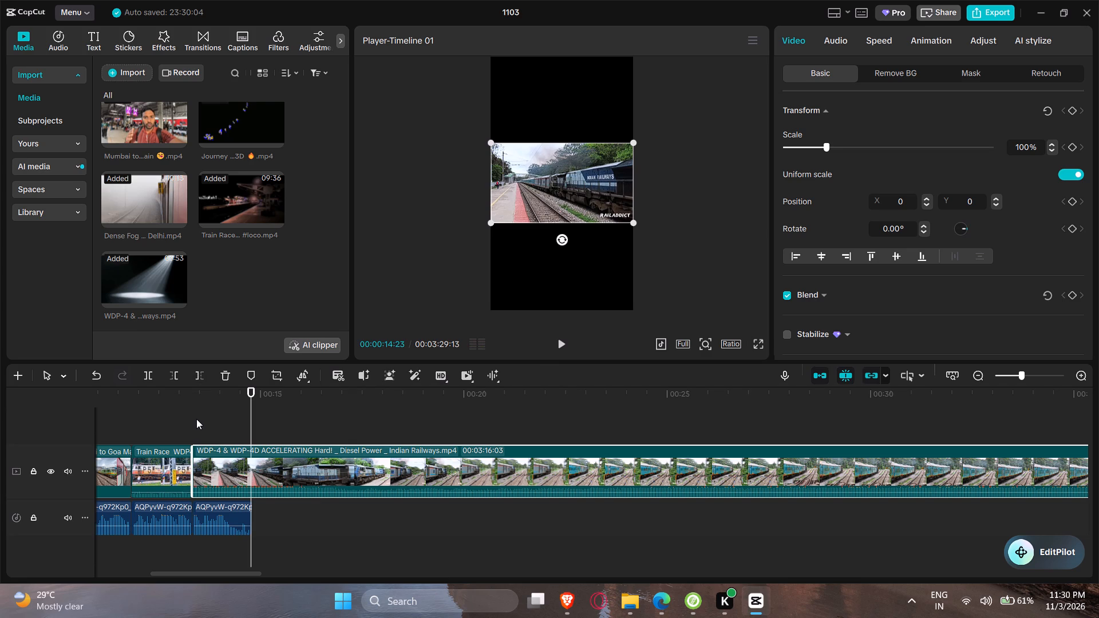
{"action": "left_click_drag", "start_coordinate": [241, 393], "coordinate": [285, 392]}
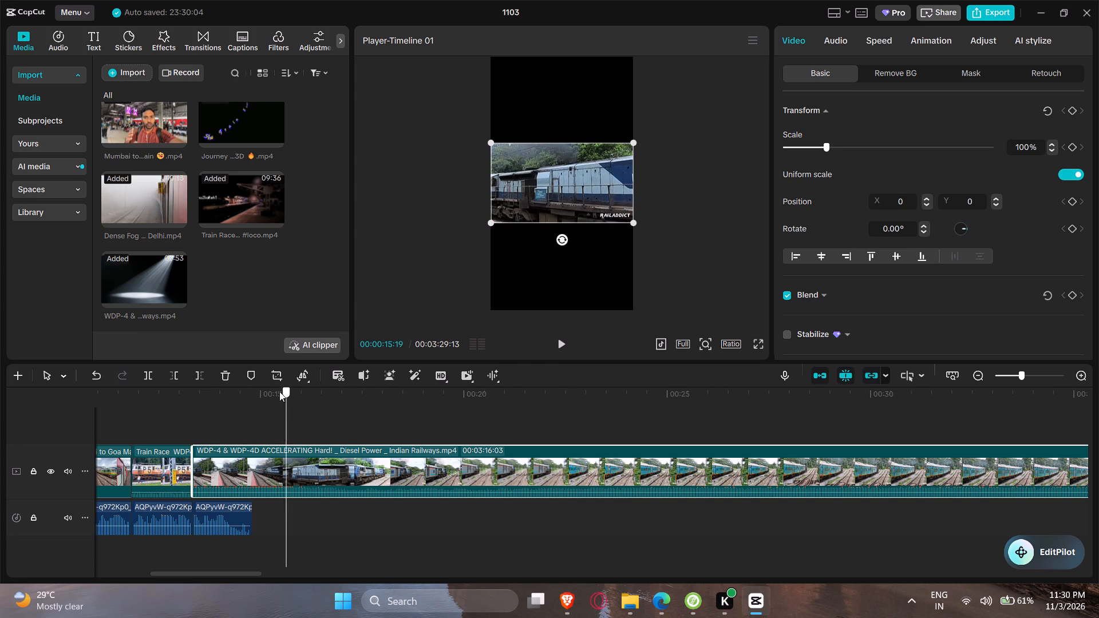
{"action": "left_click", "coordinate": [176, 371]}
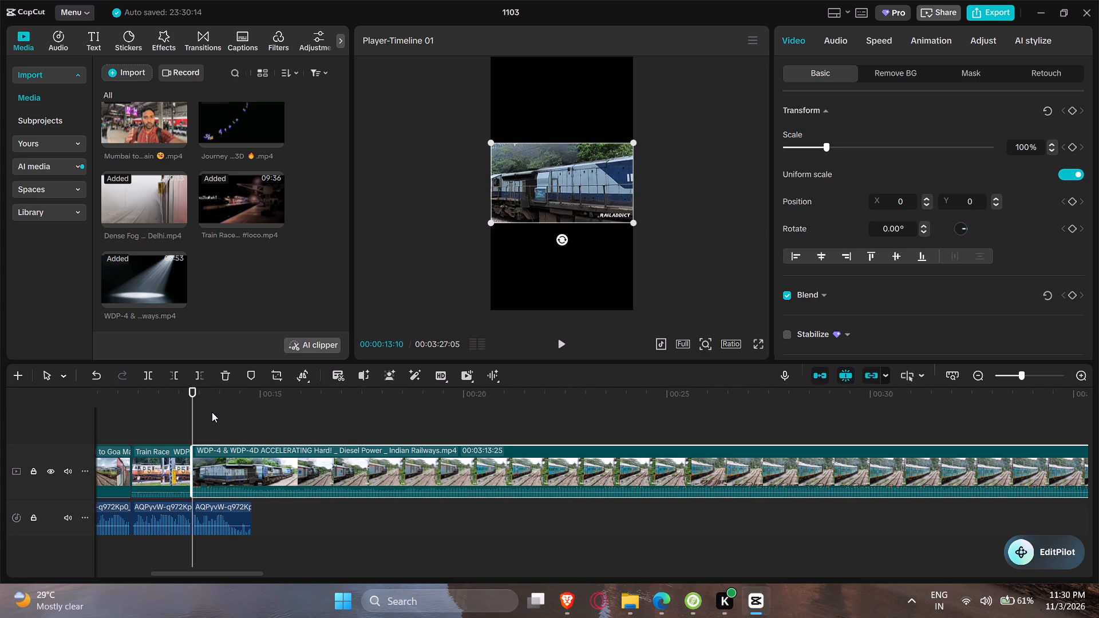
Crop the lower strip off the WDP-4 clip to remove the RAILADDICT watermark.
{"action": "left_click", "coordinate": [275, 373]}
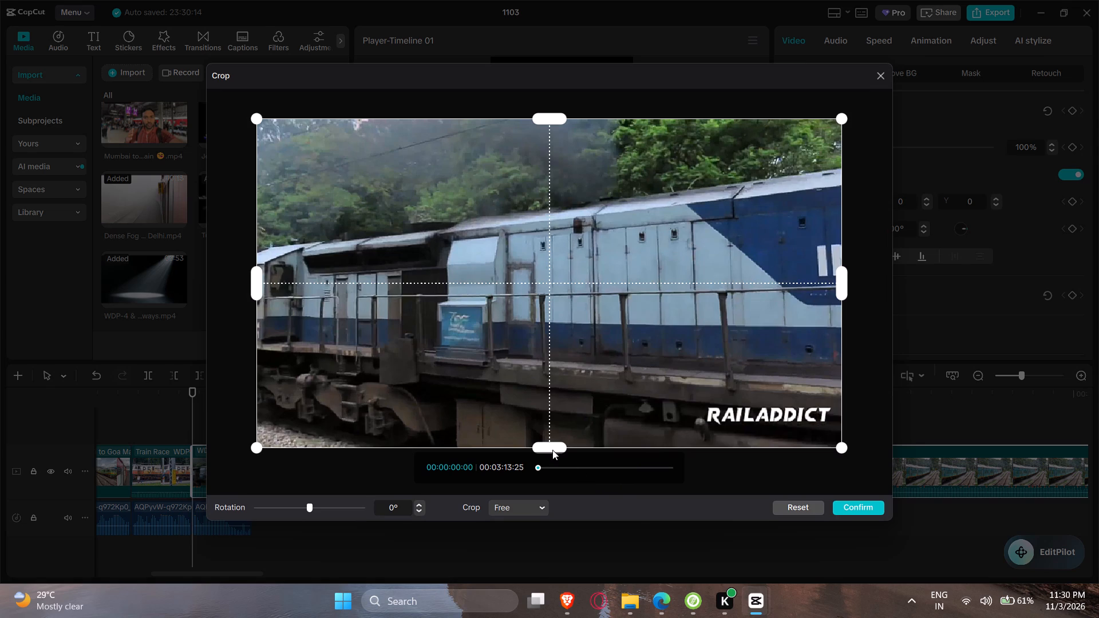
{"action": "left_click_drag", "start_coordinate": [551, 450], "coordinate": [554, 405]}
{"action": "left_click", "coordinate": [881, 500]}
{"action": "left_click", "coordinate": [875, 501]}
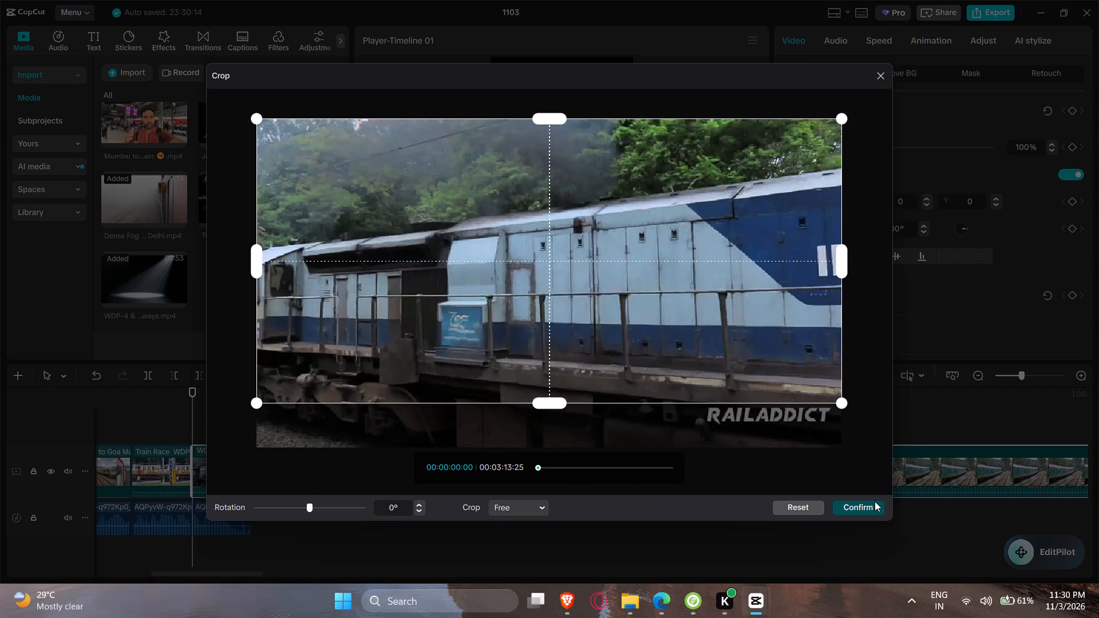
Check the cropped WDP-4 clip in playback and enlarge it to 113% scale.
{"action": "left_click", "coordinate": [200, 414]}
{"action": "left_click", "coordinate": [162, 410]}
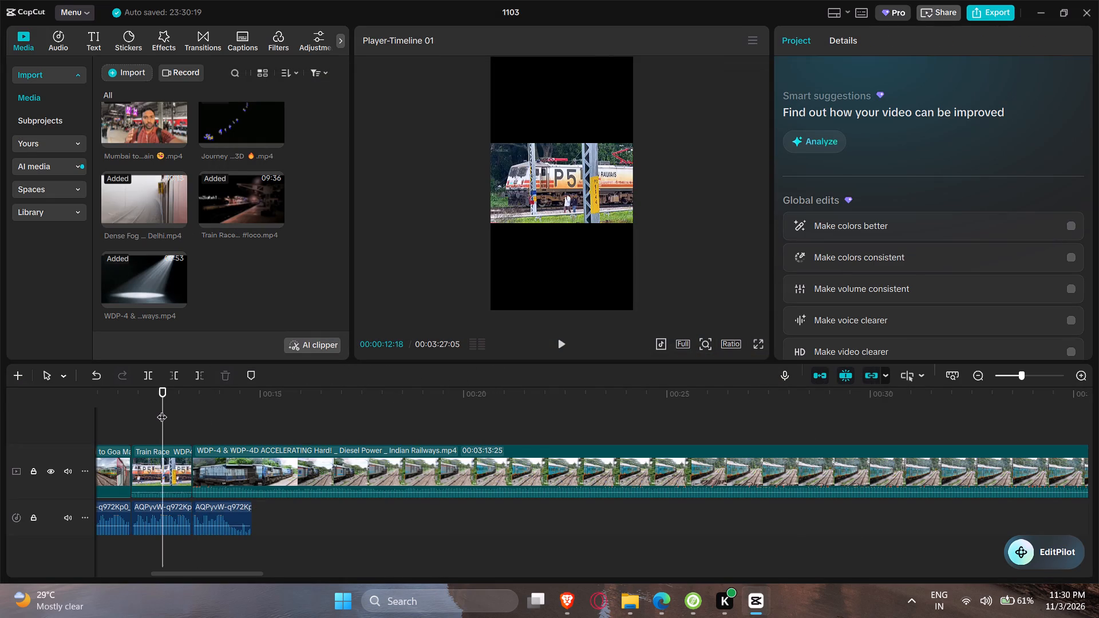
{"action": "key", "text": "space"}
{"action": "key", "text": "space"}
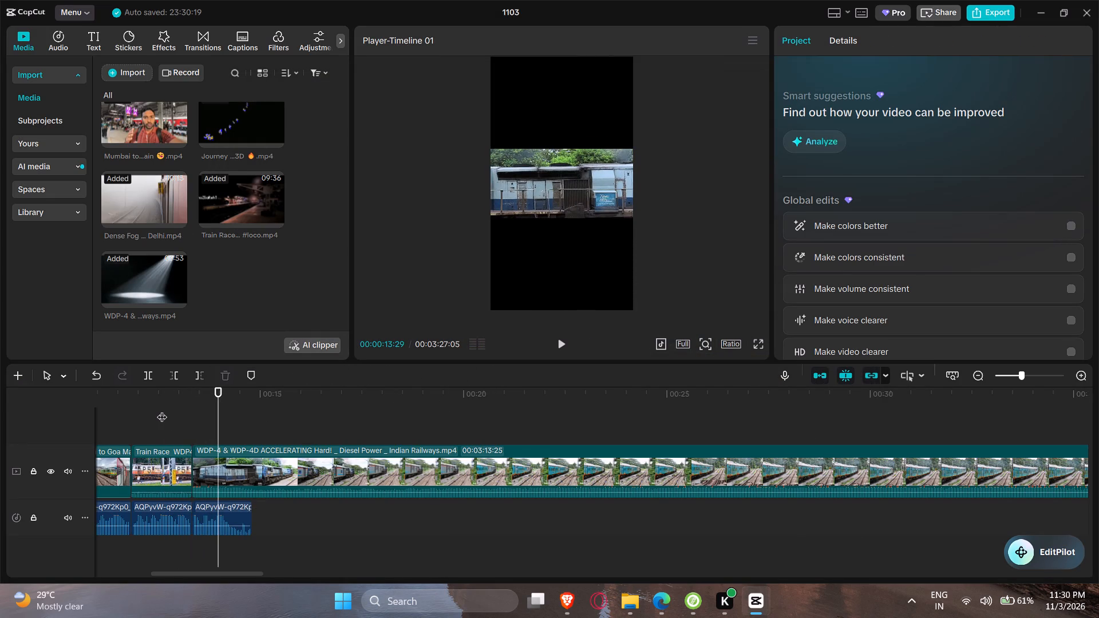
{"action": "left_click", "coordinate": [534, 185]}
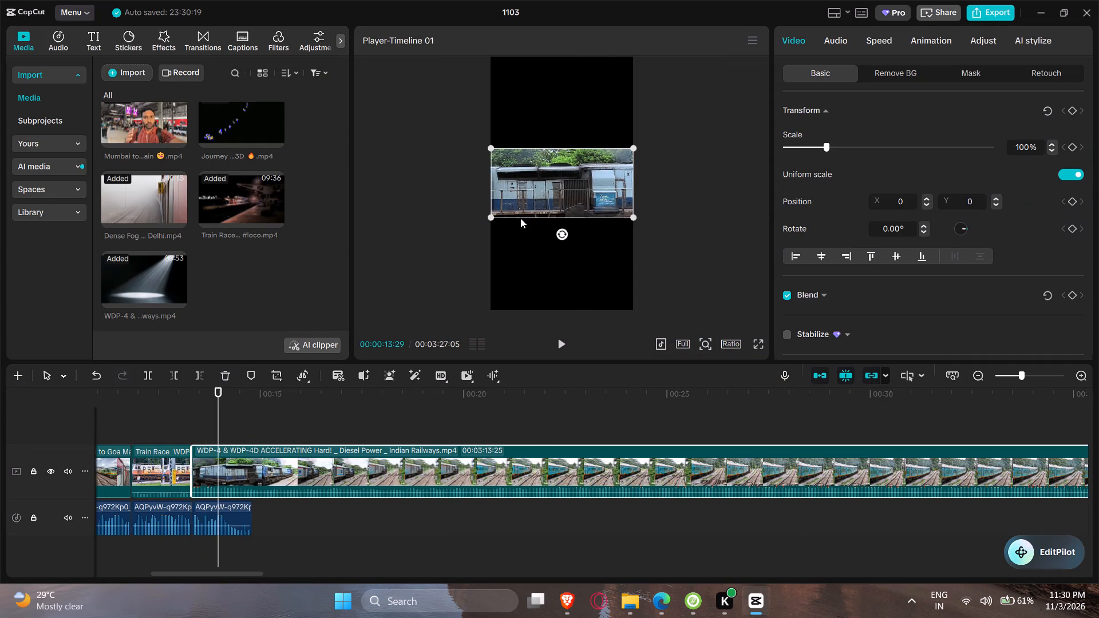
{"action": "left_click_drag", "start_coordinate": [494, 217], "coordinate": [505, 237]}
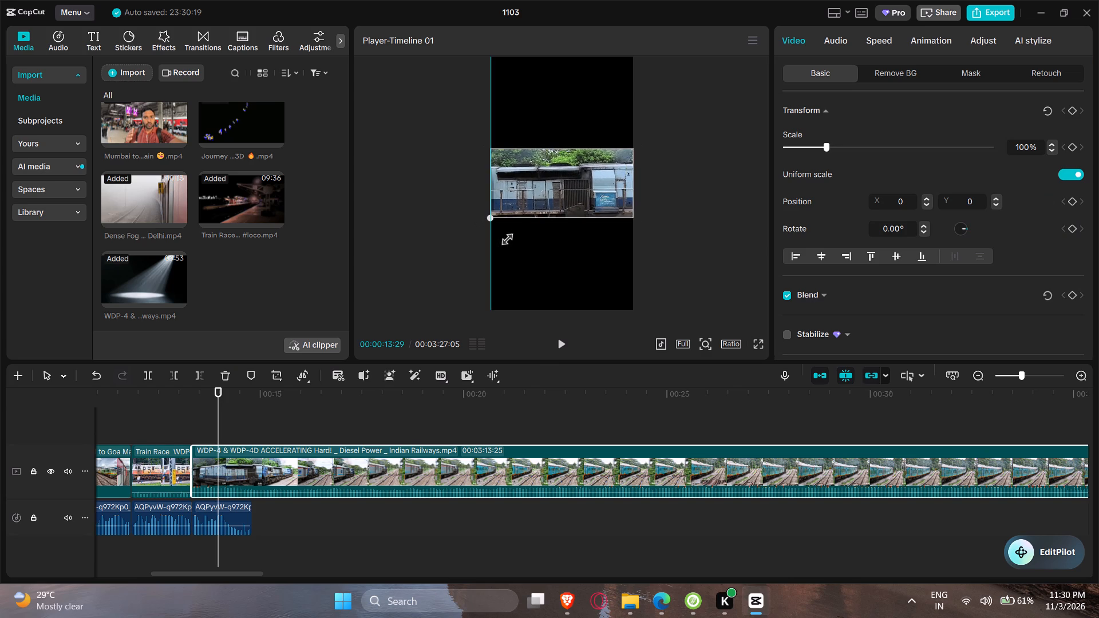
{"action": "left_click_drag", "start_coordinate": [505, 237], "coordinate": [495, 245]}
Play the transition into the WDP-4 clip and trim away its footage after the last audio segment's end, at 00:00:14:24.
{"action": "left_click", "coordinate": [337, 516]}
{"action": "left_click", "coordinate": [155, 400]}
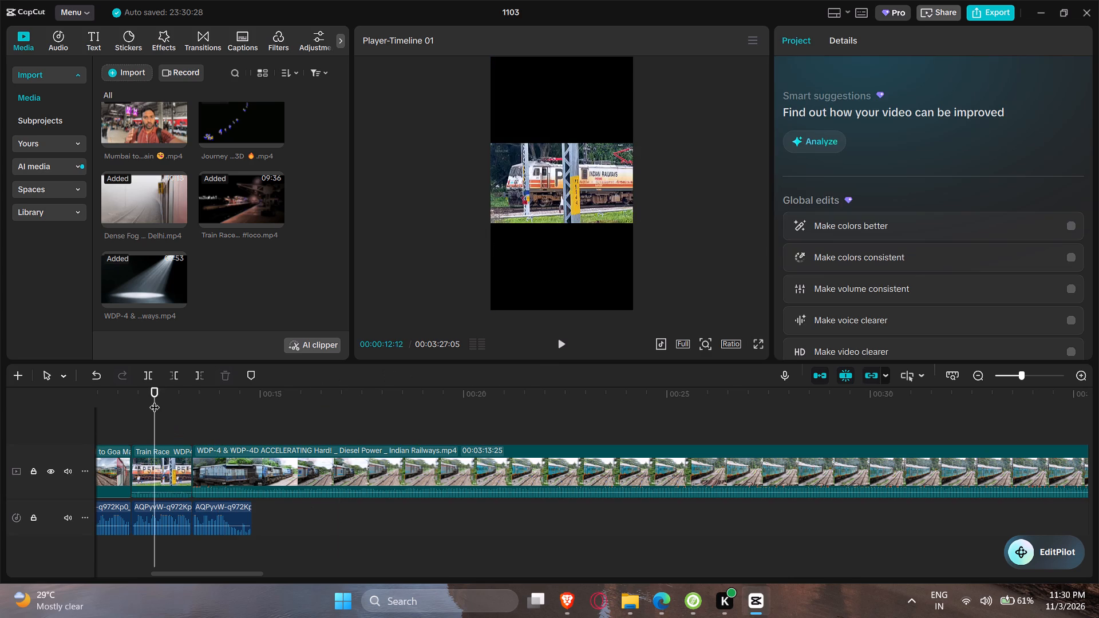
{"action": "key", "text": "space"}
{"action": "key", "text": "space"}
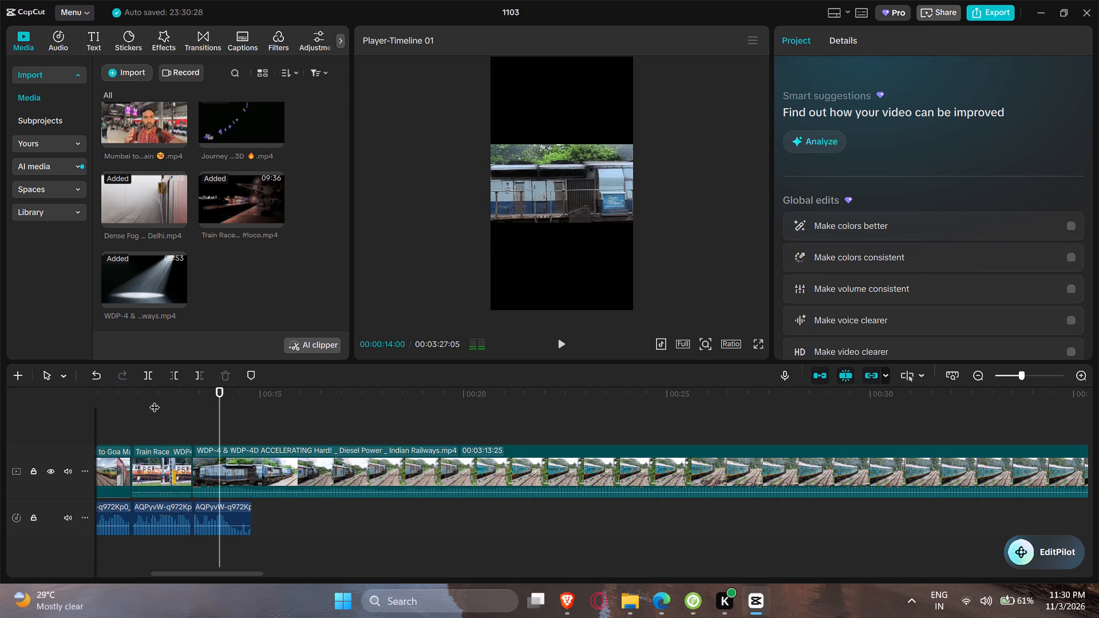
{"action": "key", "text": "space"}
{"action": "key", "text": "space"}
{"action": "left_click", "coordinate": [226, 447]}
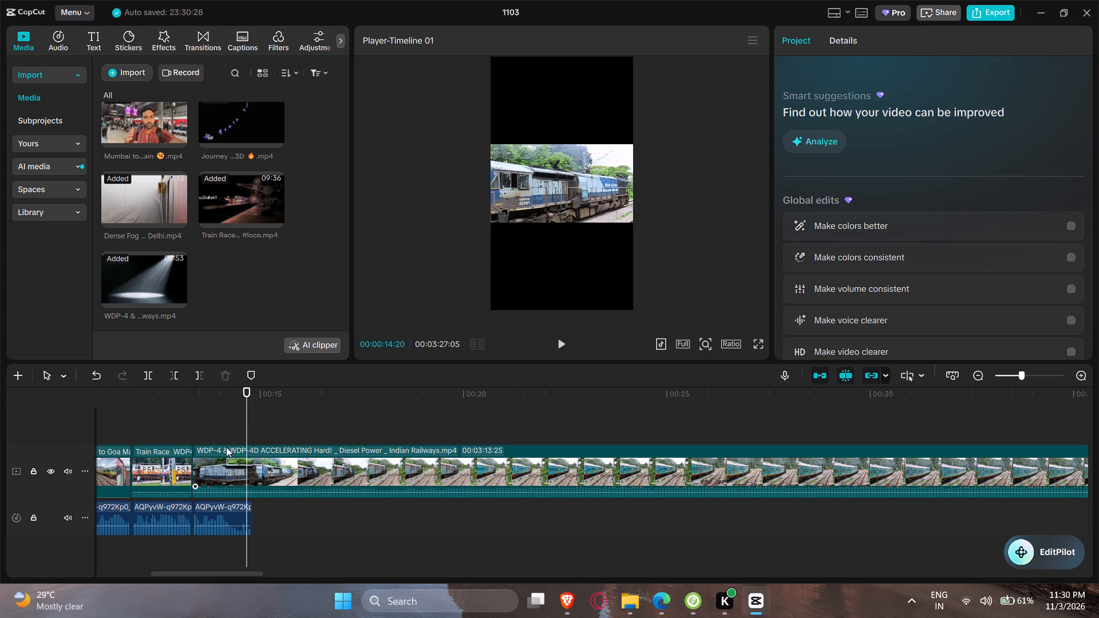
{"action": "left_click", "coordinate": [251, 398]}
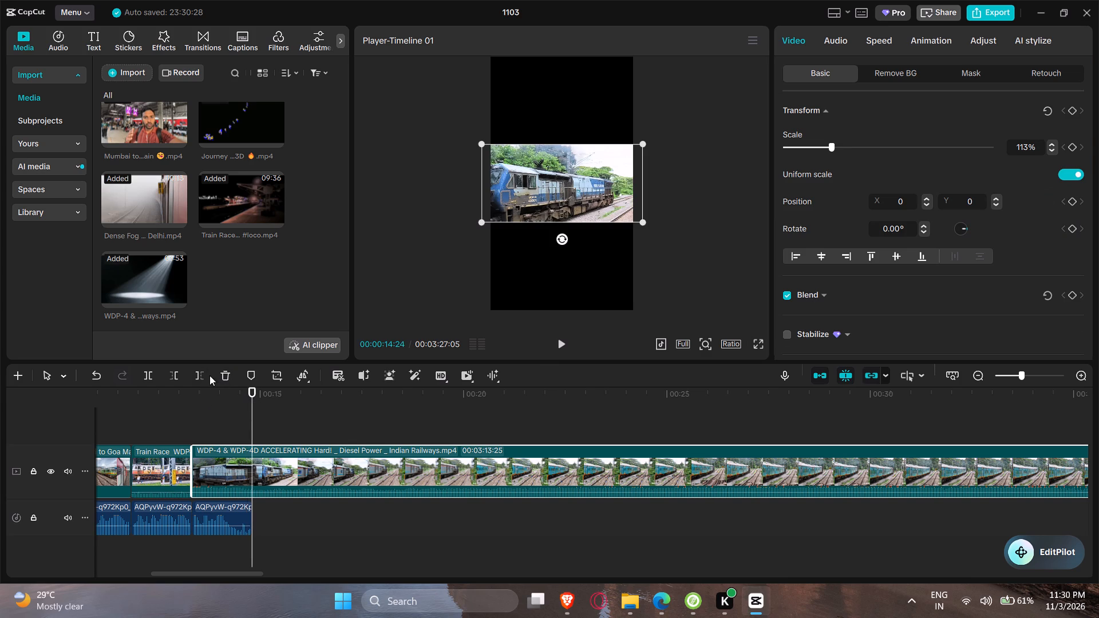
{"action": "left_click", "coordinate": [209, 375]}
{"action": "left_click", "coordinate": [203, 373]}
Play the whole cut repeatedly from the reel intro to the WDP-4 clip to check timing and sound.
{"action": "key", "text": "space"}
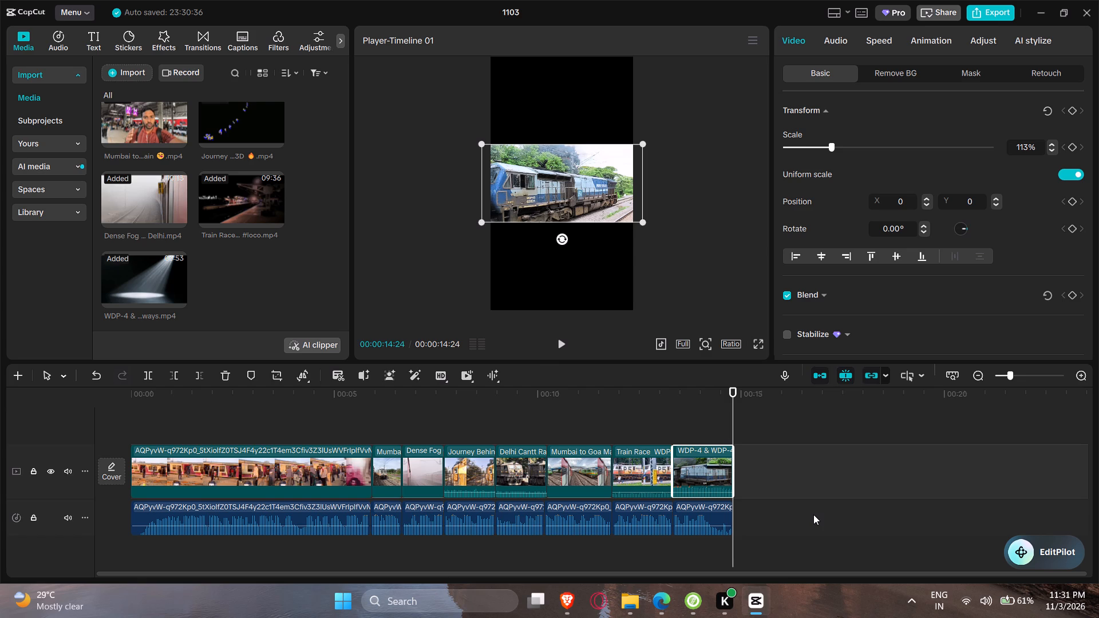
{"action": "key", "text": "space"}
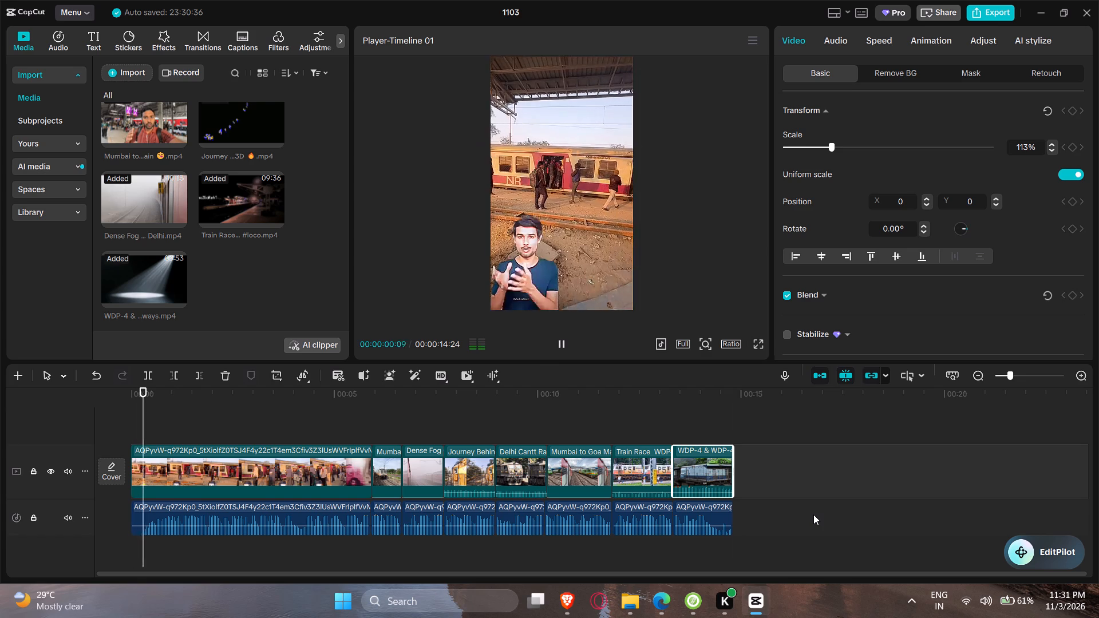
{"action": "scroll", "coordinate": [803, 506], "scroll_direction": "up", "scroll_amount": 4}
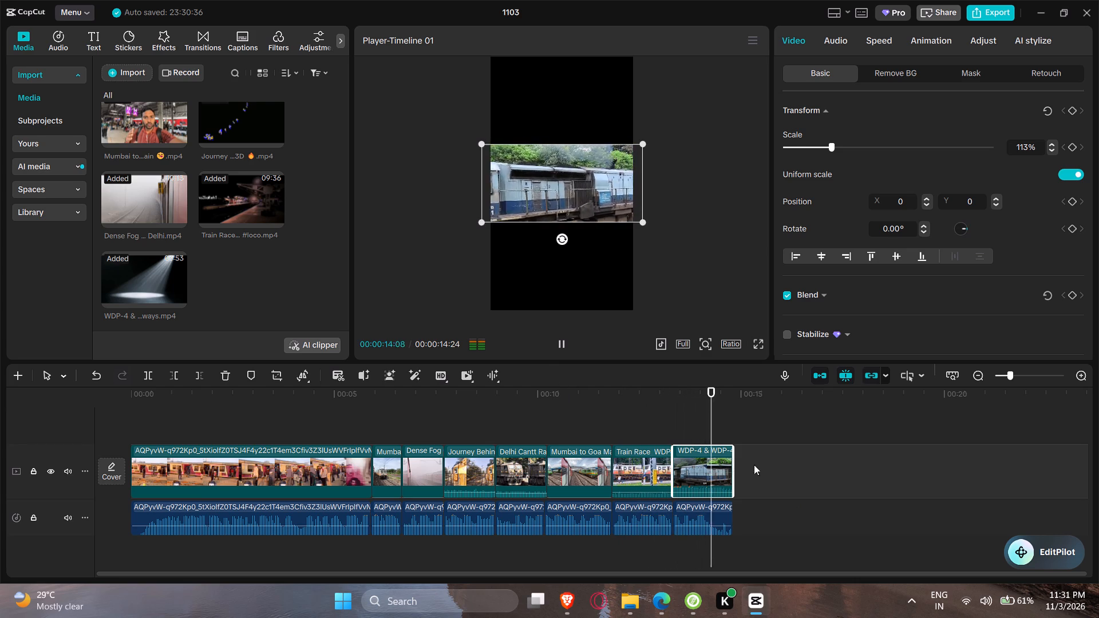
{"action": "left_click", "coordinate": [789, 463]}
{"action": "left_click", "coordinate": [569, 350]}
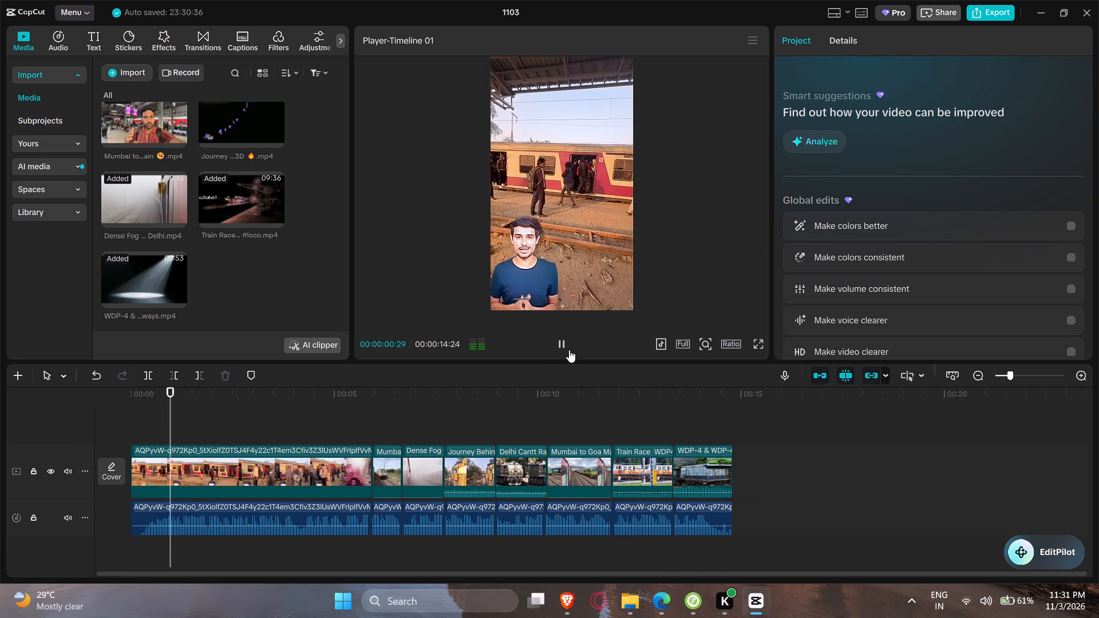
{"action": "scroll", "coordinate": [714, 477], "scroll_direction": "down", "scroll_amount": 4}
{"action": "scroll", "coordinate": [804, 500], "scroll_direction": "up", "scroll_amount": 4}
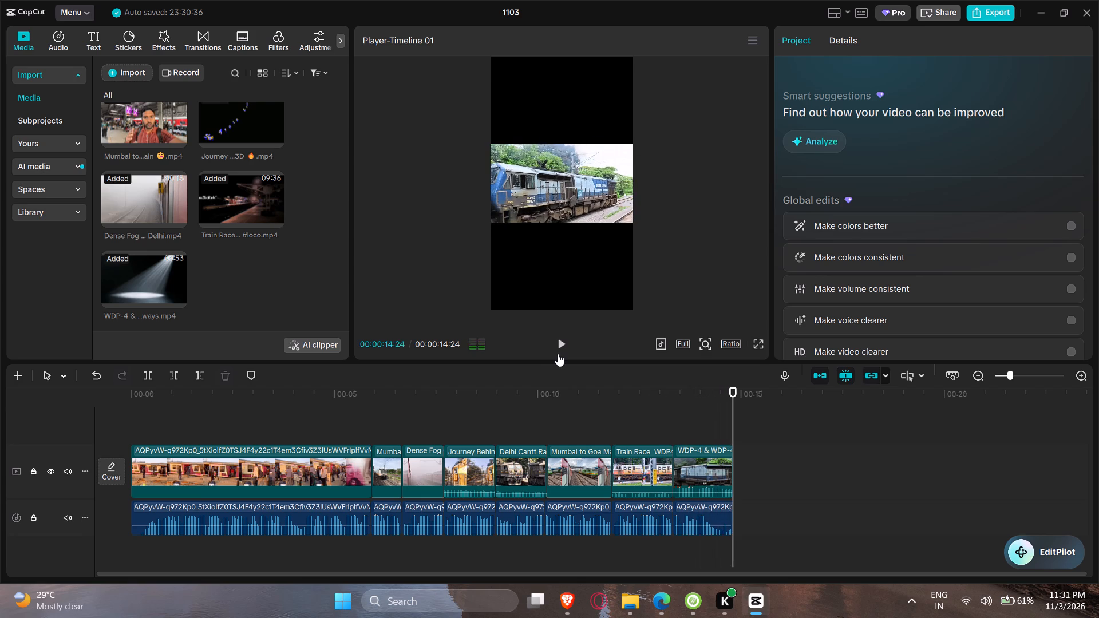
{"action": "left_click", "coordinate": [558, 354]}
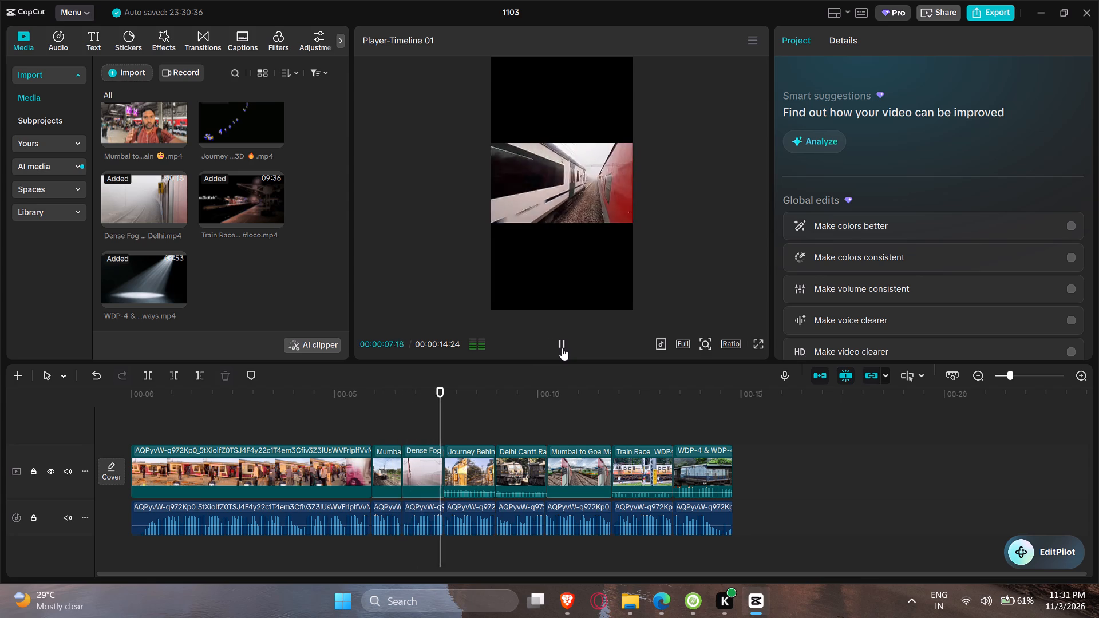
{"action": "left_click", "coordinate": [334, 394]}
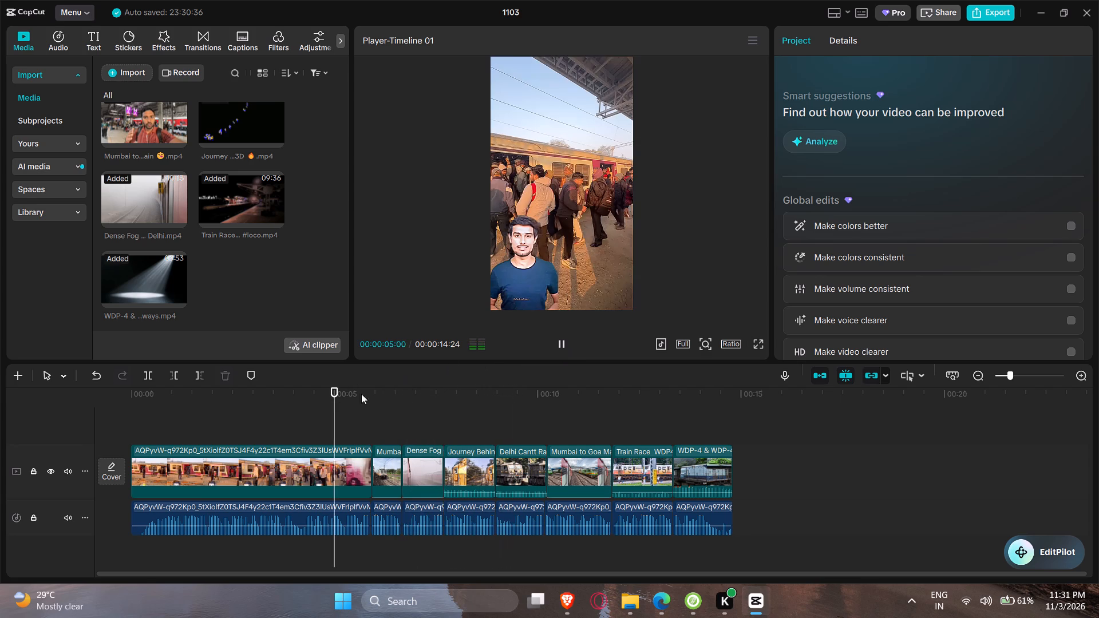
{"action": "left_click", "coordinate": [560, 340]}
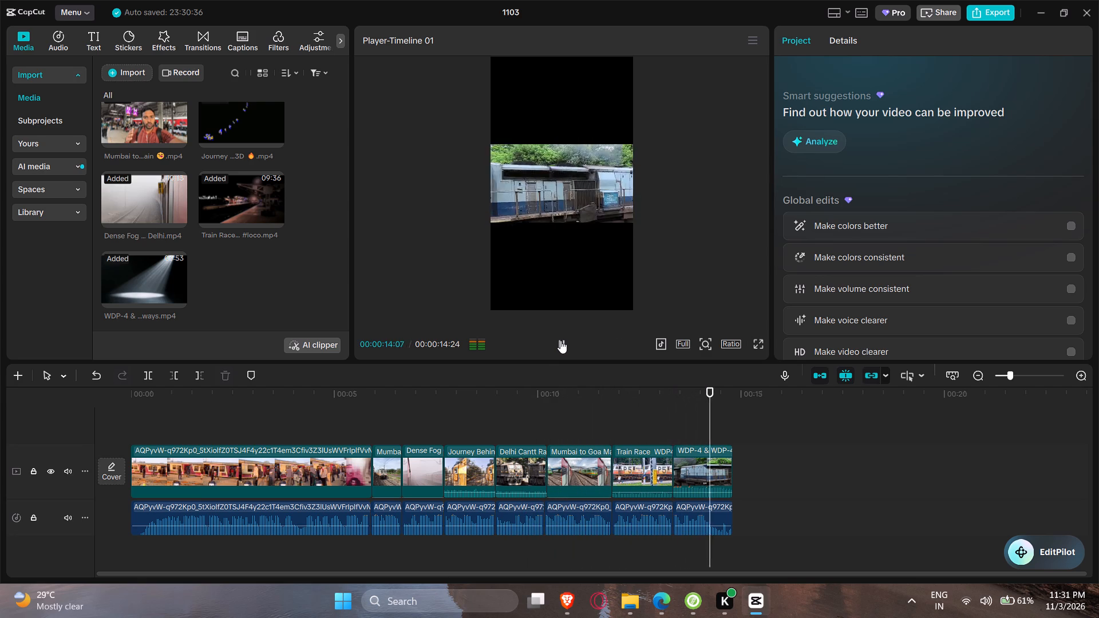
Preview the original AQPyvW reel from the imported media to compare its shots and timing with the cut.
{"action": "left_click", "coordinate": [129, 118]}
{"action": "scroll", "coordinate": [189, 249], "scroll_direction": "up", "scroll_amount": 6}
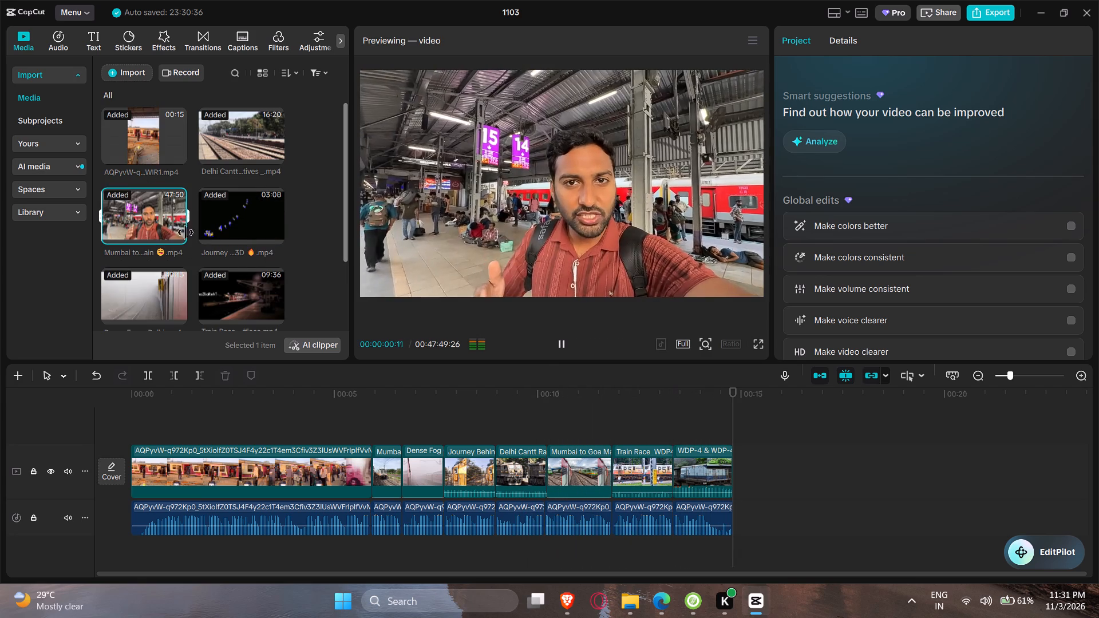
{"action": "left_click", "coordinate": [149, 149]}
{"action": "left_click", "coordinate": [137, 128]}
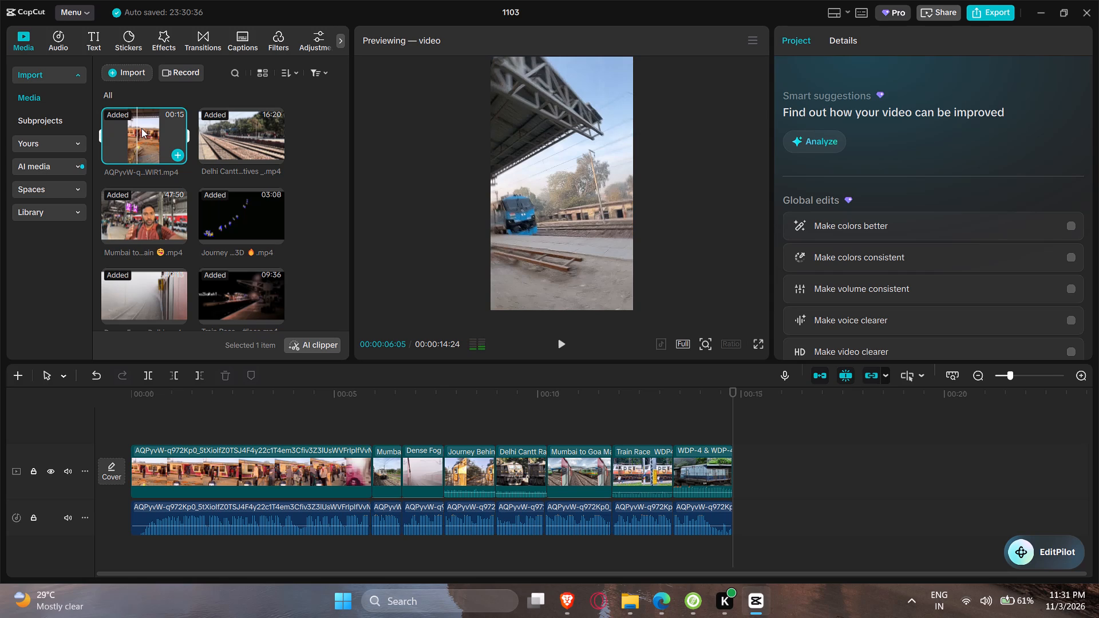
{"action": "left_click", "coordinate": [566, 340]}
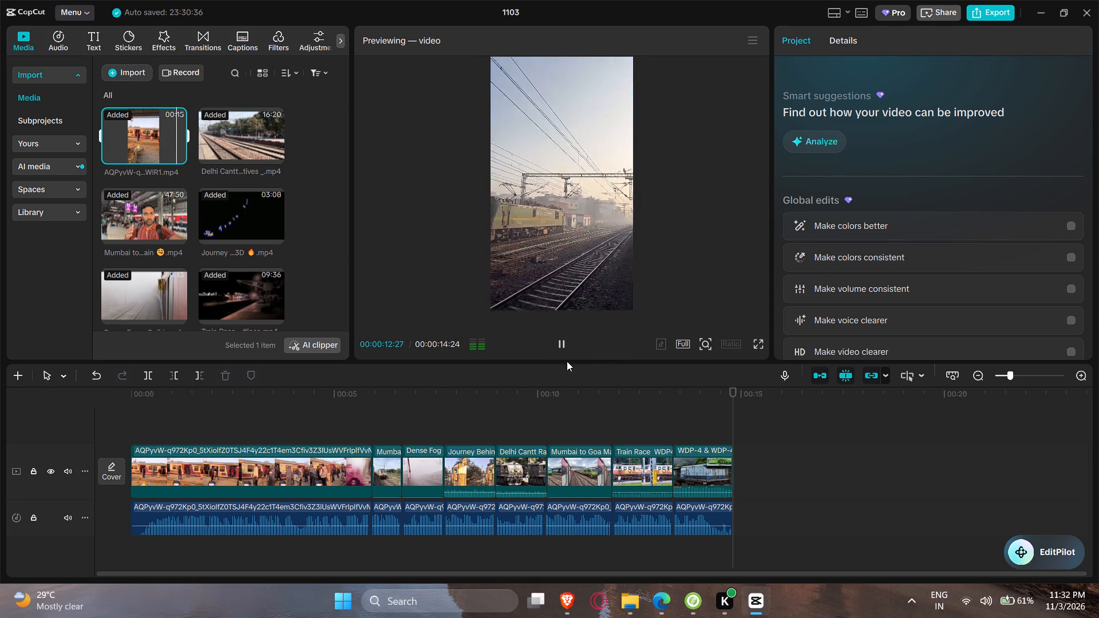
Return to the timeline and replay the edited cut through to its end.
{"action": "left_click", "coordinate": [327, 385]}
{"action": "left_click", "coordinate": [756, 449]}
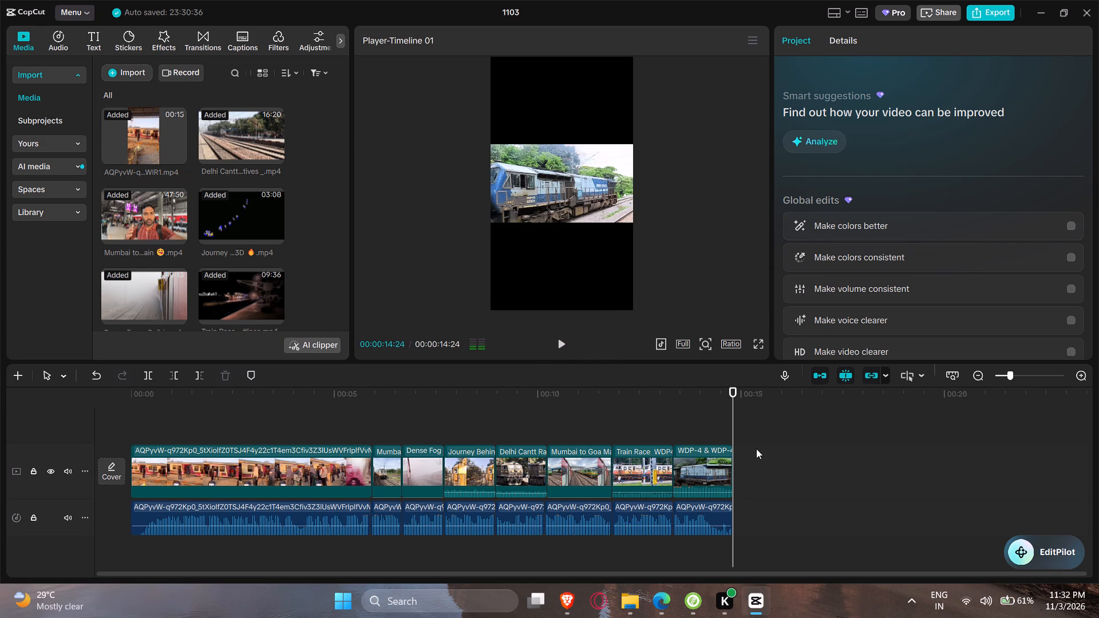
{"action": "left_click", "coordinate": [430, 396]}
{"action": "left_click", "coordinate": [261, 410]}
{"action": "left_click", "coordinate": [563, 350]}
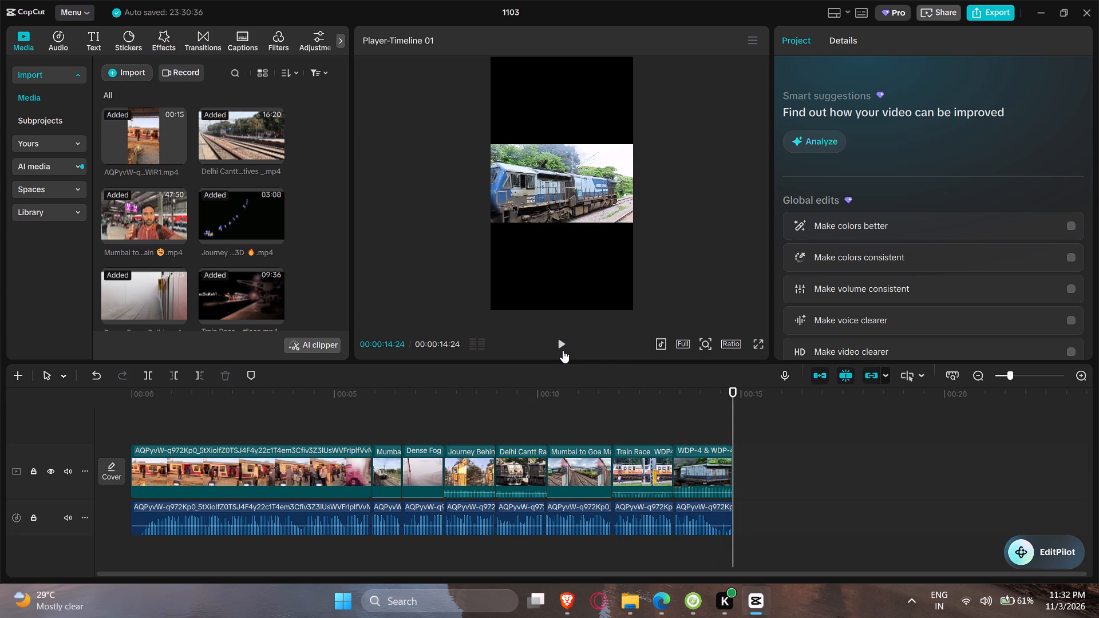
Replay the edited cut from the reel intro to check its shots and timing.
{"action": "left_click", "coordinate": [563, 350]}
{"action": "scroll", "coordinate": [734, 493], "scroll_direction": "down", "scroll_amount": 6}
{"action": "scroll", "coordinate": [734, 494], "scroll_direction": "up", "scroll_amount": 6}
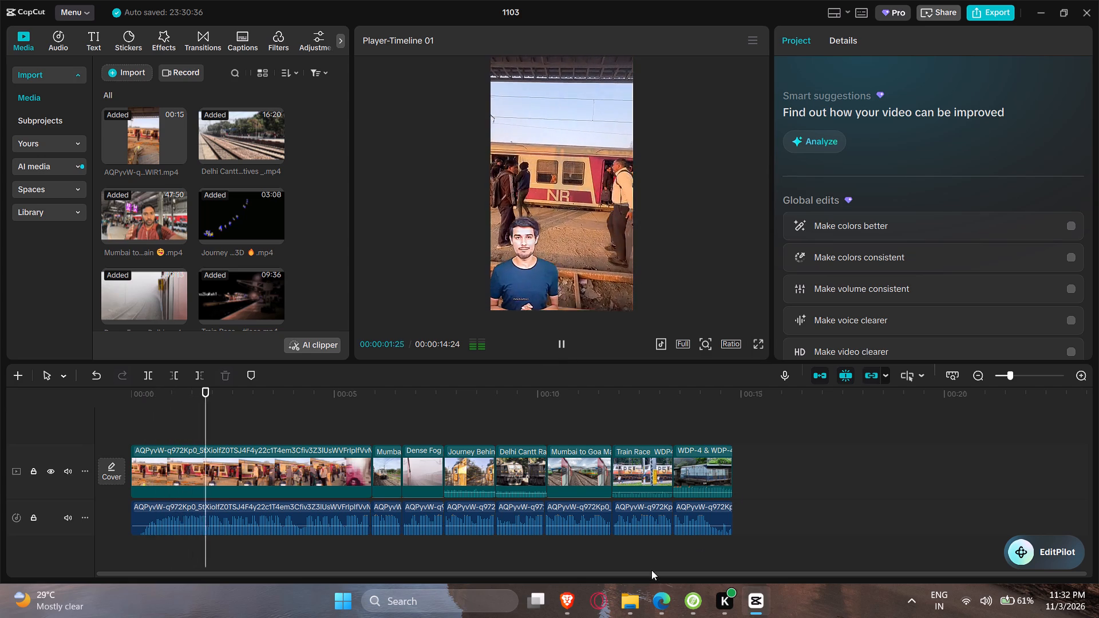
{"action": "left_click_drag", "start_coordinate": [650, 572], "coordinate": [491, 571]}
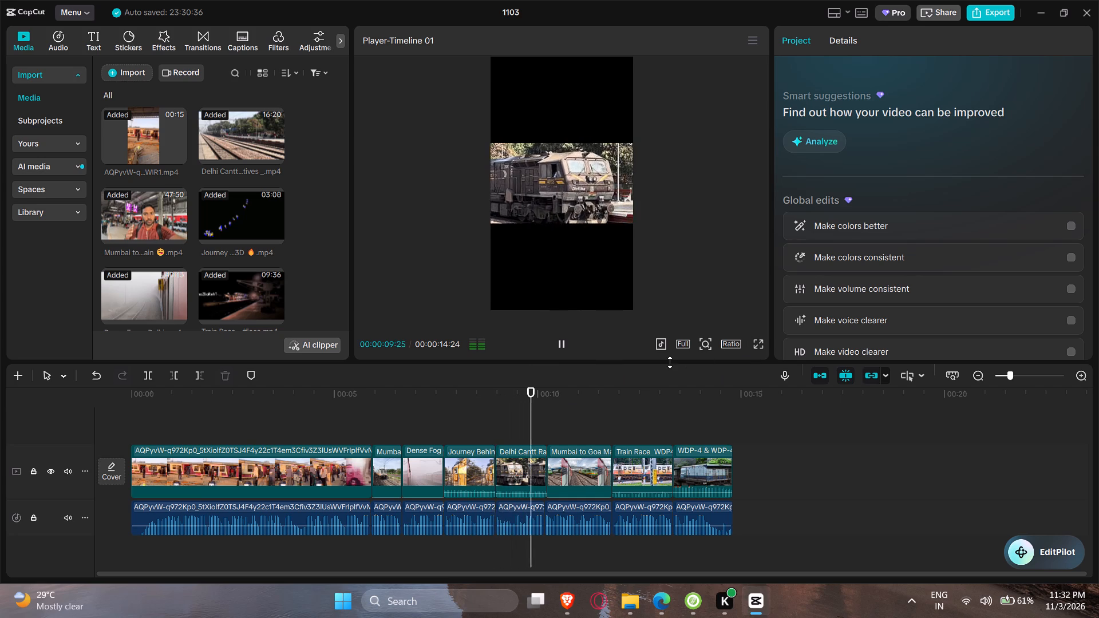
Show the social-app interface overlay on the player preview and start the cut beneath it.
{"action": "left_click", "coordinate": [661, 346]}
{"action": "left_click", "coordinate": [701, 458]}
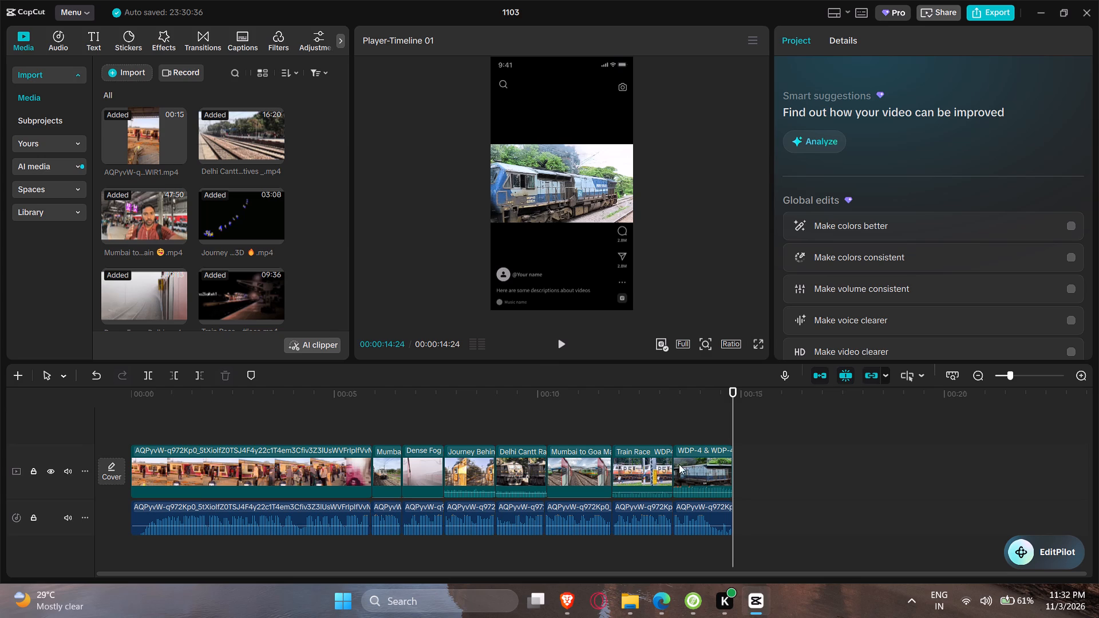
{"action": "left_click", "coordinate": [563, 346]}
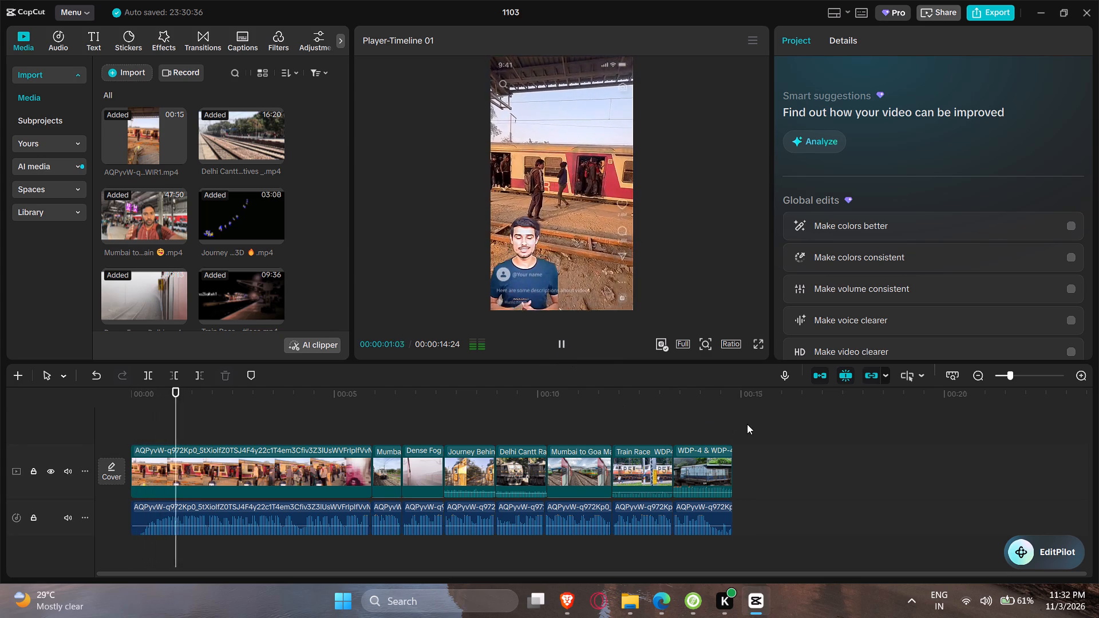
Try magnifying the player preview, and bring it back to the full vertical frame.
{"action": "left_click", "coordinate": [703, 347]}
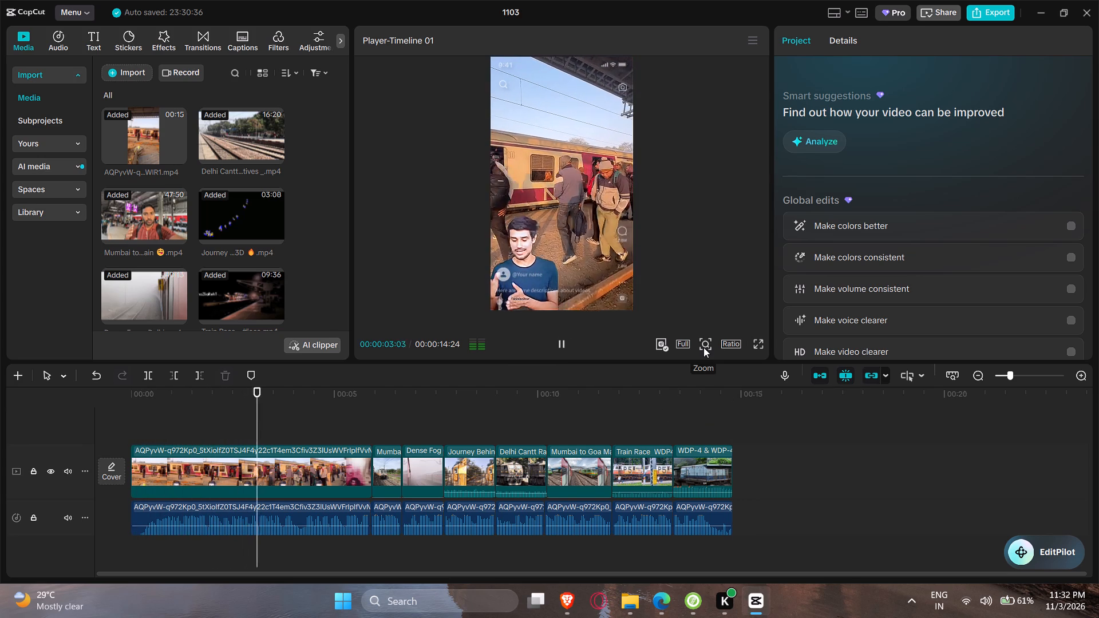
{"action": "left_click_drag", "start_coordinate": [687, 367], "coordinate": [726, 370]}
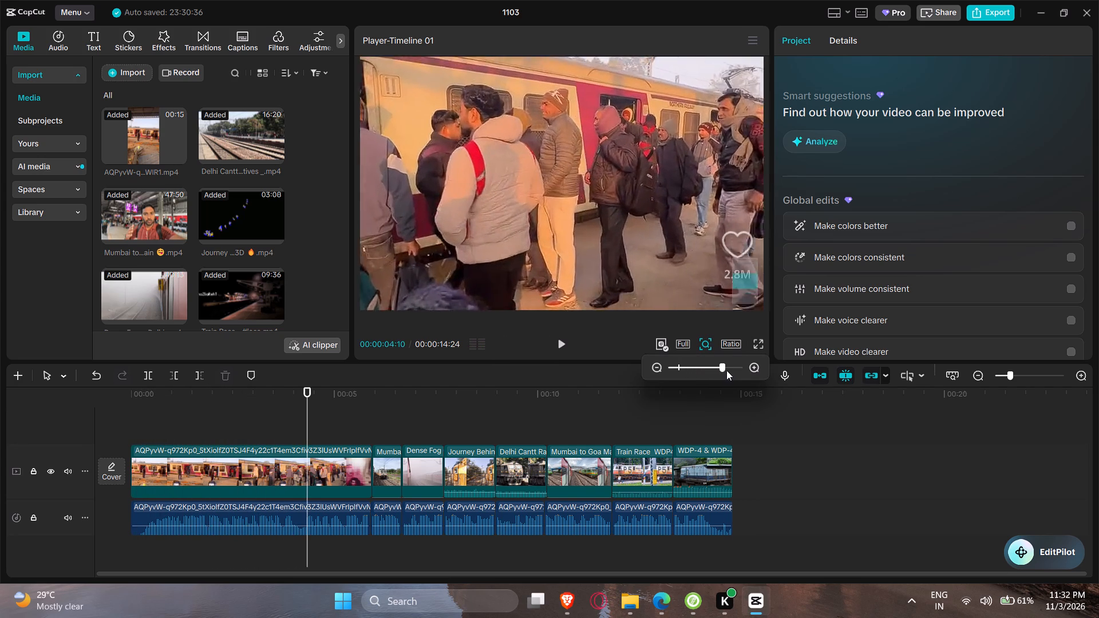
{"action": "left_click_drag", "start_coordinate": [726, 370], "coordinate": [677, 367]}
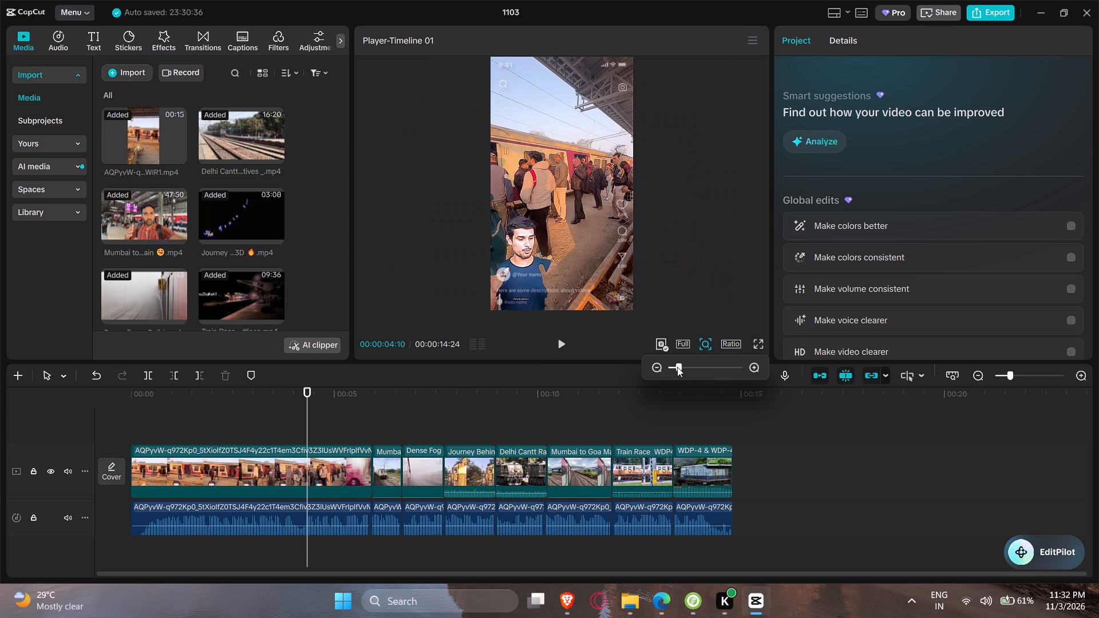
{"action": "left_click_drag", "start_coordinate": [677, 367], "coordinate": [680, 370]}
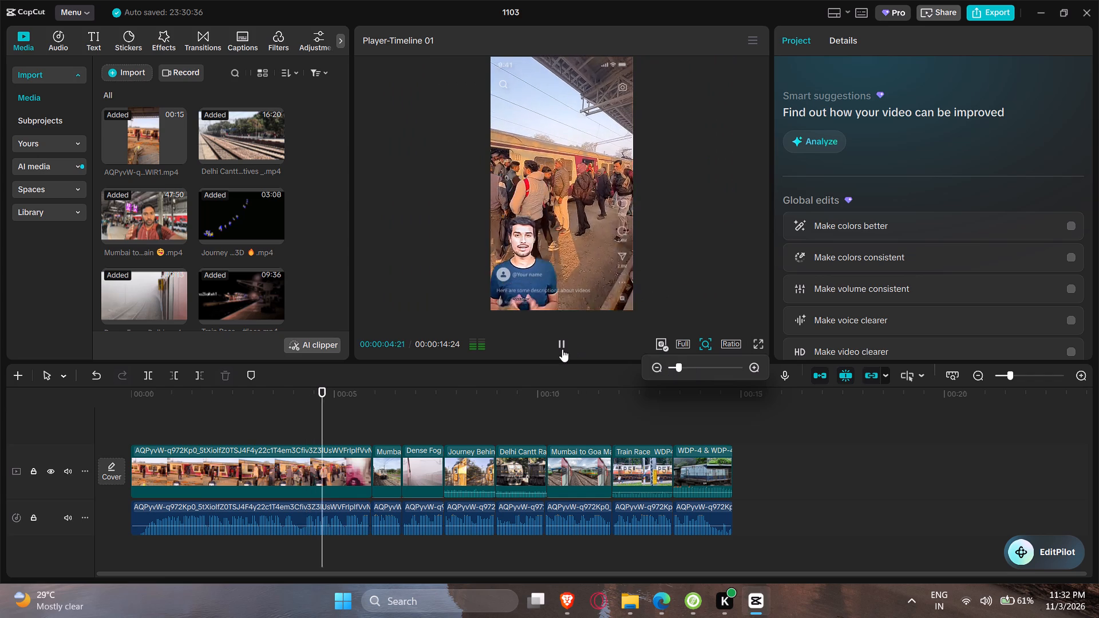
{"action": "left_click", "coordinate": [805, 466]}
Replay the whole cut under the interface overlay, and play the reel intro again up to about 00:00:04:23.
{"action": "left_click", "coordinate": [565, 344]}
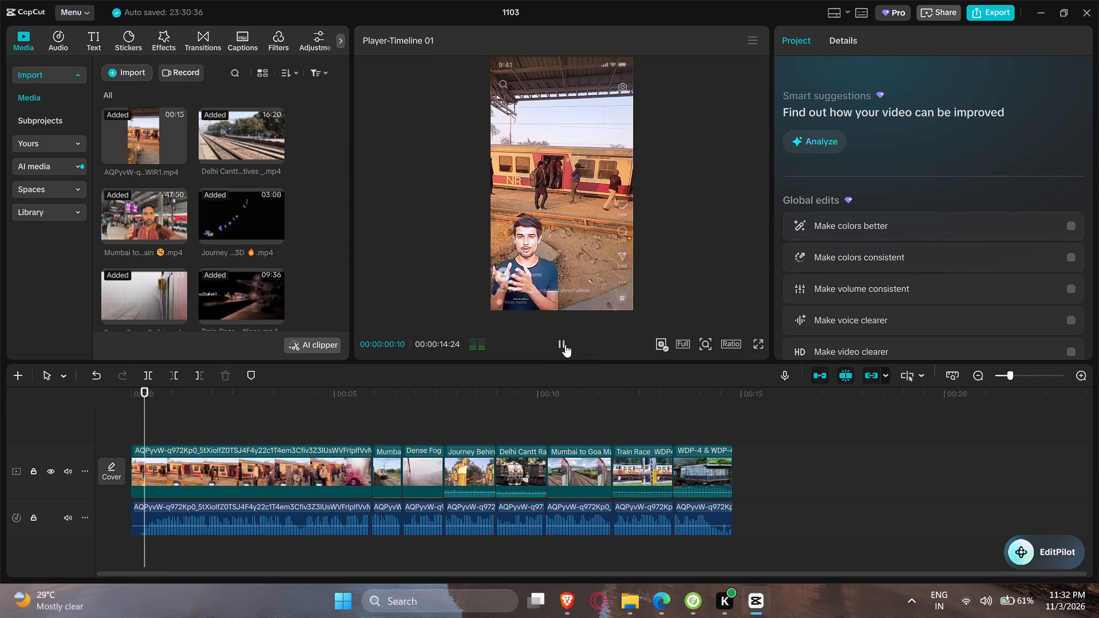
{"action": "scroll", "coordinate": [751, 498], "scroll_direction": "up", "scroll_amount": 4}
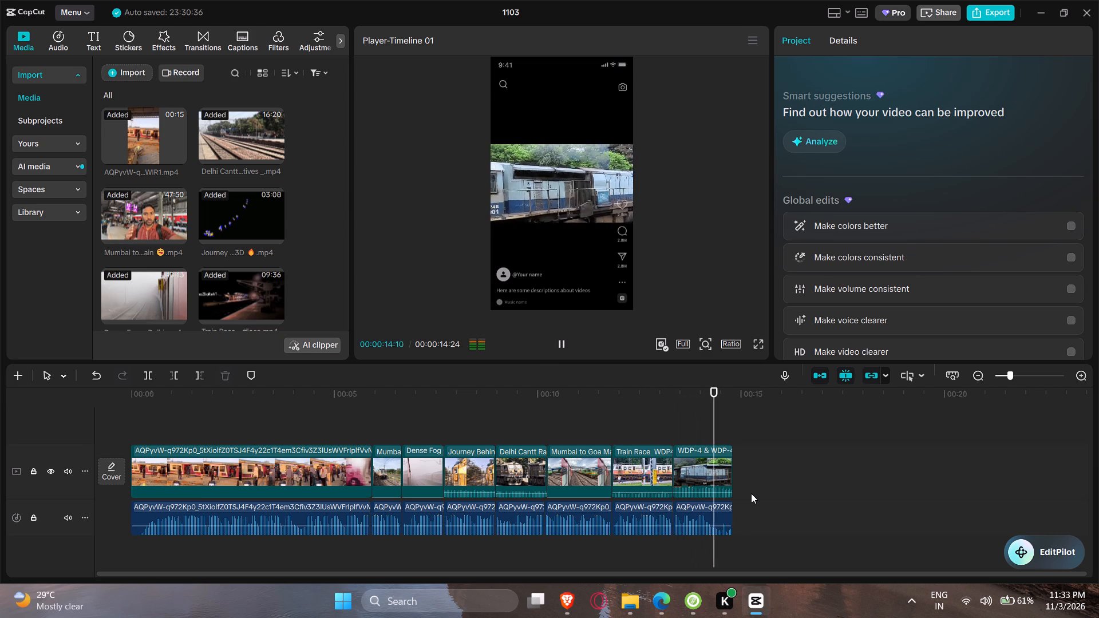
{"action": "left_click", "coordinate": [560, 338]}
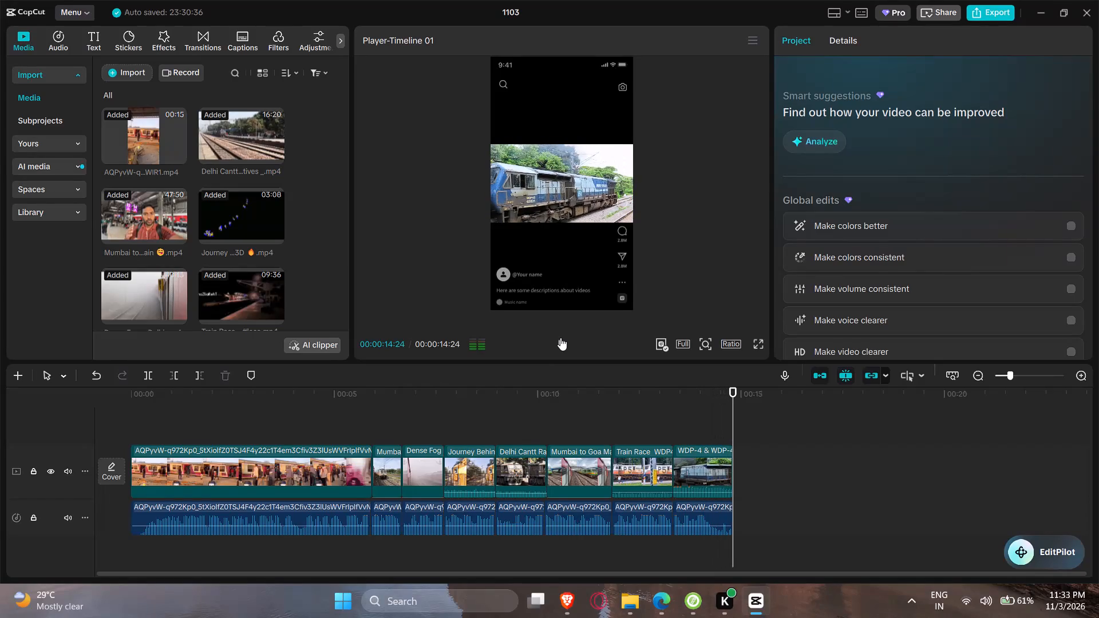
{"action": "left_click", "coordinate": [560, 338]}
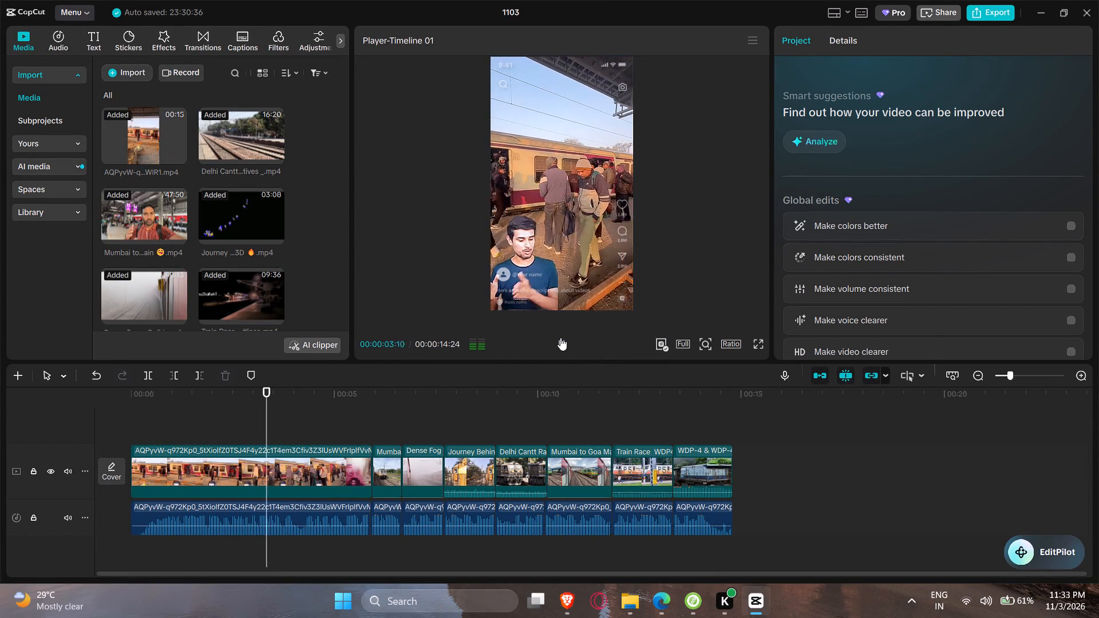
{"action": "left_click", "coordinate": [560, 338]}
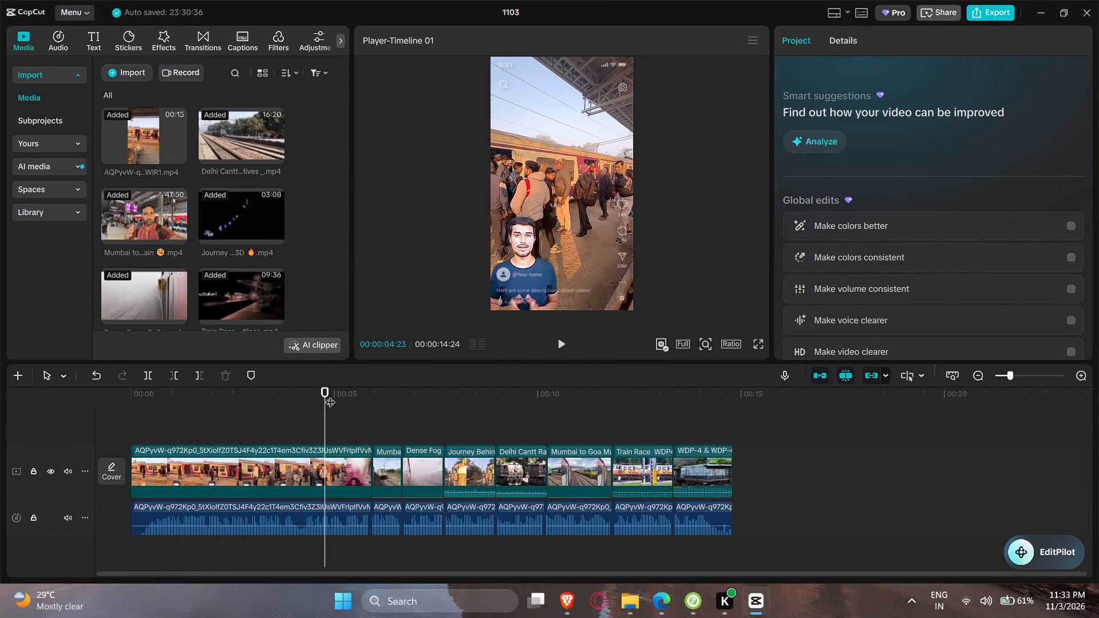
Add a default text clip above the reel intro at 00:00:00:00 and set its content to "Lohe ka dabbaa?".
{"action": "left_click_drag", "start_coordinate": [326, 397], "coordinate": [81, 395]}
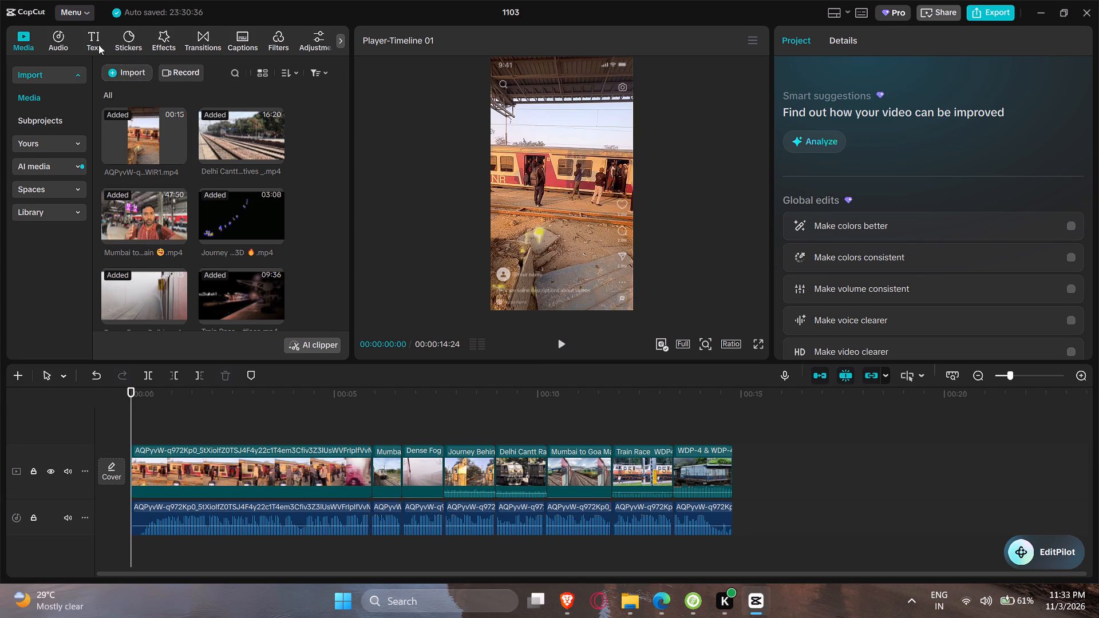
{"action": "left_click", "coordinate": [97, 41]}
{"action": "left_click_drag", "start_coordinate": [121, 85], "coordinate": [145, 411]}
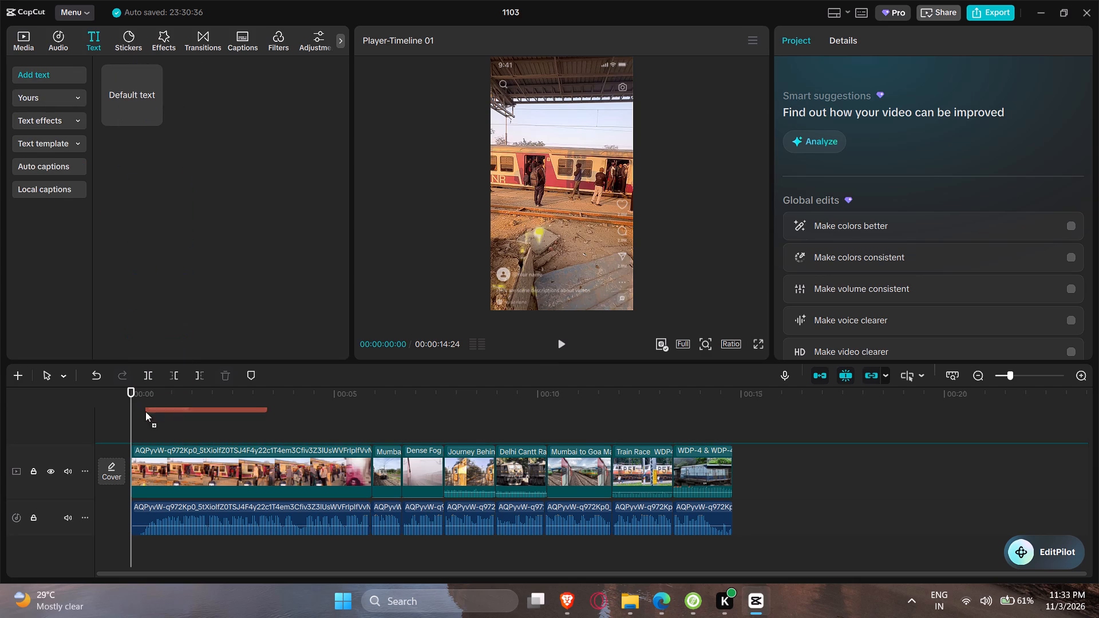
{"action": "left_click_drag", "start_coordinate": [145, 411], "coordinate": [128, 437]}
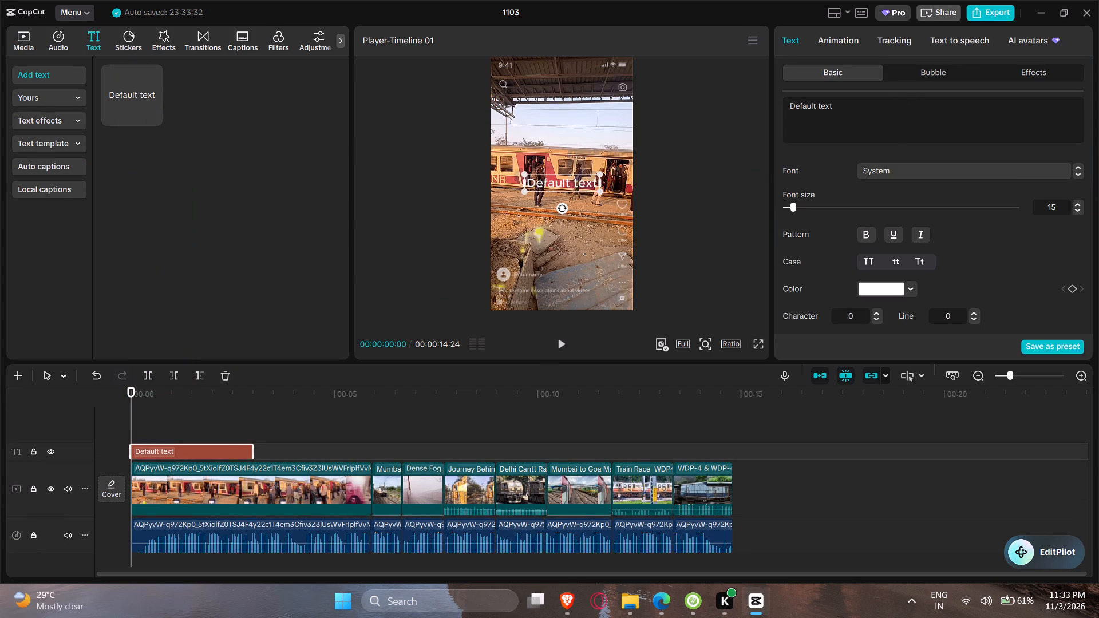
{"action": "left_click_drag", "start_coordinate": [872, 110], "coordinate": [781, 108]}
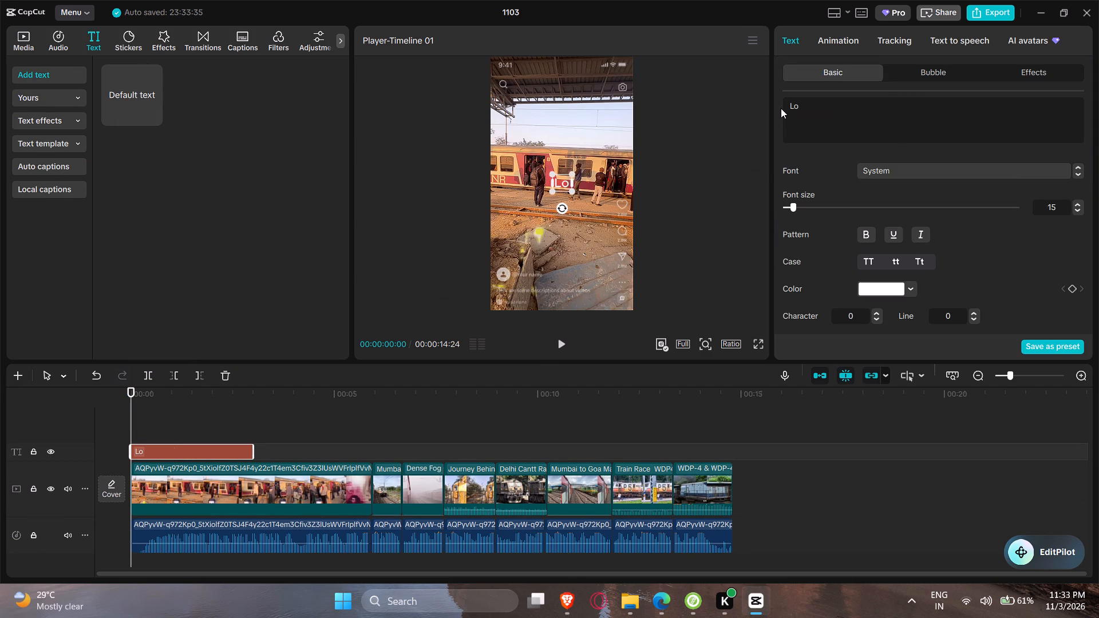
{"action": "key", "text": "BackSpace"}
{"action": "type", "text": "dabbaa?"}
{"action": "key", "text": "space"}
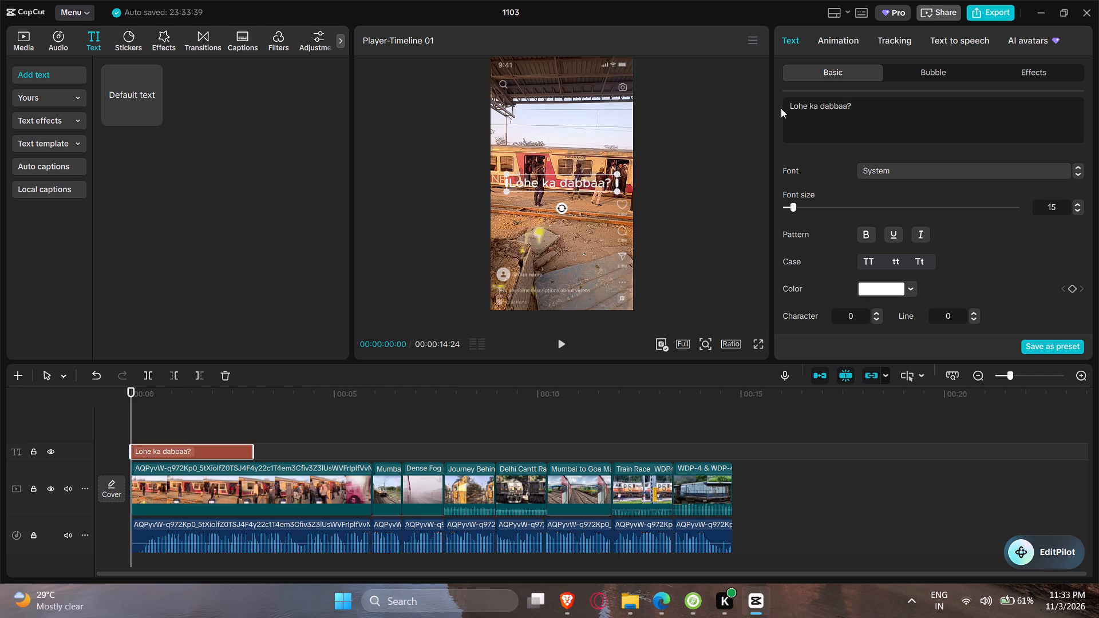
Append the yawning face emoji to the end of the "Lohe ka dabbaa?" text.
{"action": "key", "text": "super+period"}
{"action": "left_click", "coordinate": [886, 339]}
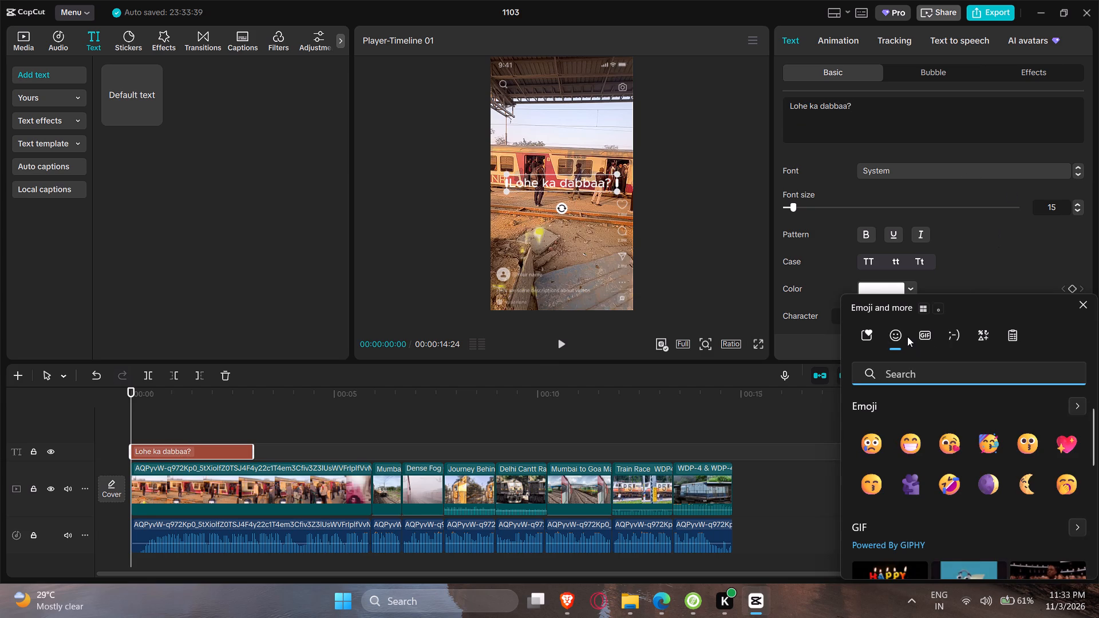
{"action": "scroll", "coordinate": [966, 469], "scroll_direction": "down", "scroll_amount": 2}
{"action": "scroll", "coordinate": [993, 521], "scroll_direction": "down", "scroll_amount": 4}
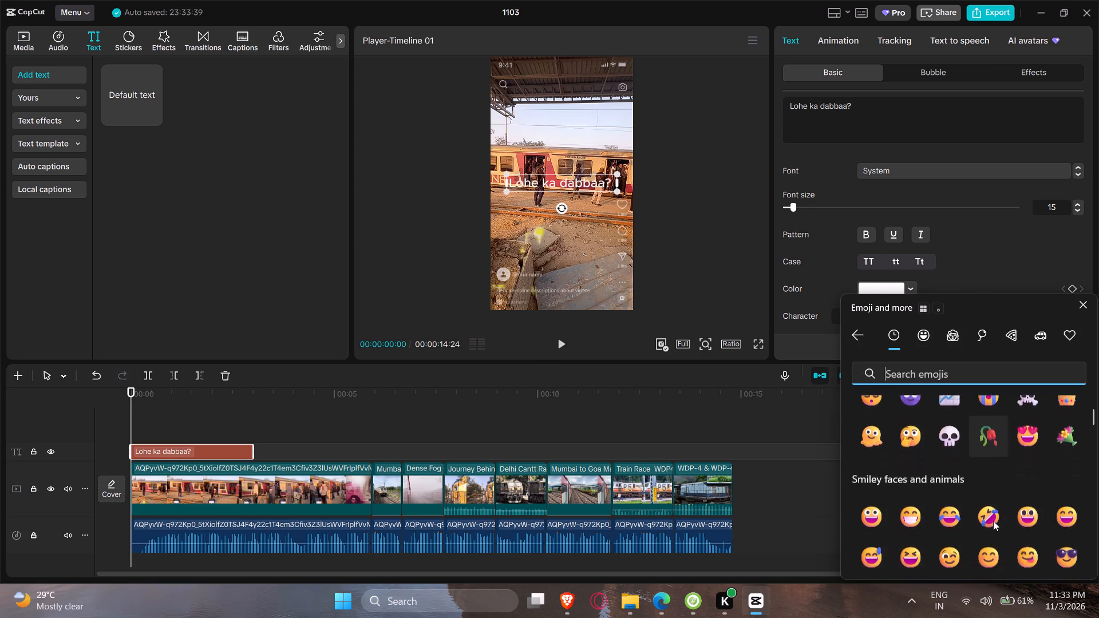
{"action": "scroll", "coordinate": [987, 502], "scroll_direction": "down", "scroll_amount": 7}
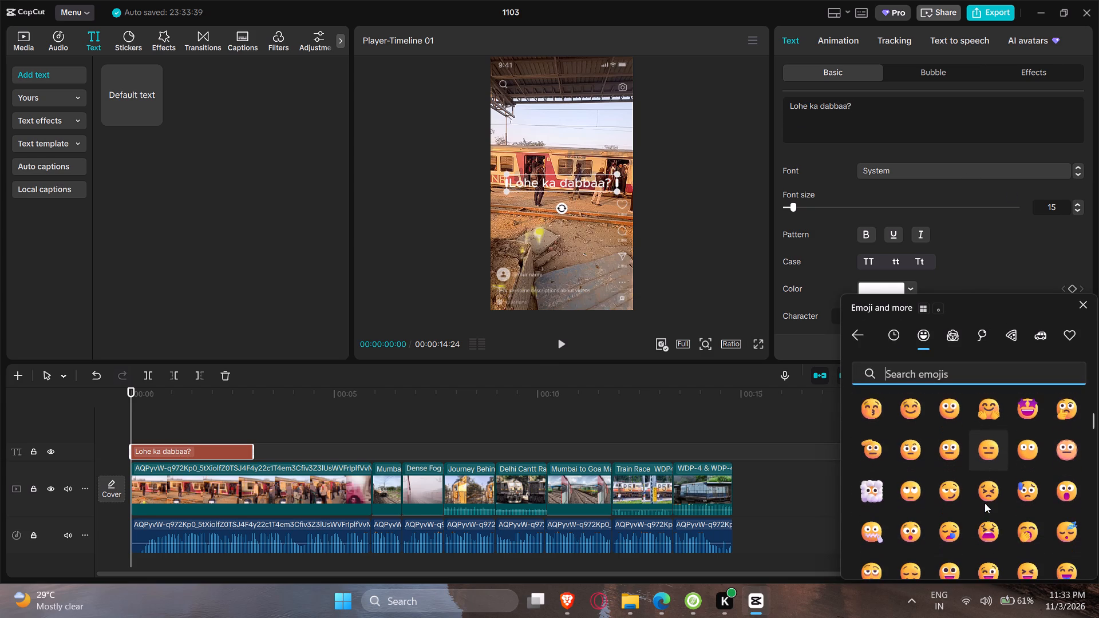
{"action": "scroll", "coordinate": [985, 503], "scroll_direction": "down", "scroll_amount": 5}
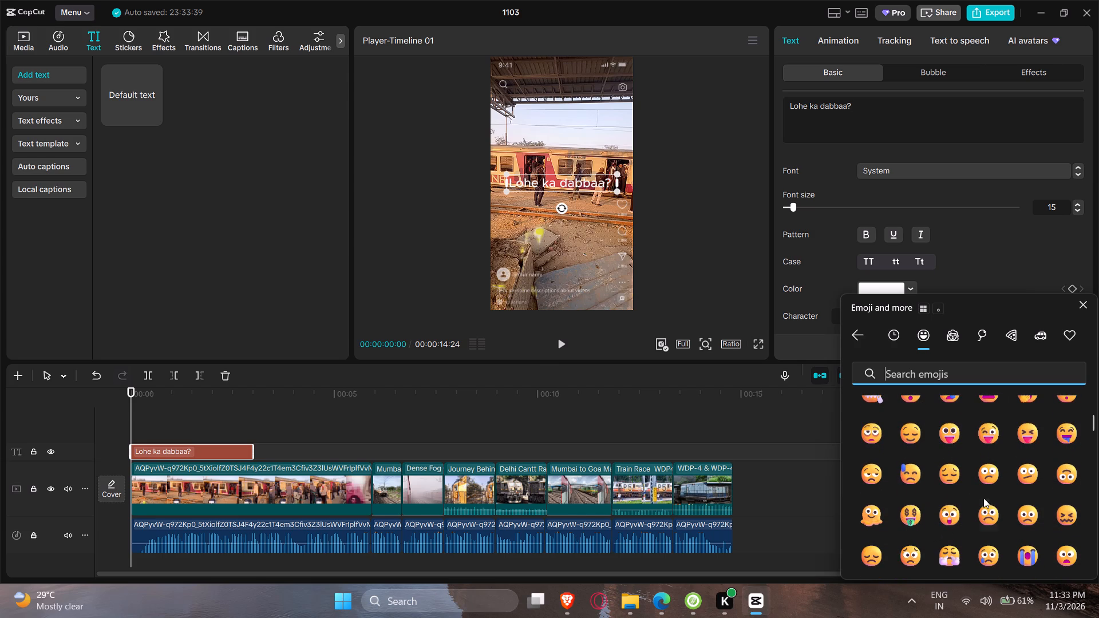
{"action": "scroll", "coordinate": [901, 508], "scroll_direction": "down", "scroll_amount": 5}
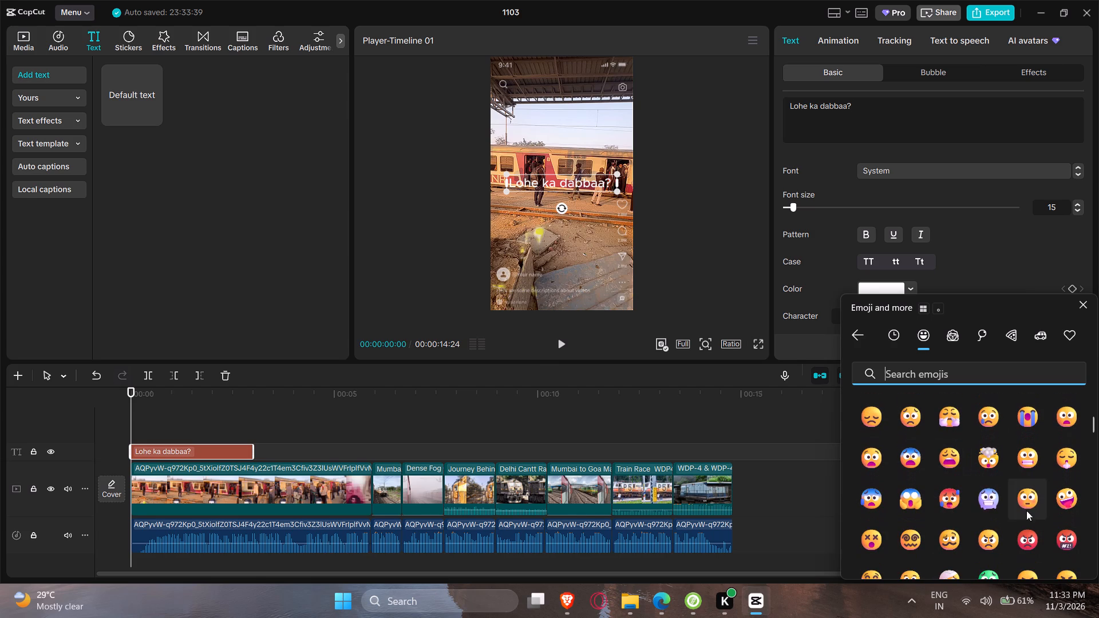
{"action": "scroll", "coordinate": [965, 528], "scroll_direction": "up", "scroll_amount": 5}
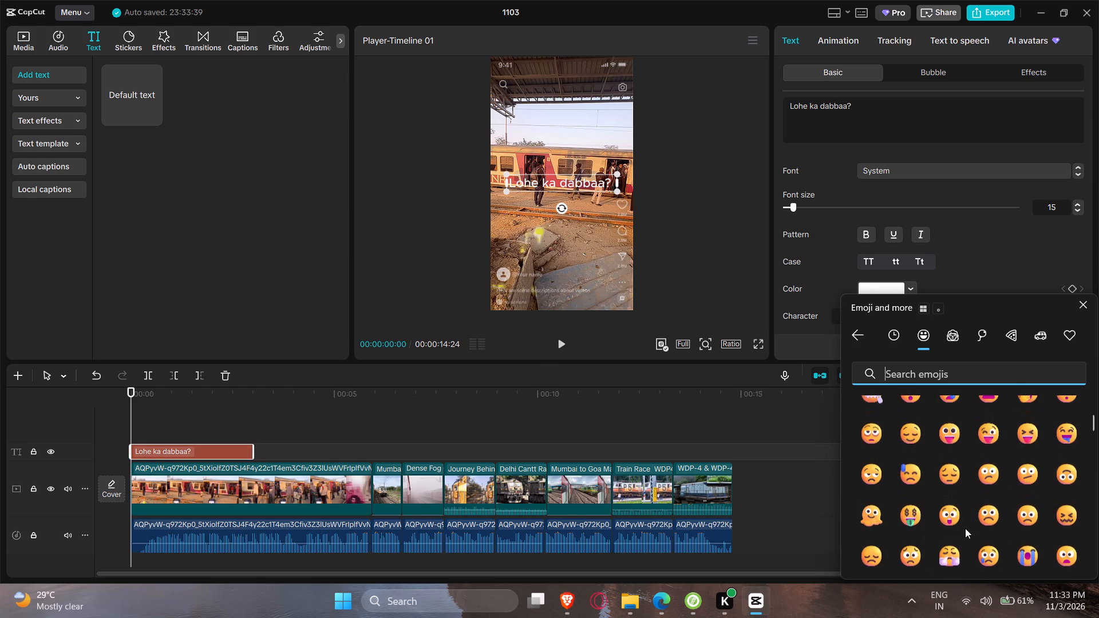
{"action": "scroll", "coordinate": [992, 522], "scroll_direction": "up", "scroll_amount": 3}
{"action": "left_click", "coordinate": [1032, 474]}
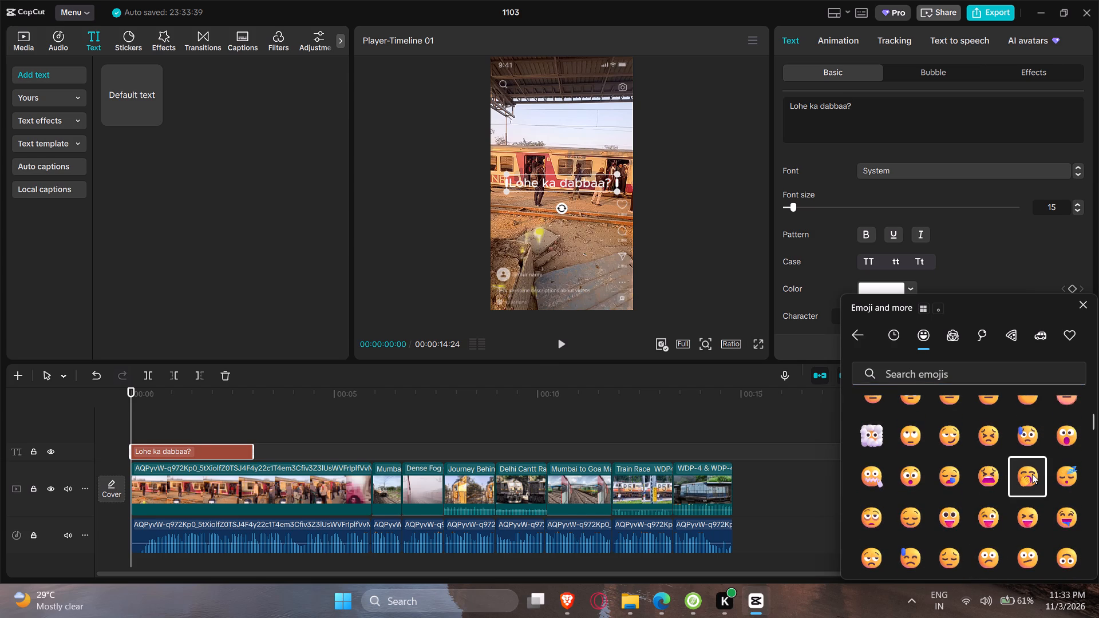
Move the text up in the frame, horizontally centred, into the sky above the train.
{"action": "left_click_drag", "start_coordinate": [572, 181], "coordinate": [578, 115]}
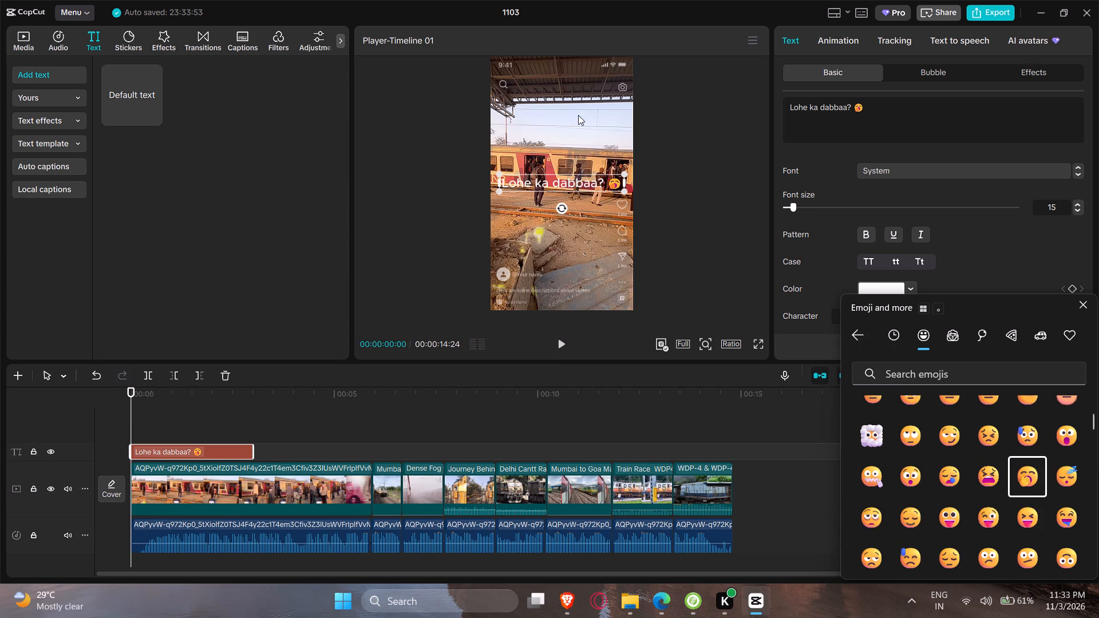
{"action": "left_click_drag", "start_coordinate": [574, 182], "coordinate": [573, 129]}
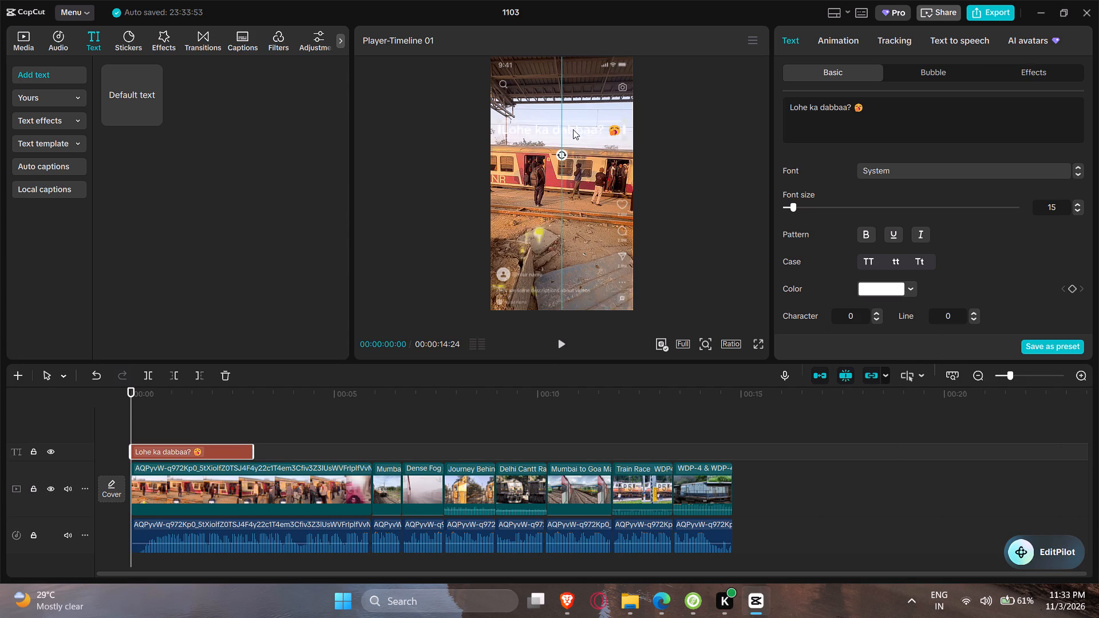
{"action": "left_click_drag", "start_coordinate": [573, 129], "coordinate": [575, 117]}
Change the text colour to black.
{"action": "left_click", "coordinate": [865, 233]}
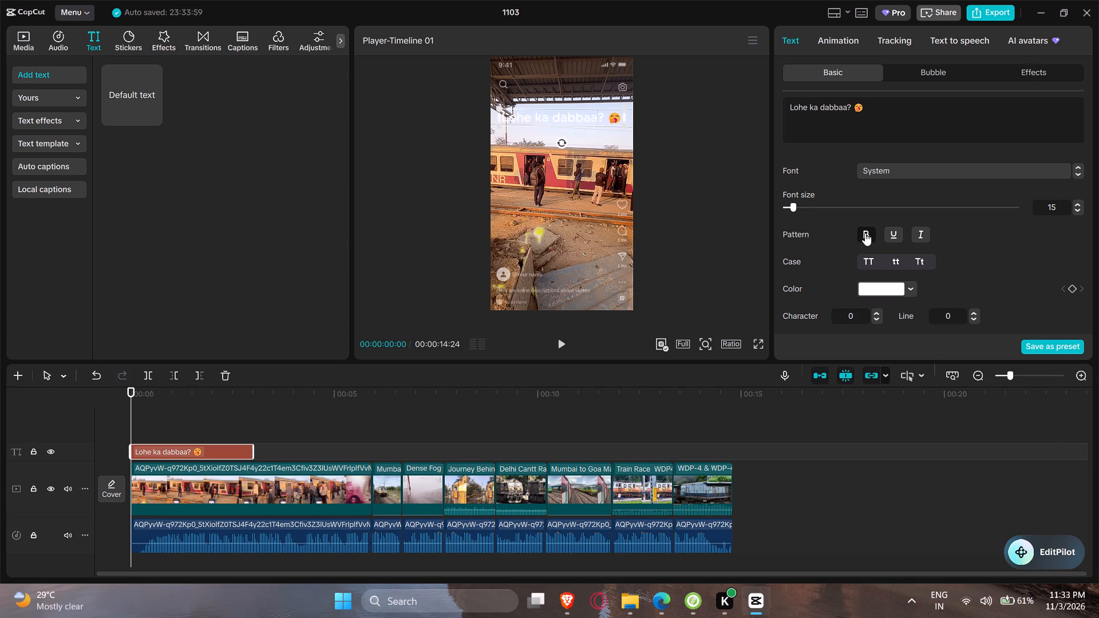
{"action": "left_click", "coordinate": [865, 233]}
{"action": "scroll", "coordinate": [879, 247], "scroll_direction": "down", "scroll_amount": 2}
{"action": "scroll", "coordinate": [883, 320], "scroll_direction": "down", "scroll_amount": 1}
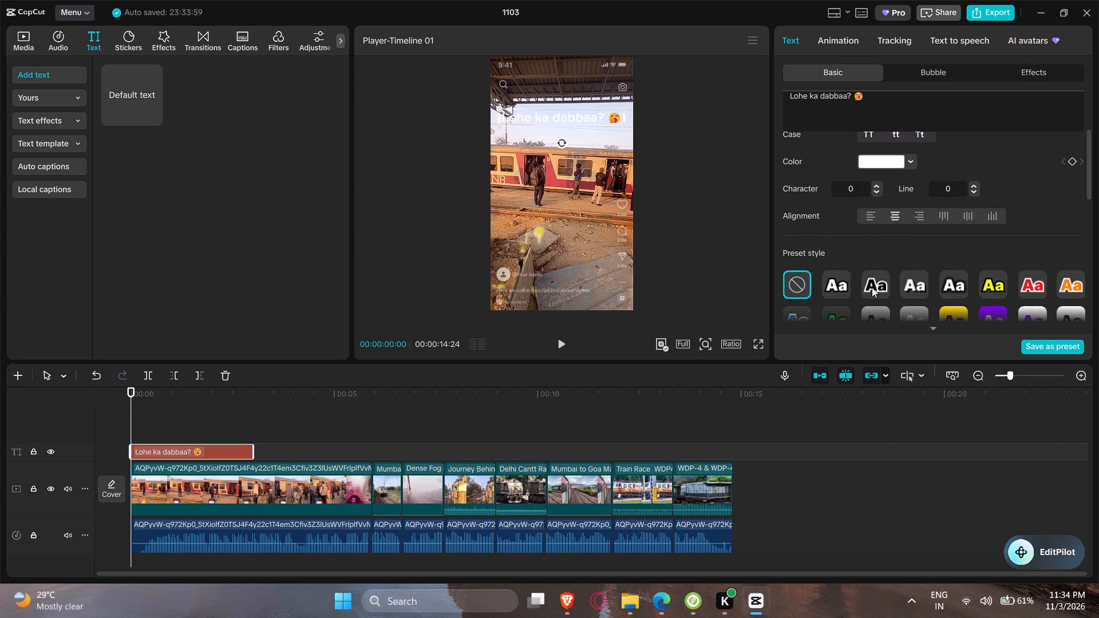
{"action": "left_click", "coordinate": [902, 162]}
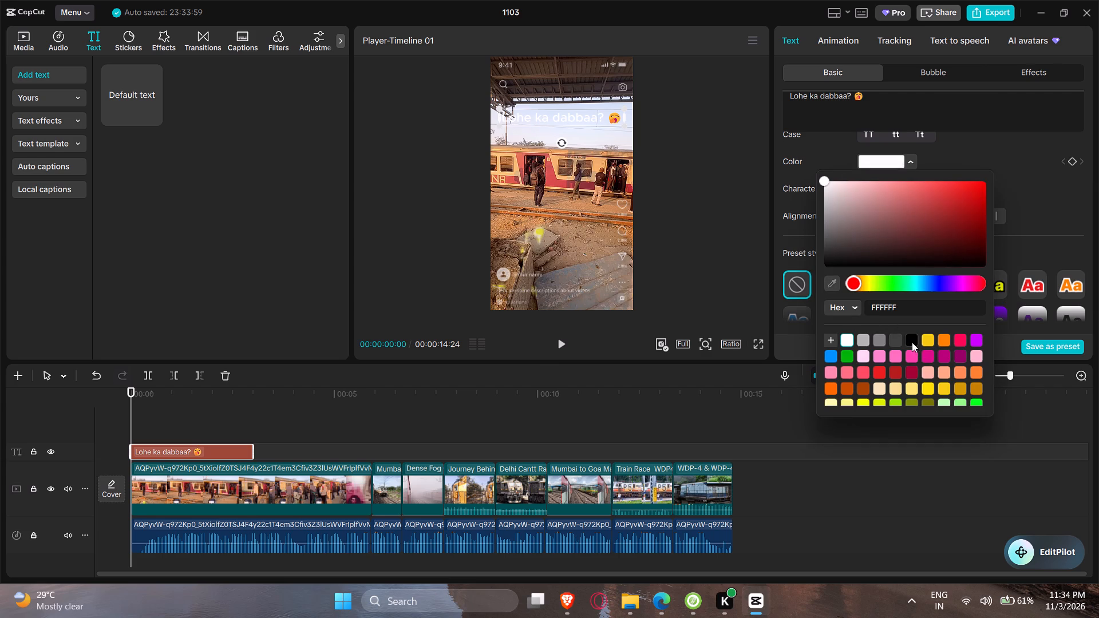
{"action": "left_click", "coordinate": [912, 342]}
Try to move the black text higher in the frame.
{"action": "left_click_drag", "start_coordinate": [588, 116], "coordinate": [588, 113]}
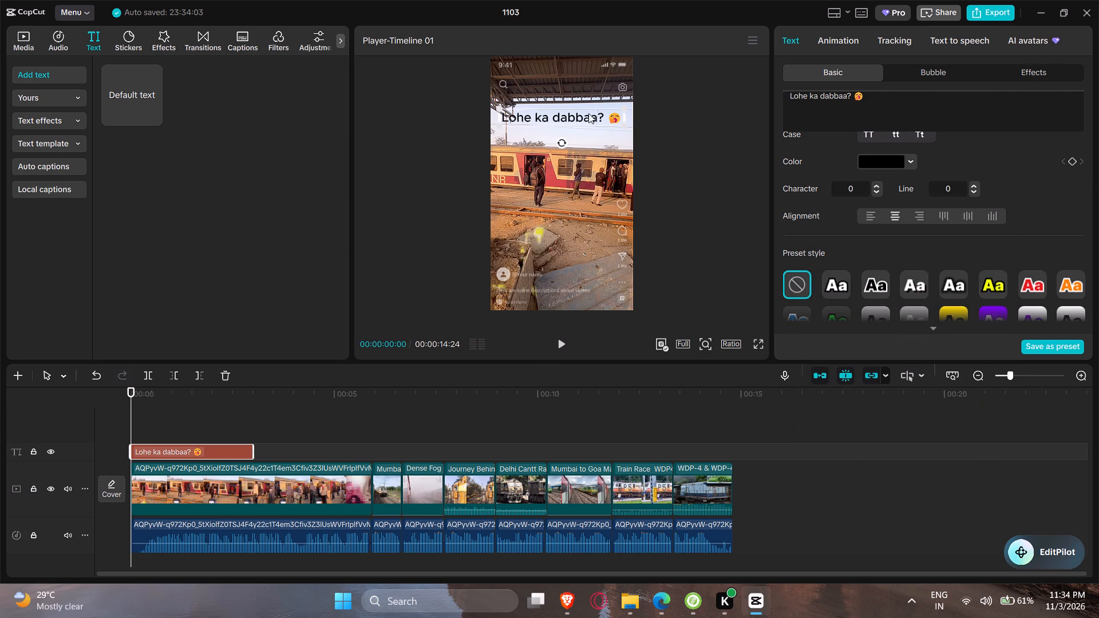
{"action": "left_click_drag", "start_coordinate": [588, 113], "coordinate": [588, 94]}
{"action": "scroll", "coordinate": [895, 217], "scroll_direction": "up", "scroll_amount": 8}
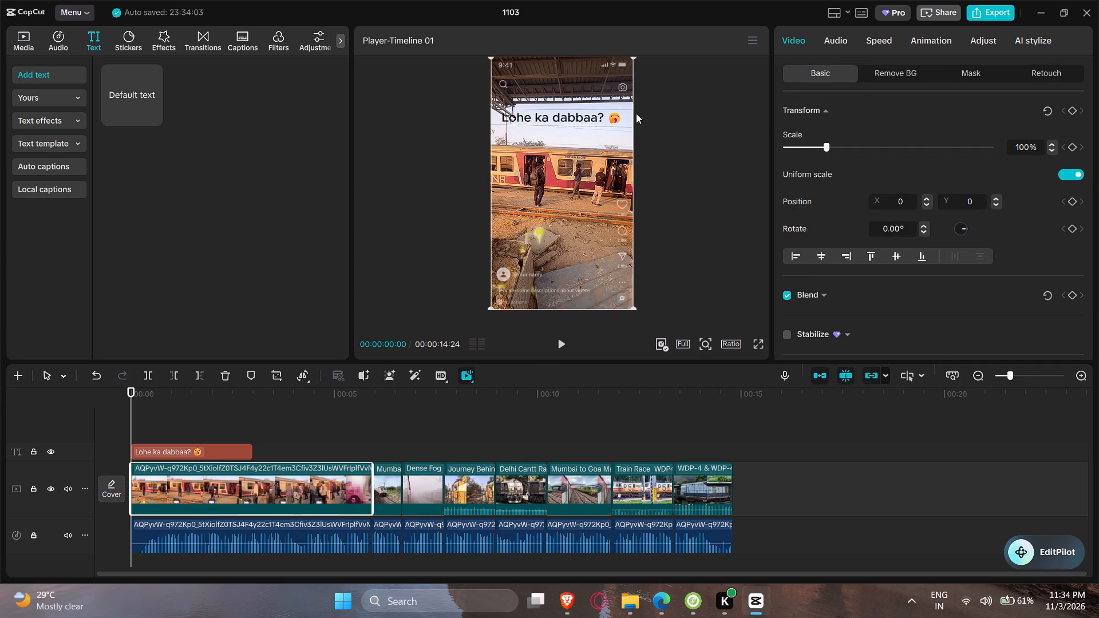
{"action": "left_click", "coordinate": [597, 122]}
Select the "Lohe ka dabbaa?" clip and set its font to Noto Serif-EB.
{"action": "left_click", "coordinate": [224, 443]}
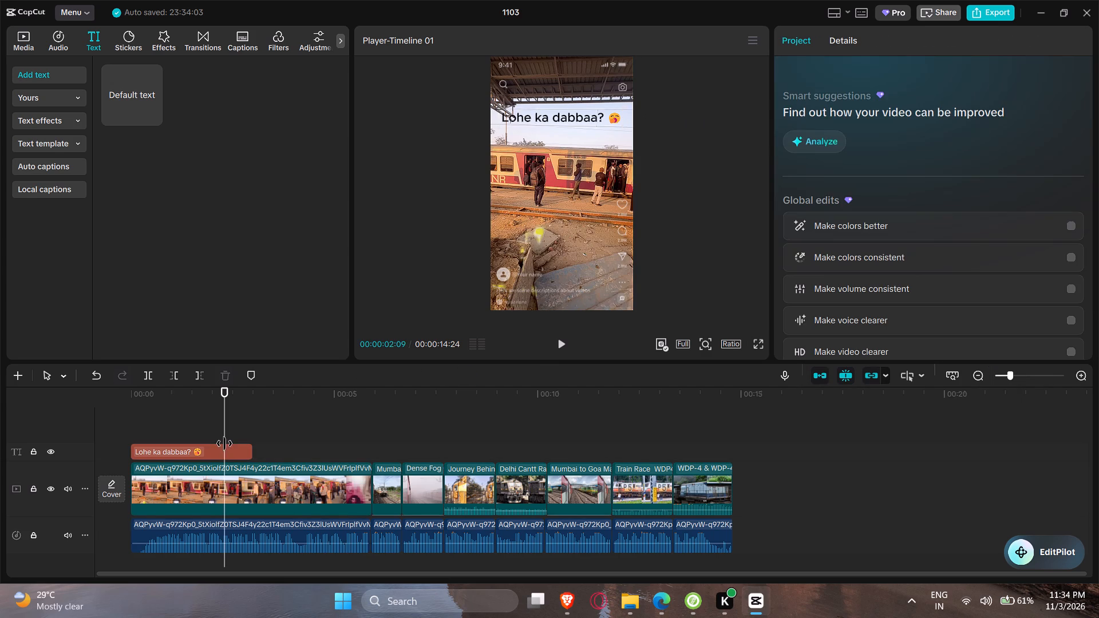
{"action": "left_click", "coordinate": [235, 449]}
{"action": "left_click", "coordinate": [899, 168]}
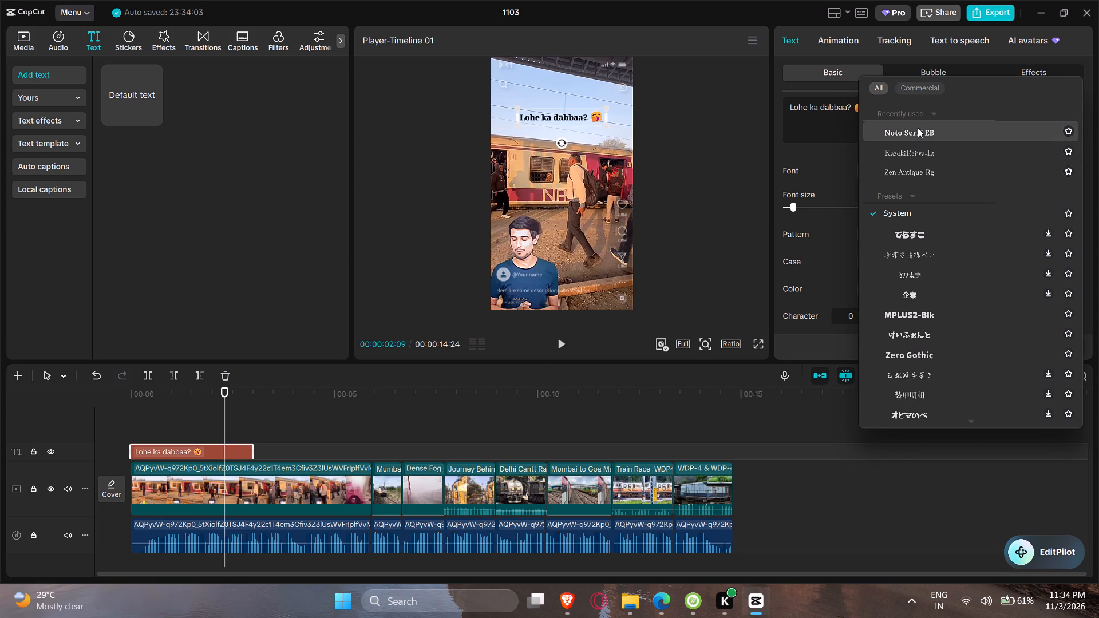
{"action": "left_click", "coordinate": [918, 130]}
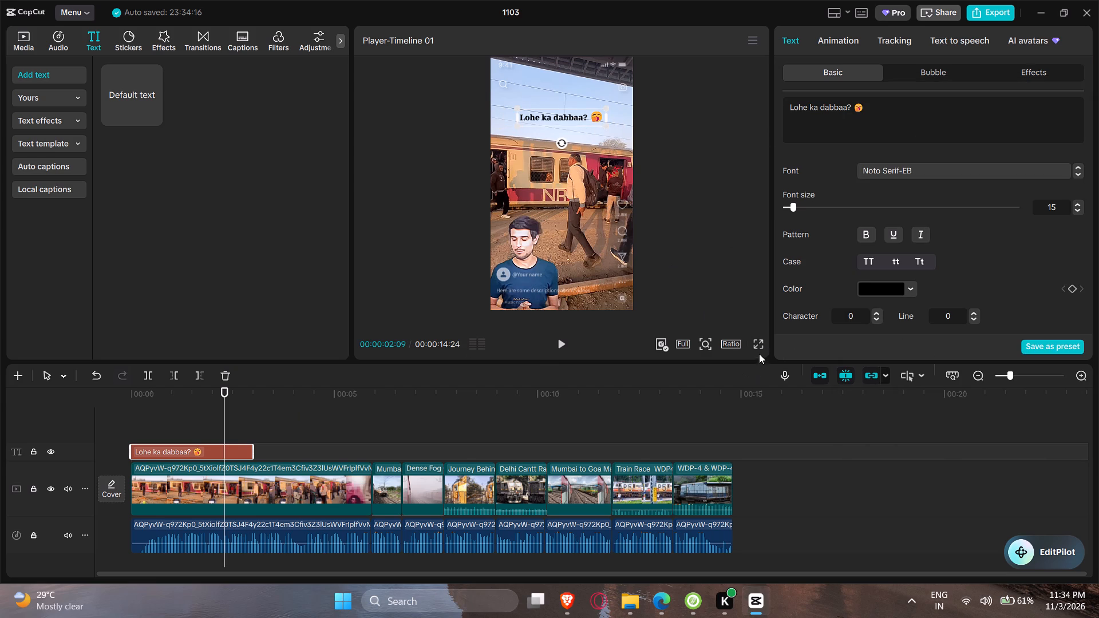
Check the frame in full screen, exit, and raise the text closer to the top of the frame.
{"action": "left_click", "coordinate": [760, 346]}
{"action": "key", "text": "Escape"}
{"action": "left_click_drag", "start_coordinate": [577, 117], "coordinate": [578, 98]}
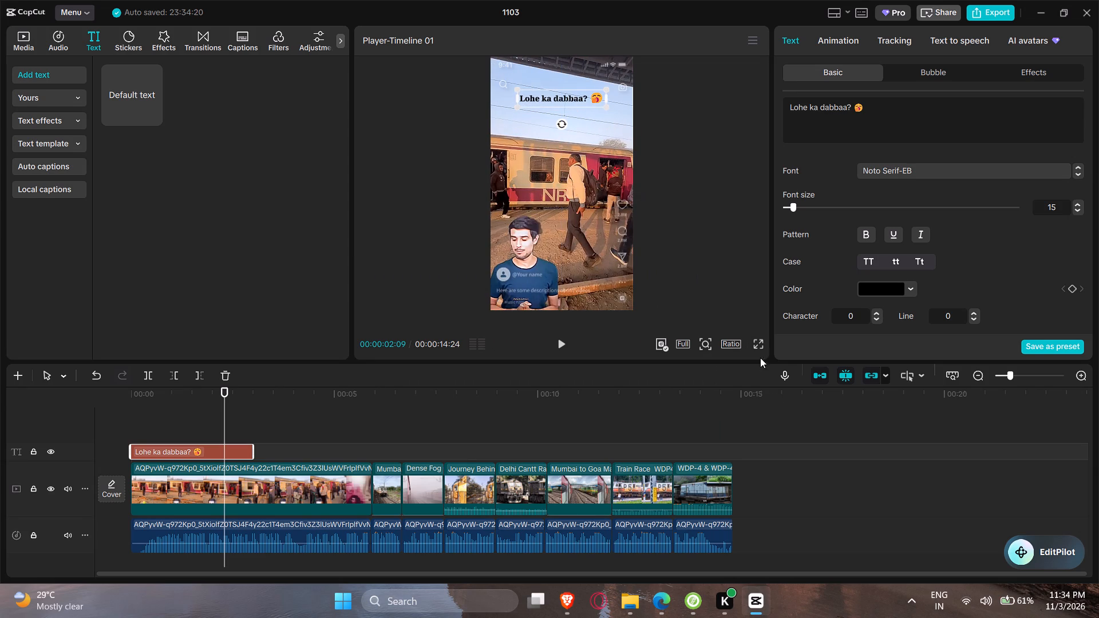
Extend the text clip's end to 00:00:05:00, just before the reel intro's shot changes, checking the cut point by playback and frame stepping.
{"action": "left_click_drag", "start_coordinate": [253, 452], "coordinate": [317, 456]}
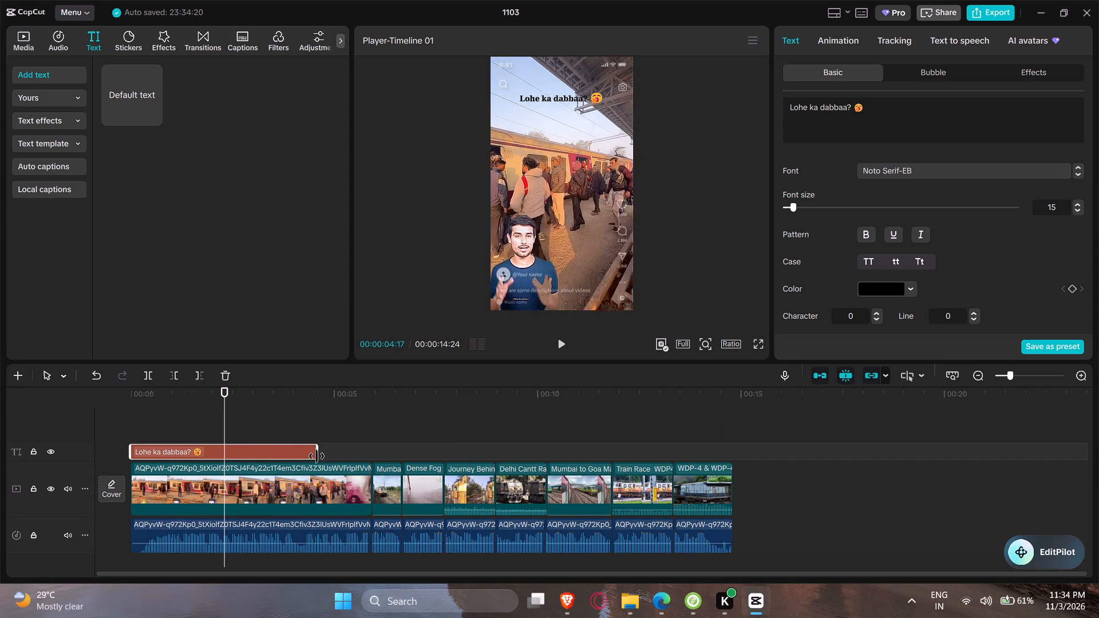
{"action": "left_click_drag", "start_coordinate": [317, 456], "coordinate": [315, 459]}
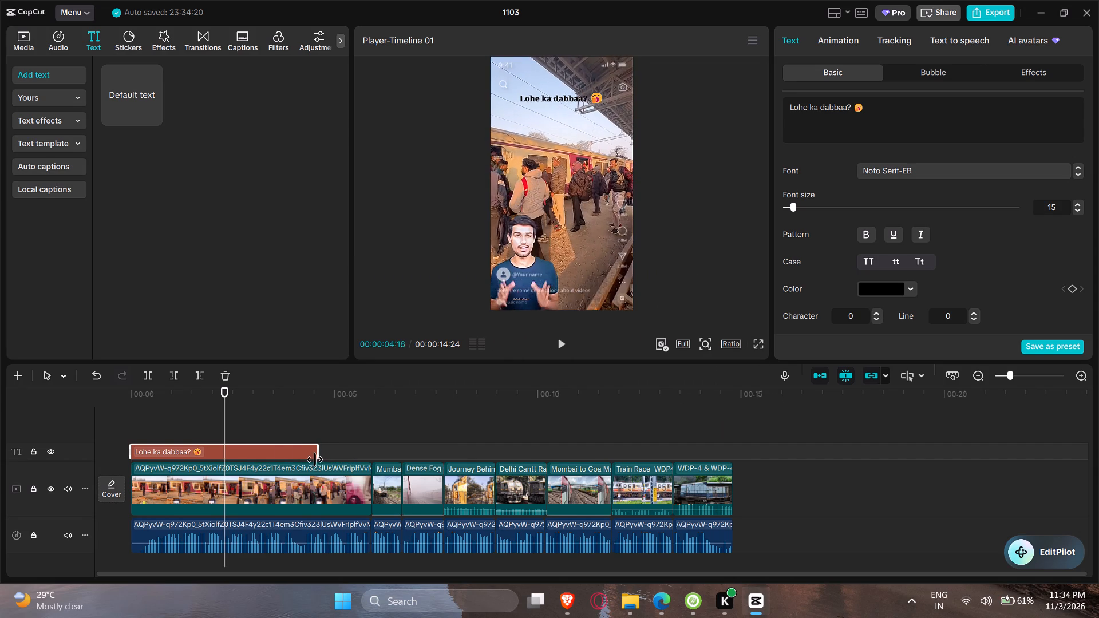
{"action": "left_click_drag", "start_coordinate": [315, 459], "coordinate": [328, 461]}
{"action": "left_click", "coordinate": [303, 431]}
{"action": "key", "text": "space"}
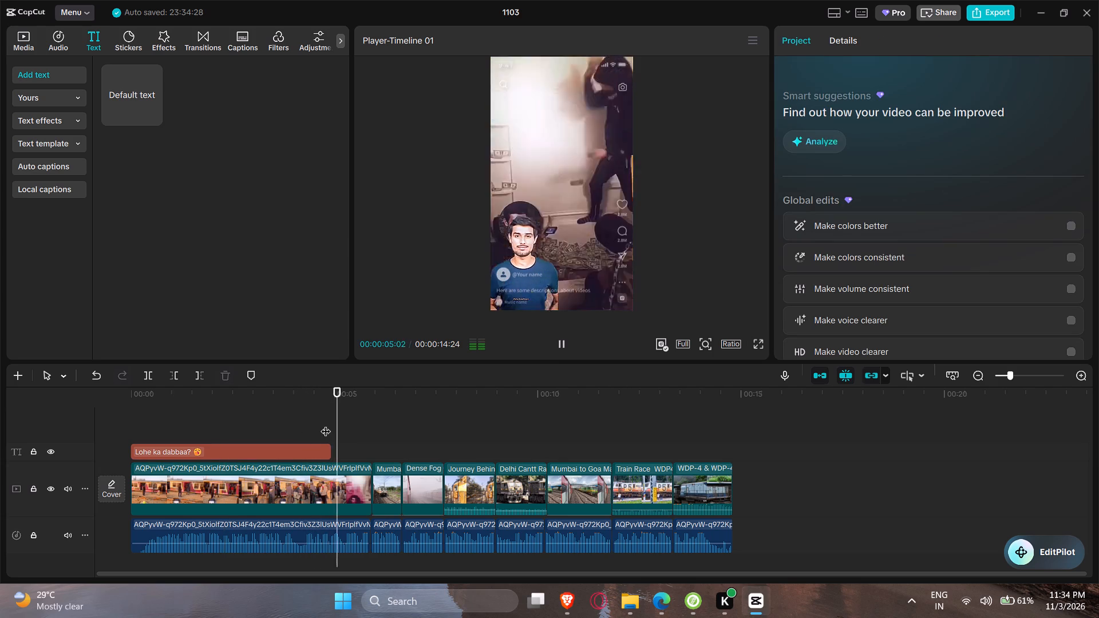
{"action": "key", "text": "space"}
{"action": "left_click", "coordinate": [319, 411]}
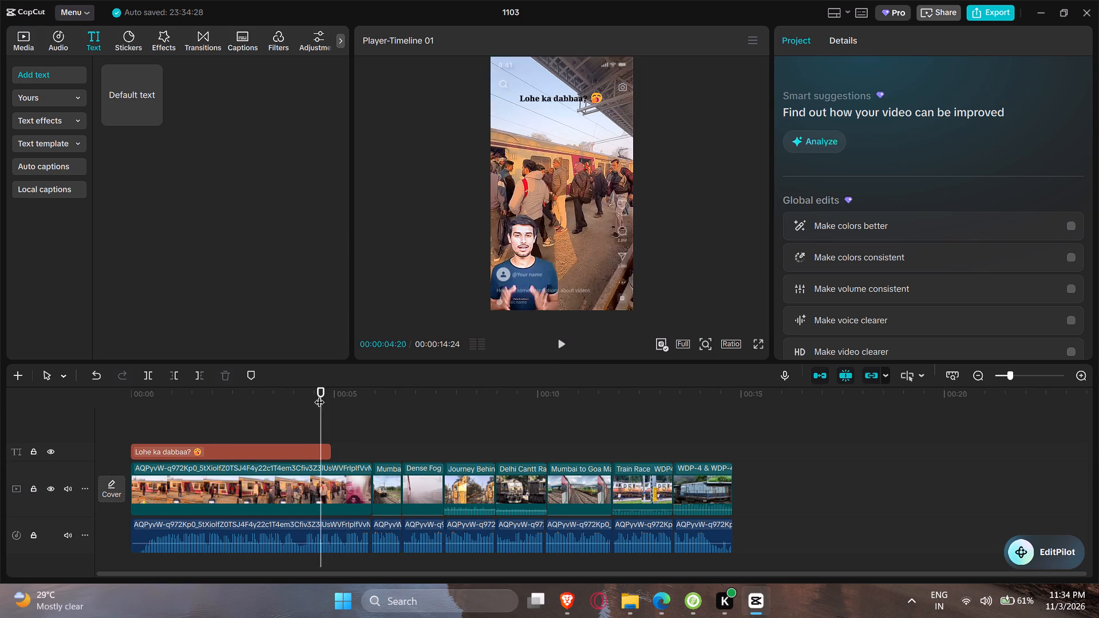
{"action": "left_click_drag", "start_coordinate": [319, 395], "coordinate": [339, 398]}
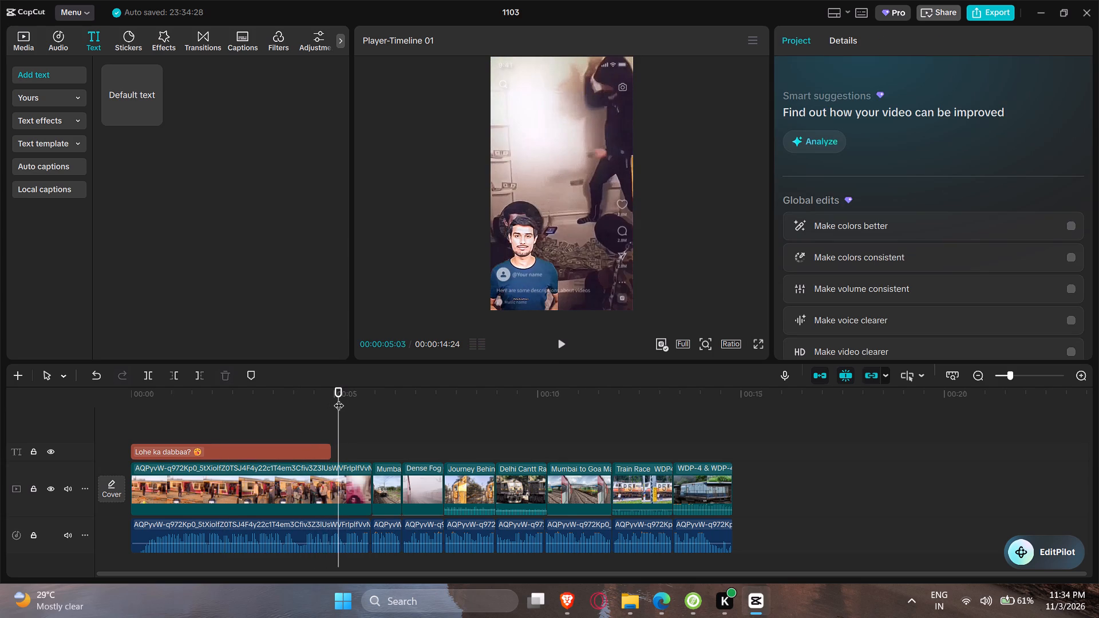
{"action": "key", "text": "Left"}
{"action": "key", "text": "Left"}
{"action": "key", "text": "Left"}
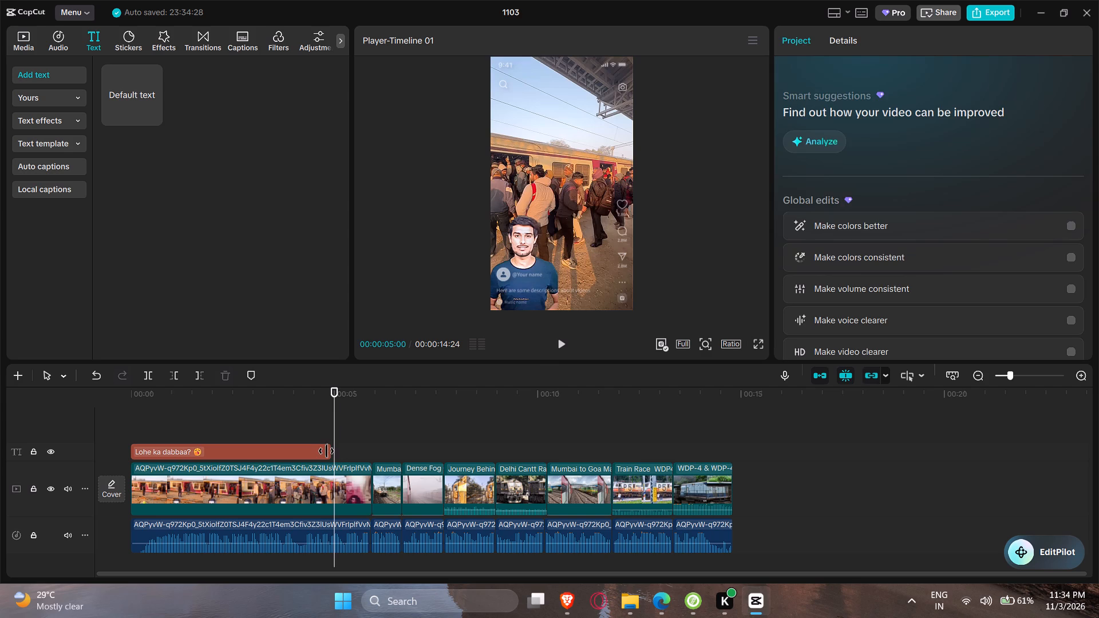
{"action": "left_click", "coordinate": [326, 451]}
{"action": "left_click_drag", "start_coordinate": [332, 451], "coordinate": [339, 453]}
{"action": "left_click", "coordinate": [339, 453]}
{"action": "left_click", "coordinate": [301, 433]}
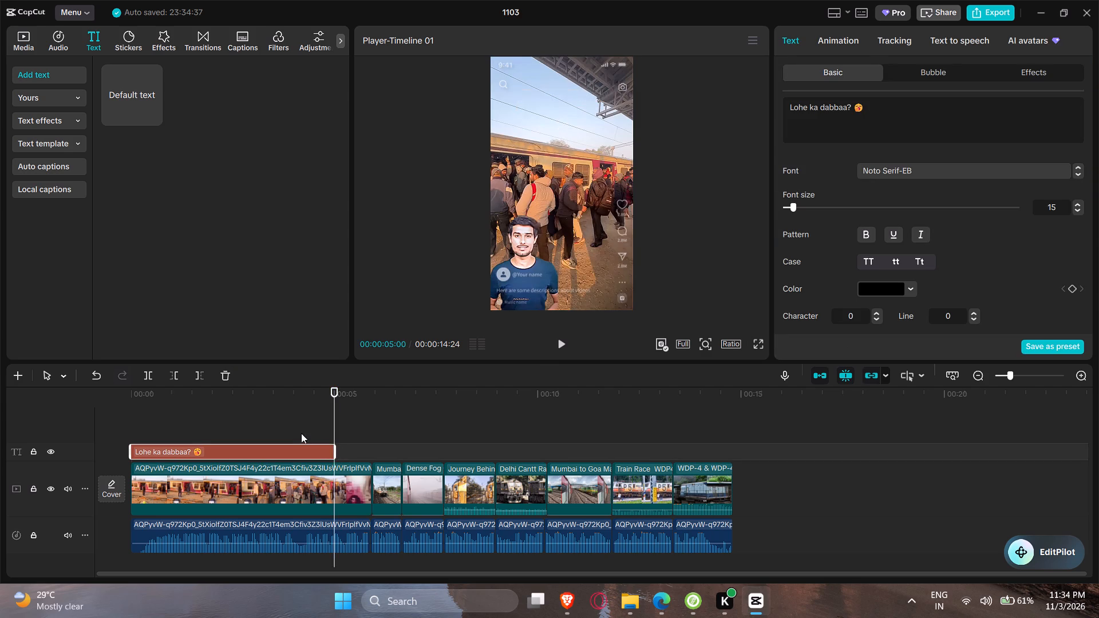
Return the playhead to 00:00:00:00 to view the text from the start of the cut.
{"action": "key", "text": "Left"}
{"action": "left_click_drag", "start_coordinate": [295, 416], "coordinate": [110, 416]}
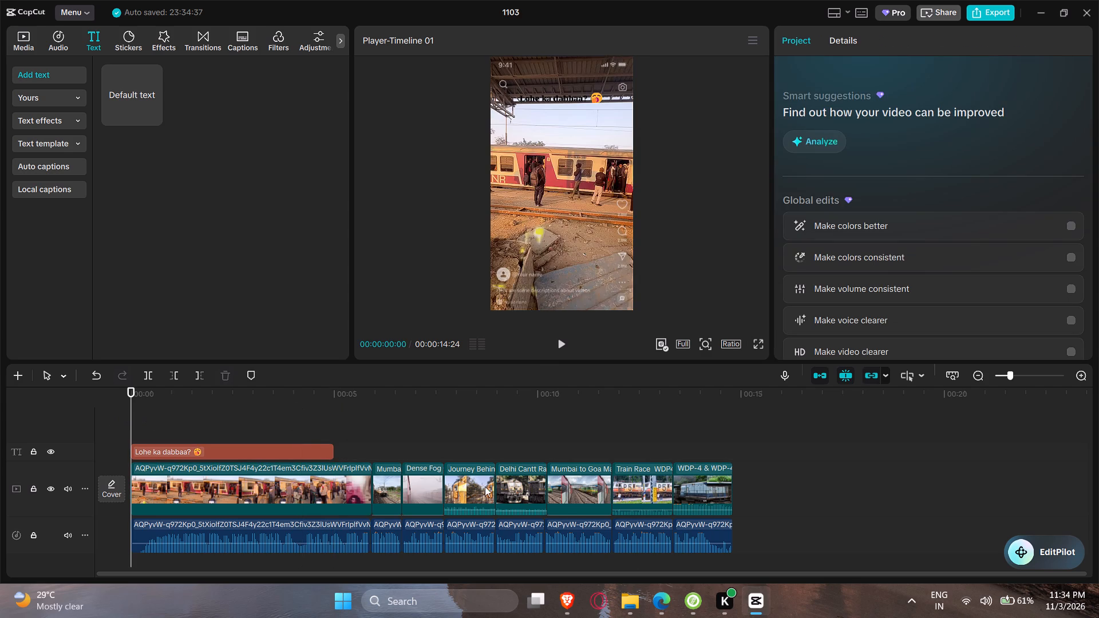
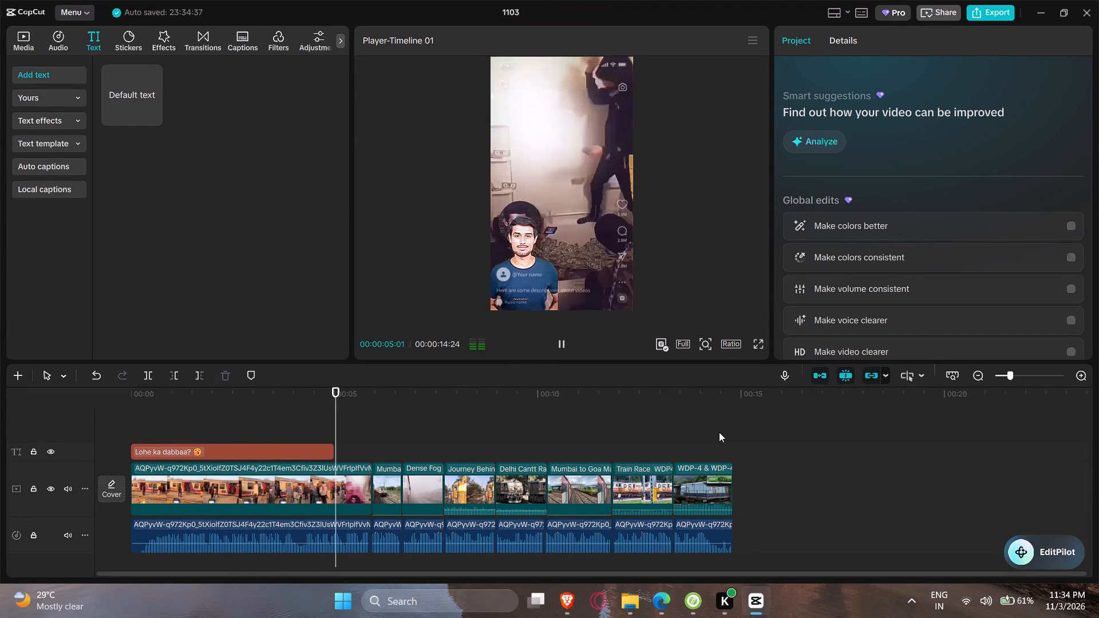
Play back the change from the reel intro to the first train clip, starting at about 4 seconds.
{"action": "left_click", "coordinate": [298, 405]}
{"action": "key", "text": "space"}
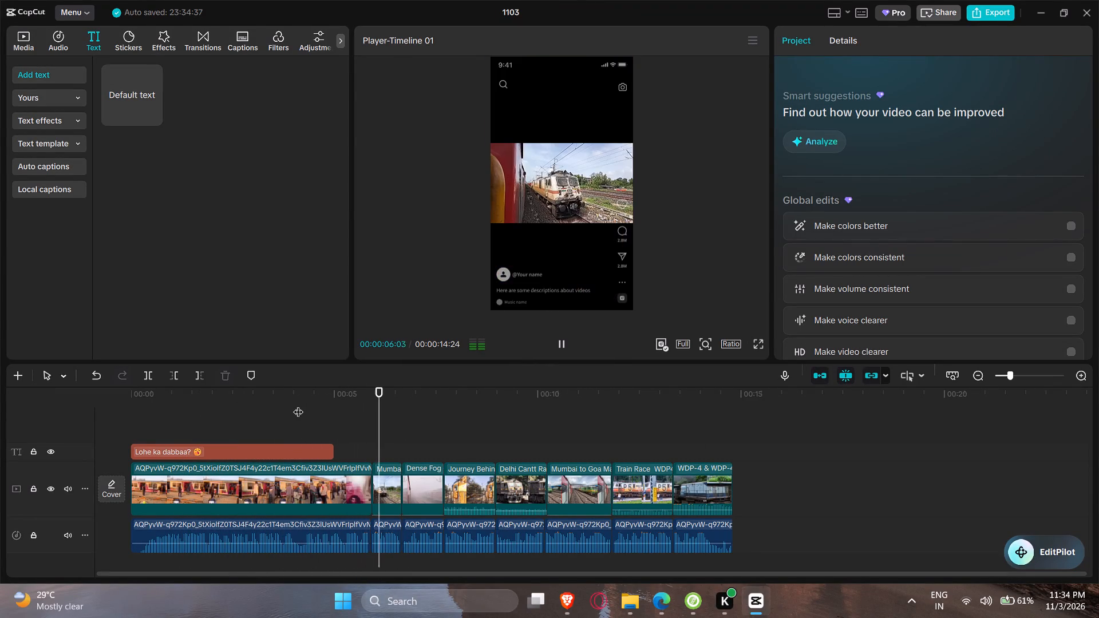
{"action": "key", "text": "space"}
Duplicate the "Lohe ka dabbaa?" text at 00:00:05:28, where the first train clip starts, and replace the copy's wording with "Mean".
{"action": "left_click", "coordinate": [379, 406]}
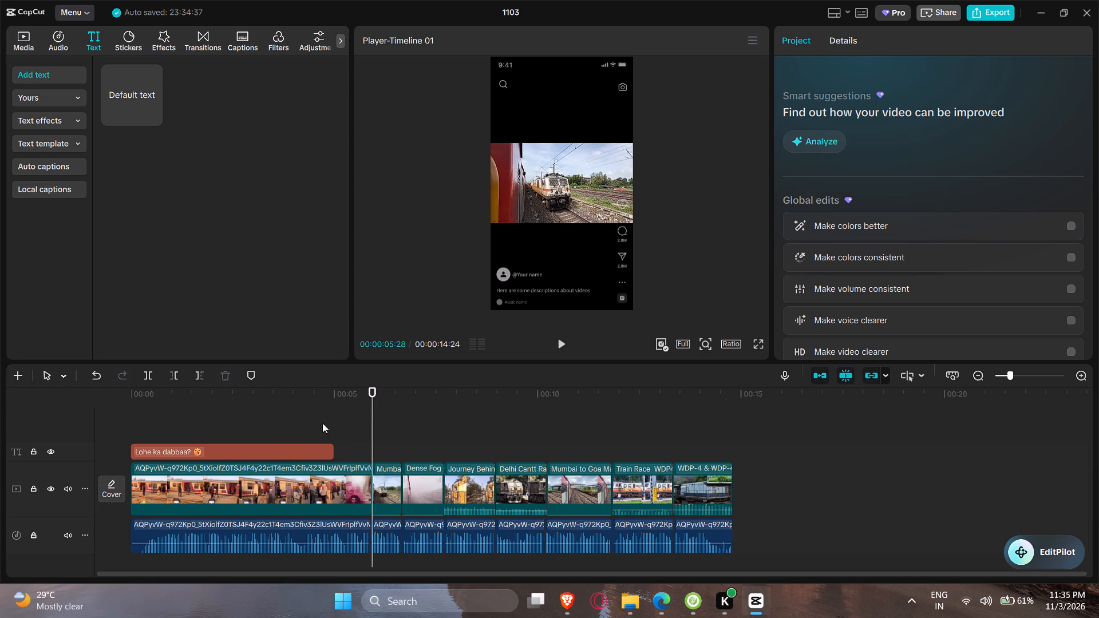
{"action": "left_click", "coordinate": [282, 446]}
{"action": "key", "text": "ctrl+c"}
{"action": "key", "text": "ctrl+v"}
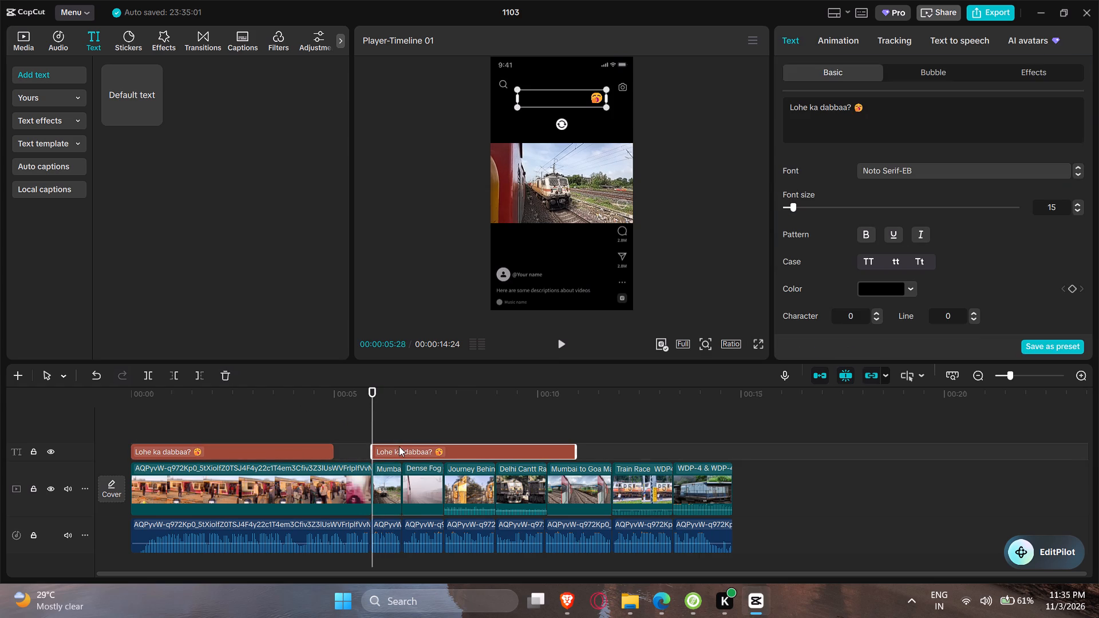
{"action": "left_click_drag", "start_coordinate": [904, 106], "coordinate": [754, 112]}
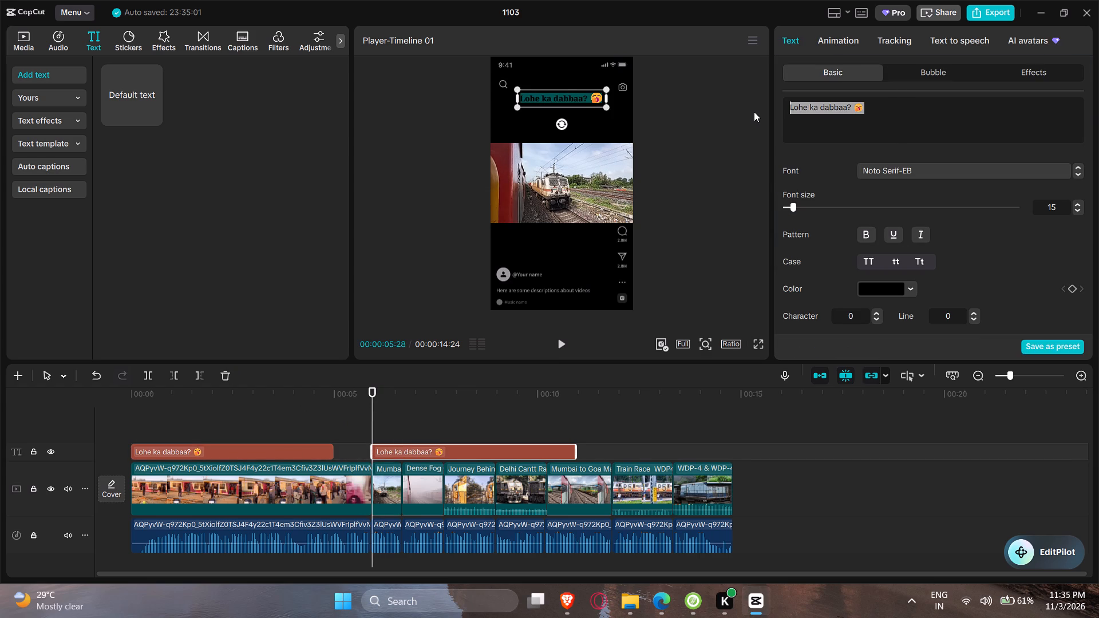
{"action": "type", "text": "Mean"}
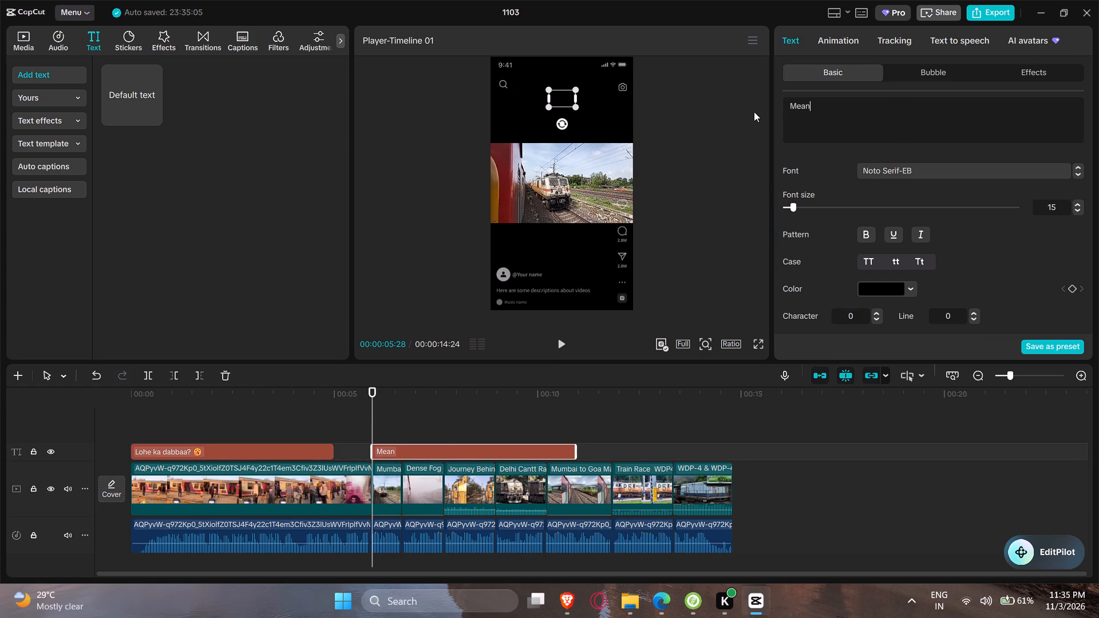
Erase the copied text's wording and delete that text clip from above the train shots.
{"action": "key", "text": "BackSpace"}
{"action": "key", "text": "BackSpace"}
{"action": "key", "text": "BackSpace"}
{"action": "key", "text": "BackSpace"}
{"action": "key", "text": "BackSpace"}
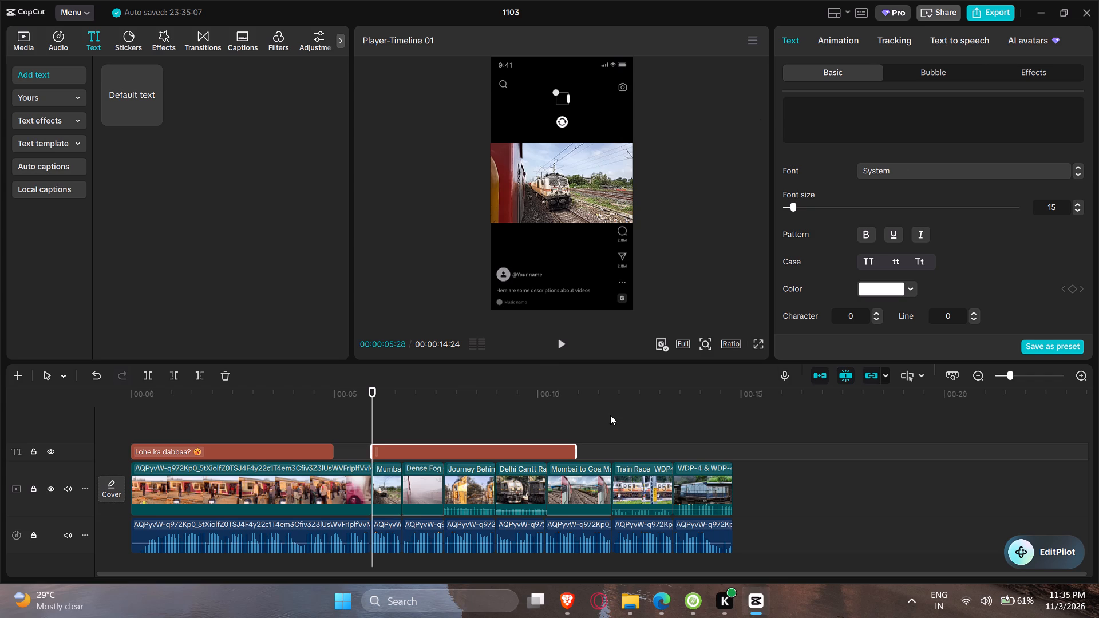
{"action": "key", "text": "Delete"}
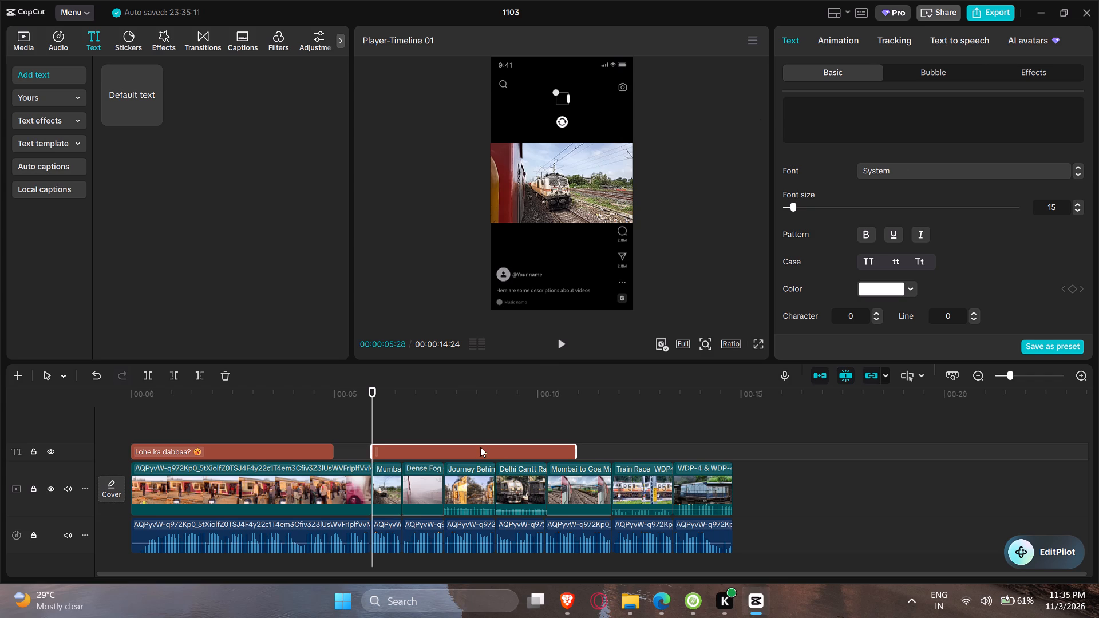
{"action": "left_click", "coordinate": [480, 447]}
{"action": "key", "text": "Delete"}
Review the video from 00:00:05:00 to its end, and replay it from the start.
{"action": "left_click", "coordinate": [341, 407]}
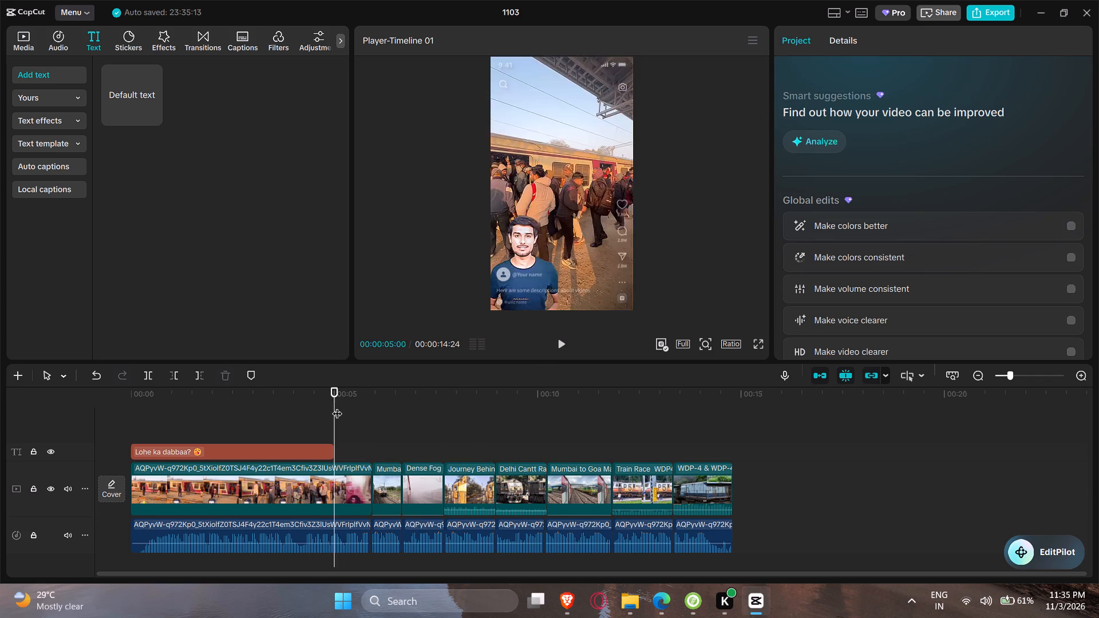
{"action": "key", "text": "space"}
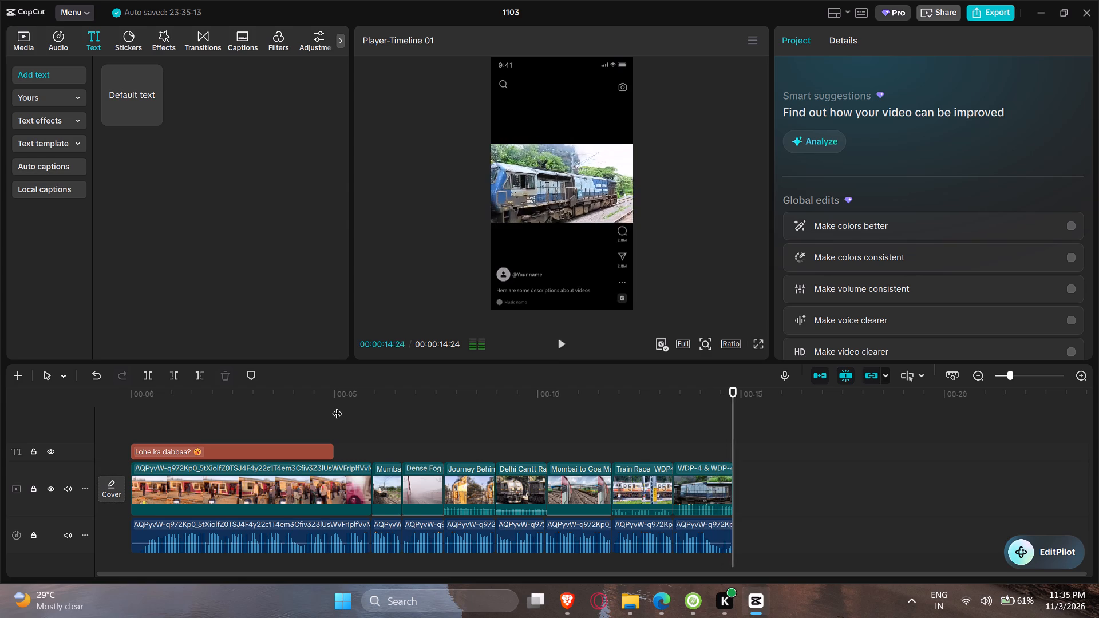
{"action": "key", "text": "space"}
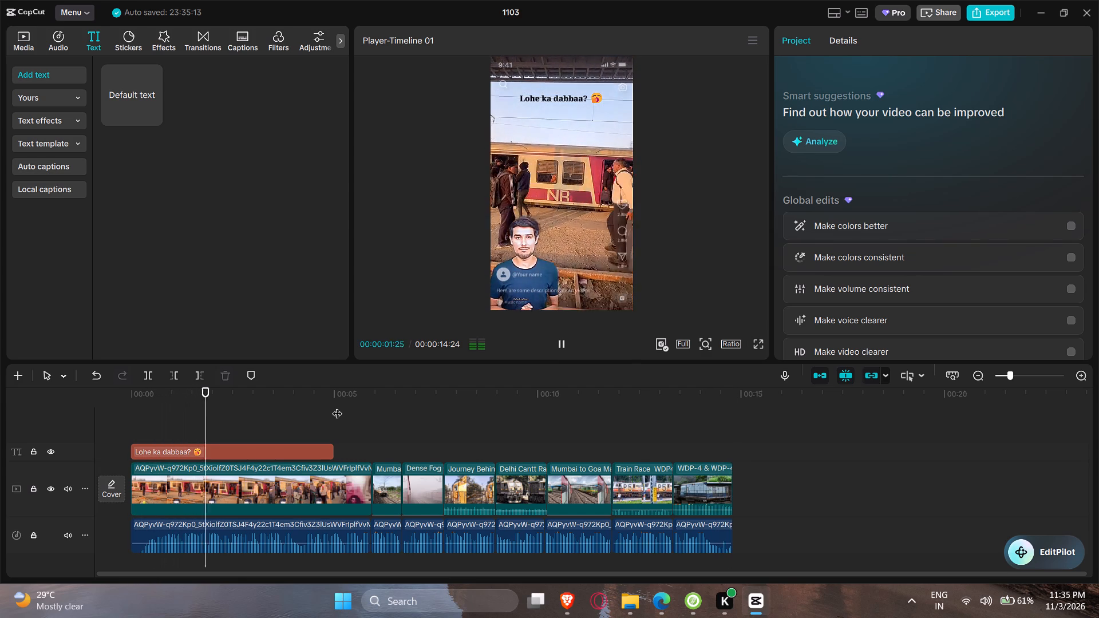
Review the video in full-screen preview, rewinding to about 6 seconds where the first train clip starts, and return to the editor.
{"action": "left_click", "coordinate": [761, 339]}
{"action": "left_click_drag", "start_coordinate": [545, 558], "coordinate": [476, 545]}
{"action": "left_click_drag", "start_coordinate": [517, 551], "coordinate": [445, 547]}
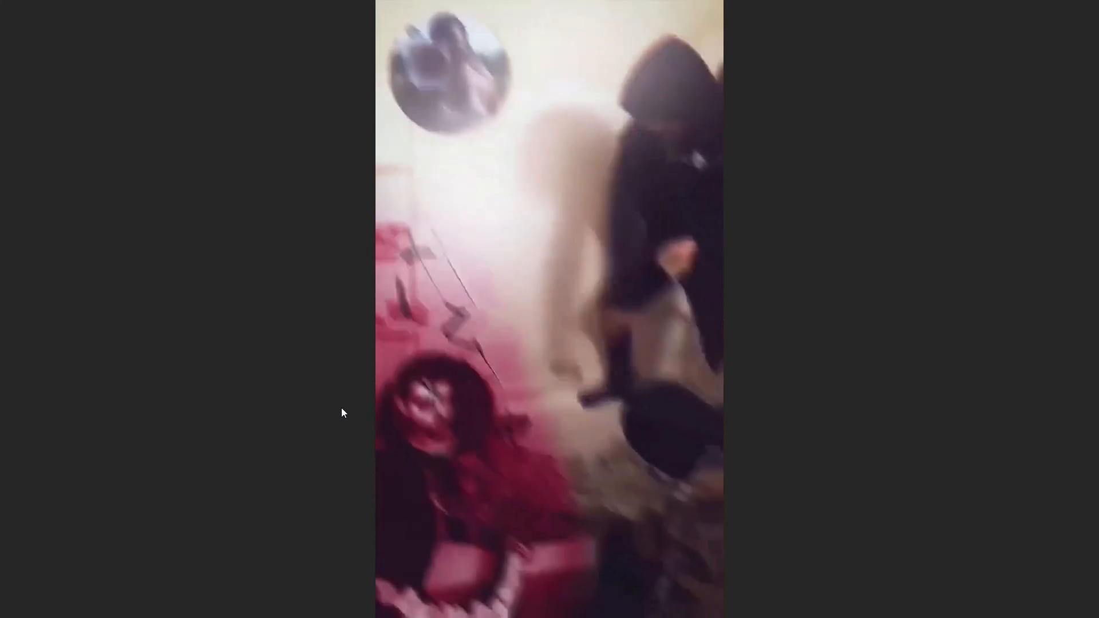
{"action": "key", "text": "Escape"}
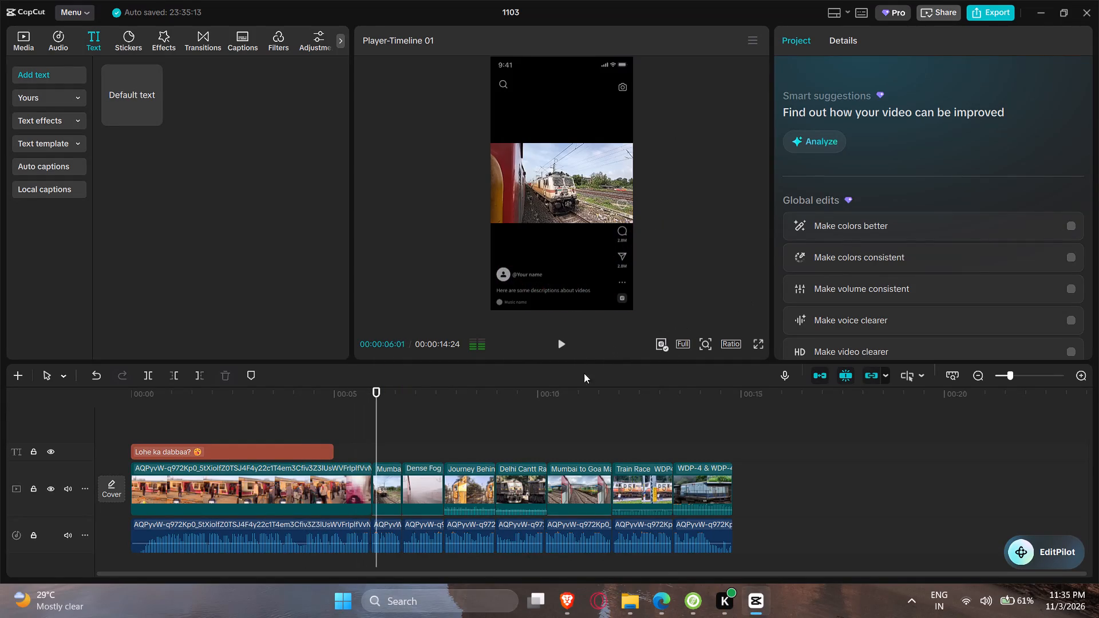
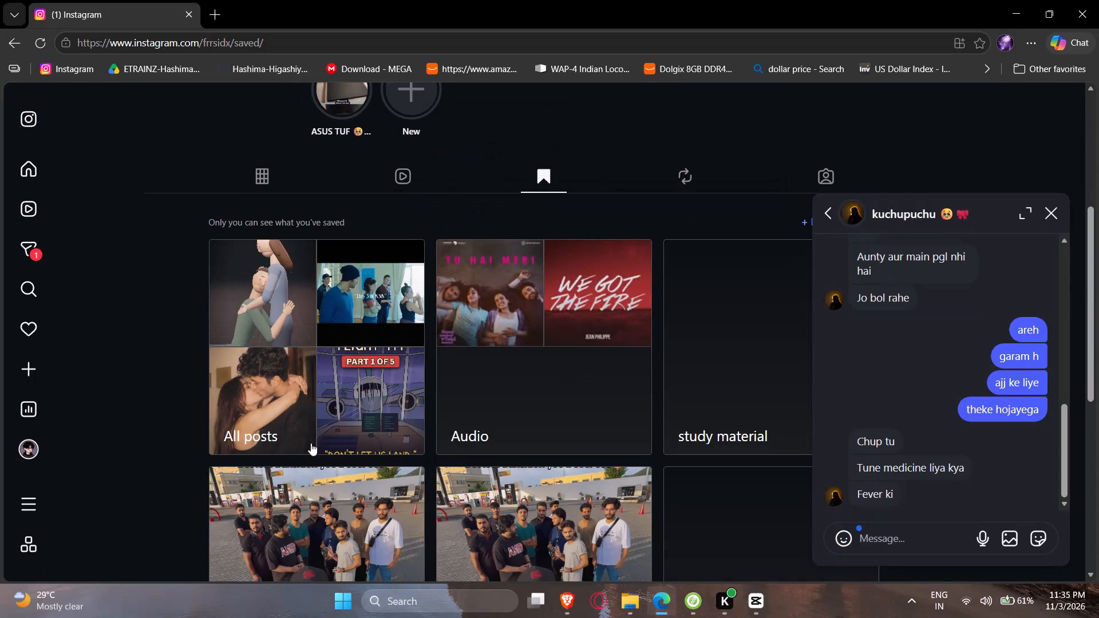
Find the "Lohe ka dabba nahi bolna" railway reel among all saved Instagram posts and open it for a brief check.
{"action": "left_click", "coordinate": [258, 398]}
{"action": "left_click", "coordinate": [903, 536]}
{"action": "scroll", "coordinate": [639, 400], "scroll_direction": "down", "scroll_amount": 6}
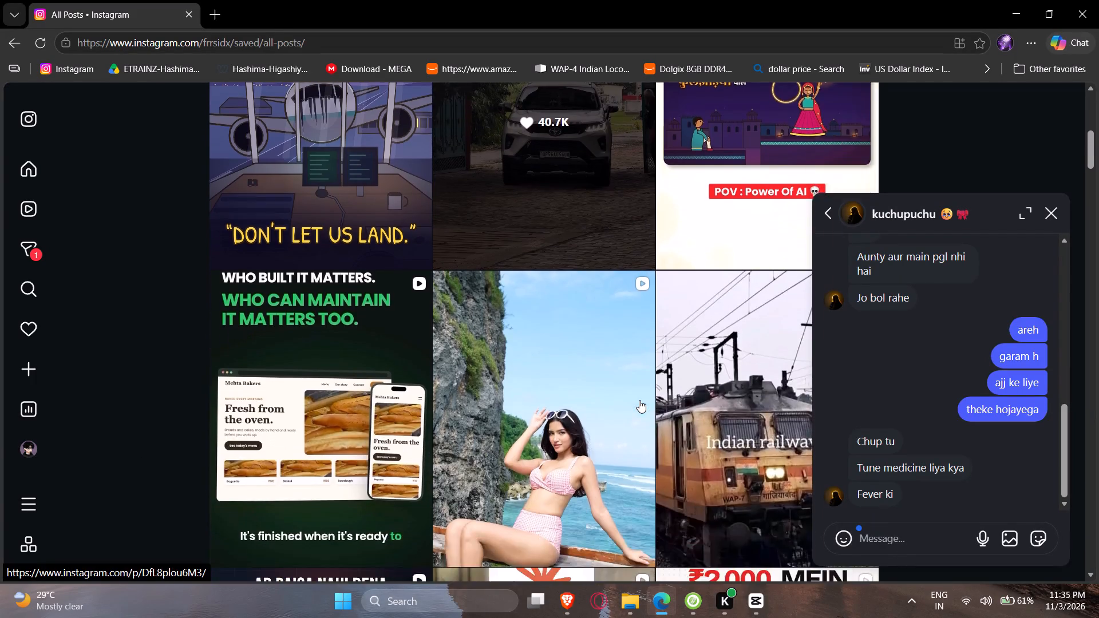
{"action": "scroll", "coordinate": [444, 389], "scroll_direction": "down", "scroll_amount": 9}
{"action": "left_click", "coordinate": [364, 399]}
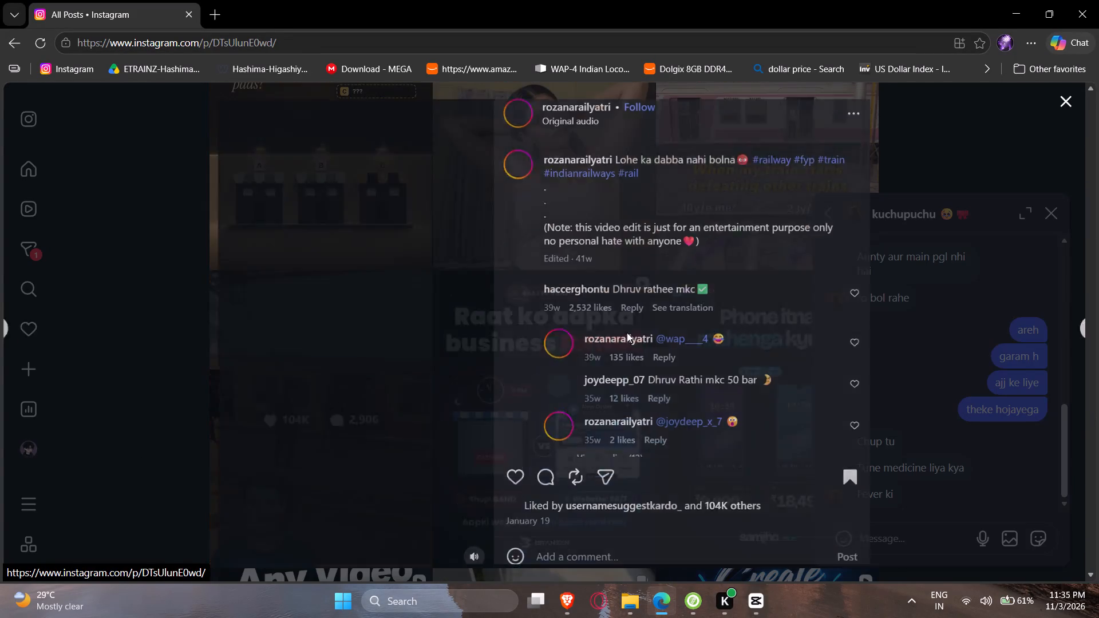
{"action": "left_click", "coordinate": [946, 427]}
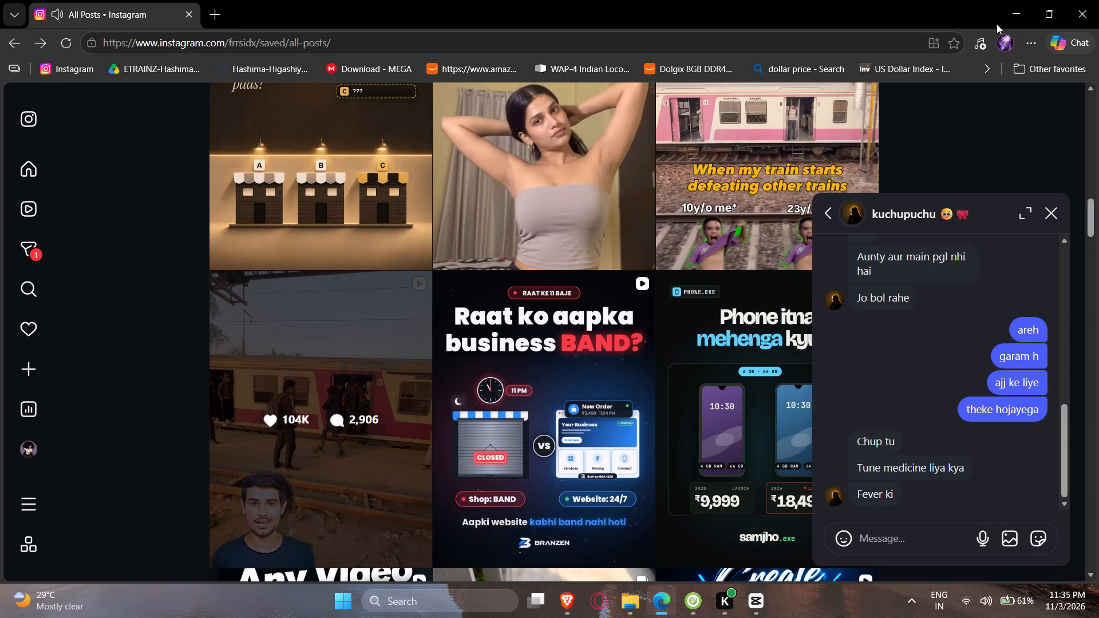
{"action": "left_click", "coordinate": [1010, 15]}
In CapCut, skim the train shots on the timeline and play the video from the start.
{"action": "left_click_drag", "start_coordinate": [598, 413], "coordinate": [388, 413]}
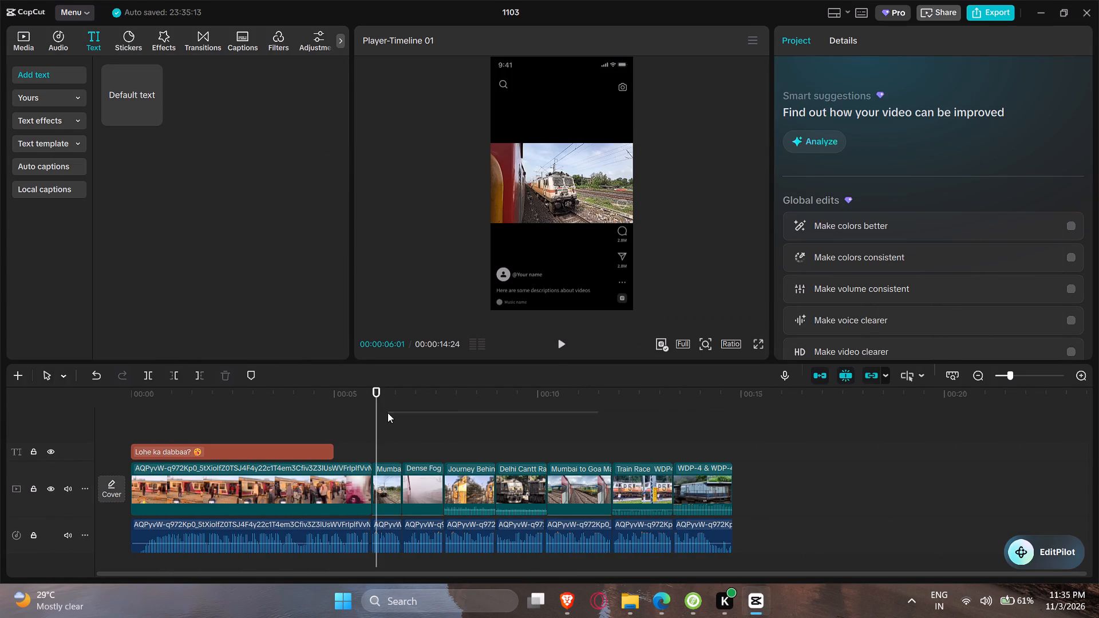
{"action": "left_click_drag", "start_coordinate": [388, 413], "coordinate": [392, 414]}
{"action": "left_click_drag", "start_coordinate": [638, 410], "coordinate": [698, 398]}
{"action": "left_click_drag", "start_coordinate": [695, 397], "coordinate": [112, 371]}
{"action": "left_click", "coordinate": [560, 351]}
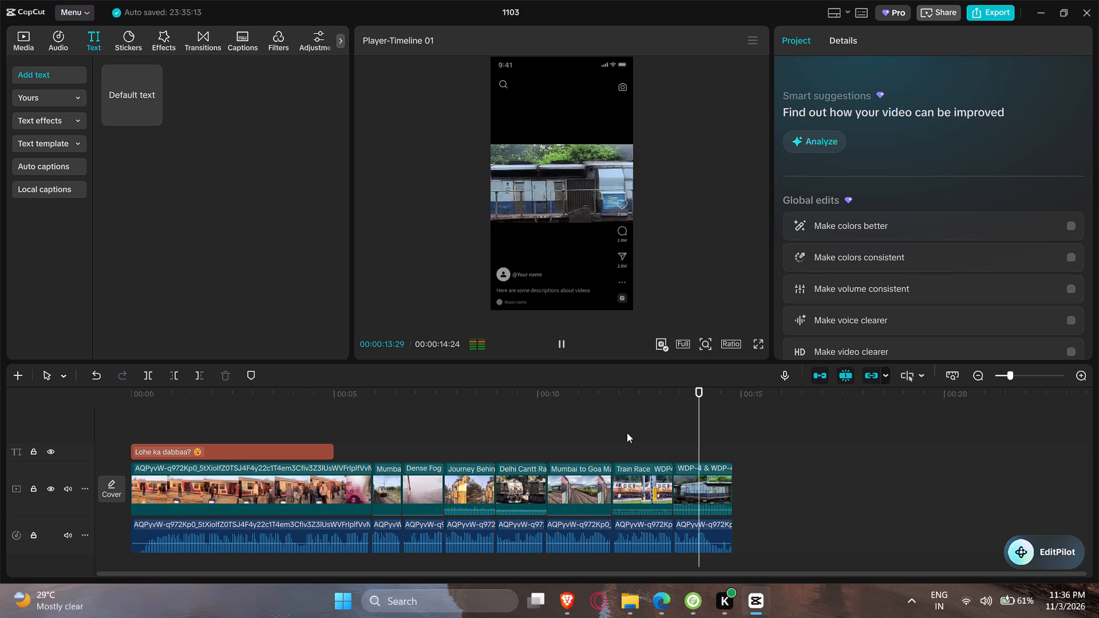
Replay the train video from the start to check the intro, title and train shots.
{"action": "key", "text": "space"}
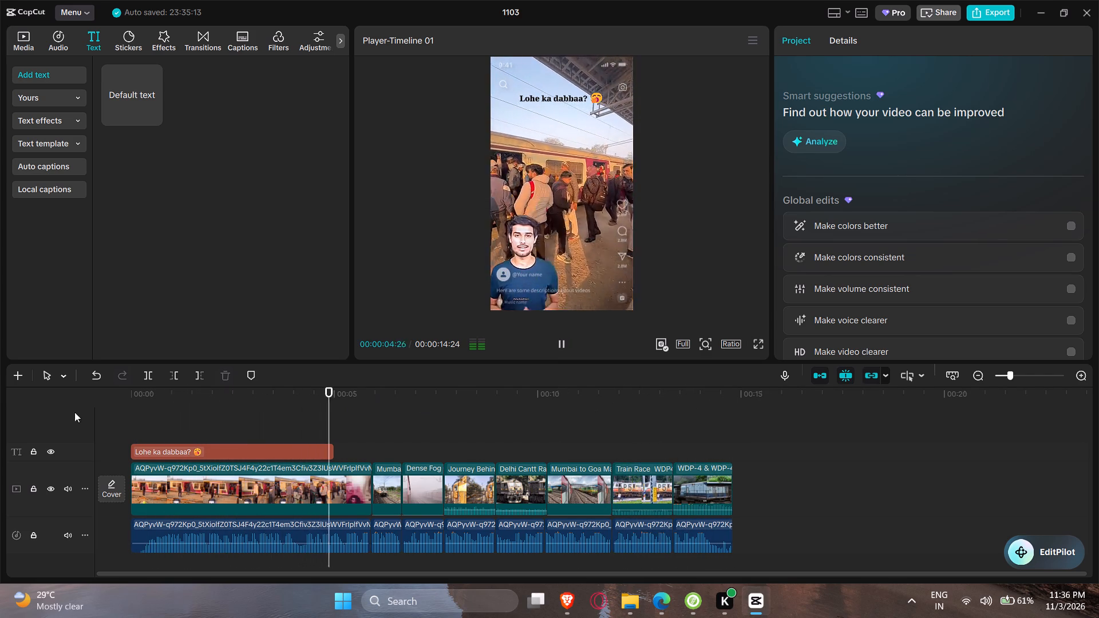
{"action": "scroll", "coordinate": [427, 393], "scroll_direction": "down", "scroll_amount": 2}
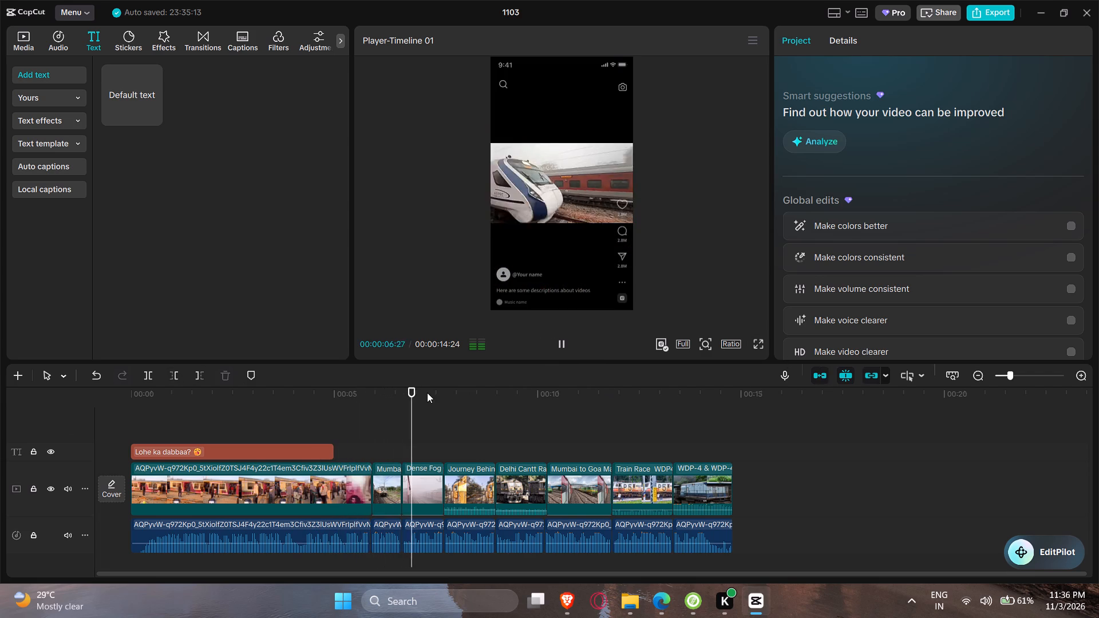
{"action": "scroll", "coordinate": [699, 477], "scroll_direction": "up", "scroll_amount": 5}
{"action": "scroll", "coordinate": [699, 477], "scroll_direction": "down", "scroll_amount": 7}
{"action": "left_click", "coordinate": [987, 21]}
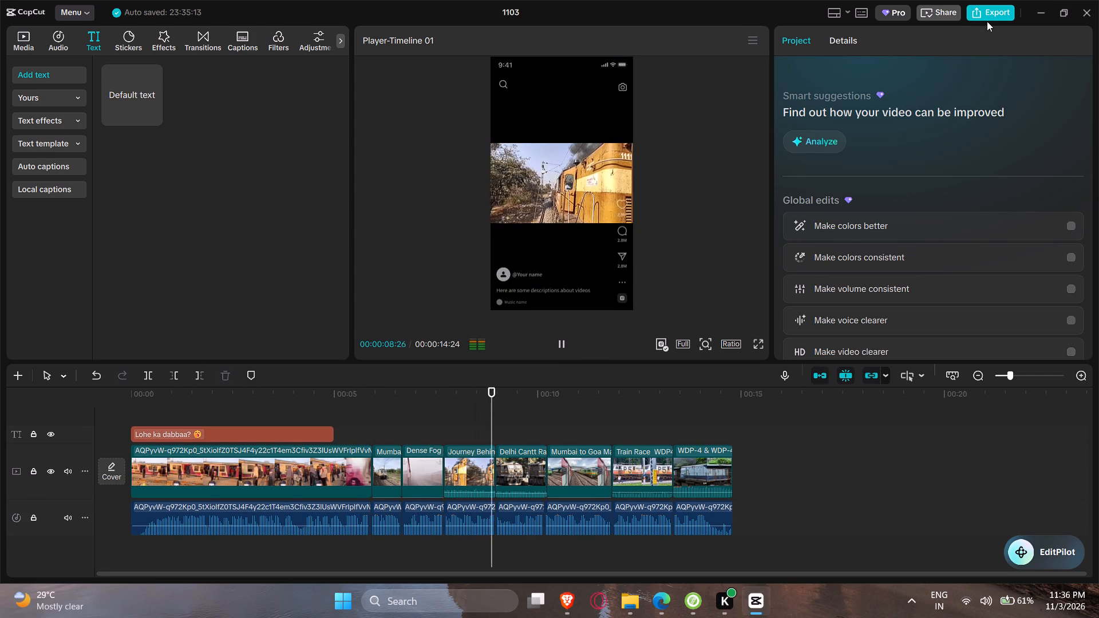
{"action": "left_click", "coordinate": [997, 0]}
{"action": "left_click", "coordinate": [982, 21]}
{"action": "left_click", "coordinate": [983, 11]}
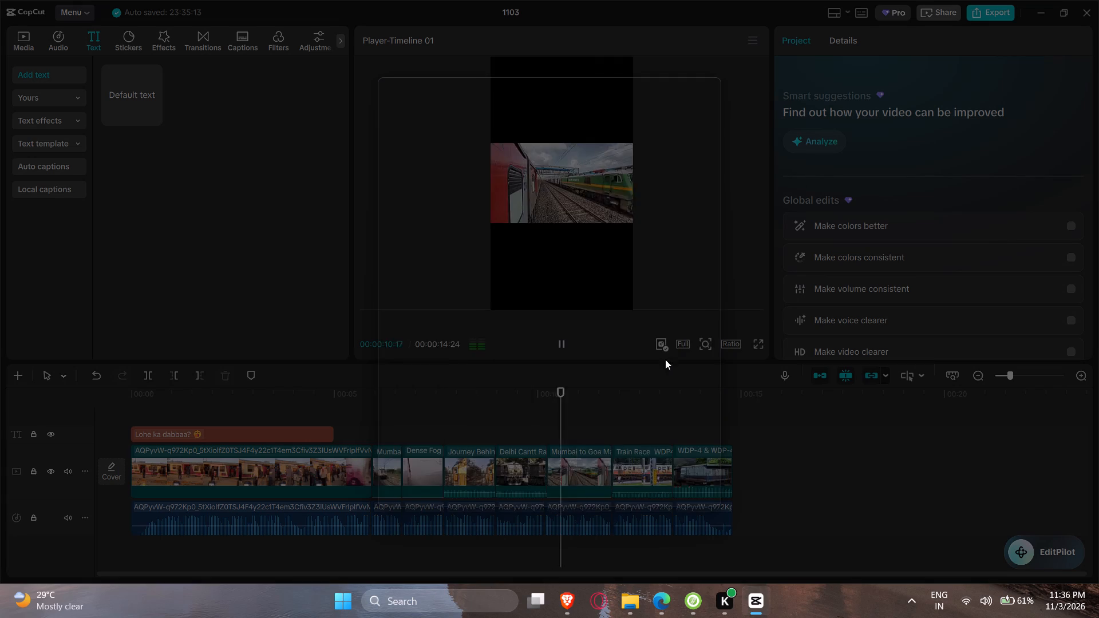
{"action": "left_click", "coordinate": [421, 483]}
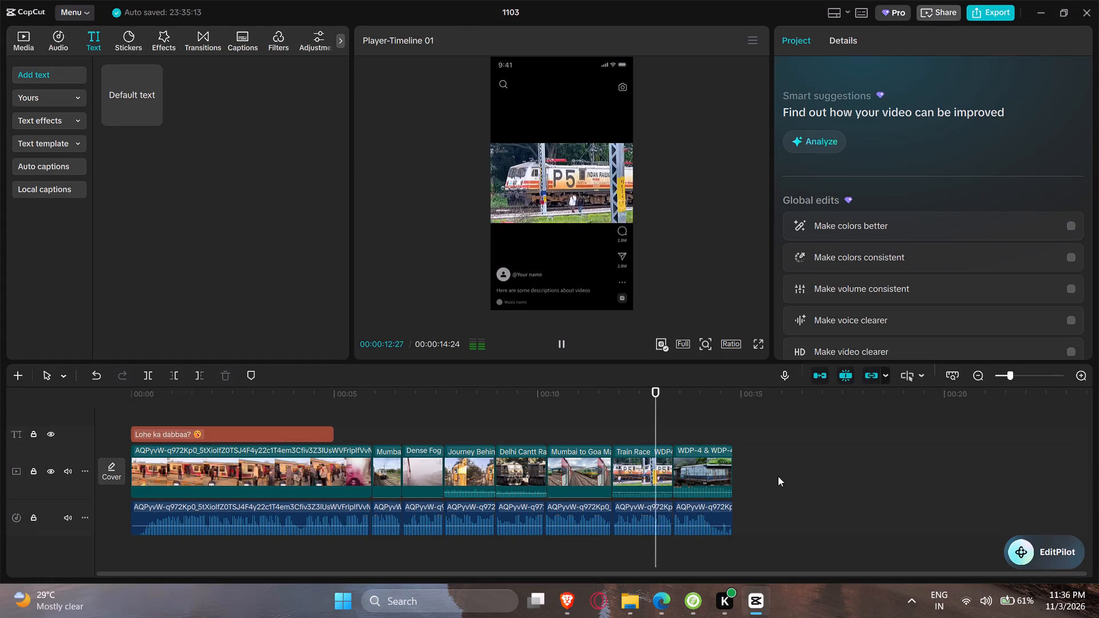
Select all the clips on the timeline and bring up the actions available for the selection.
{"action": "key", "text": "ctrl+a"}
{"action": "right_click", "coordinate": [597, 476]}
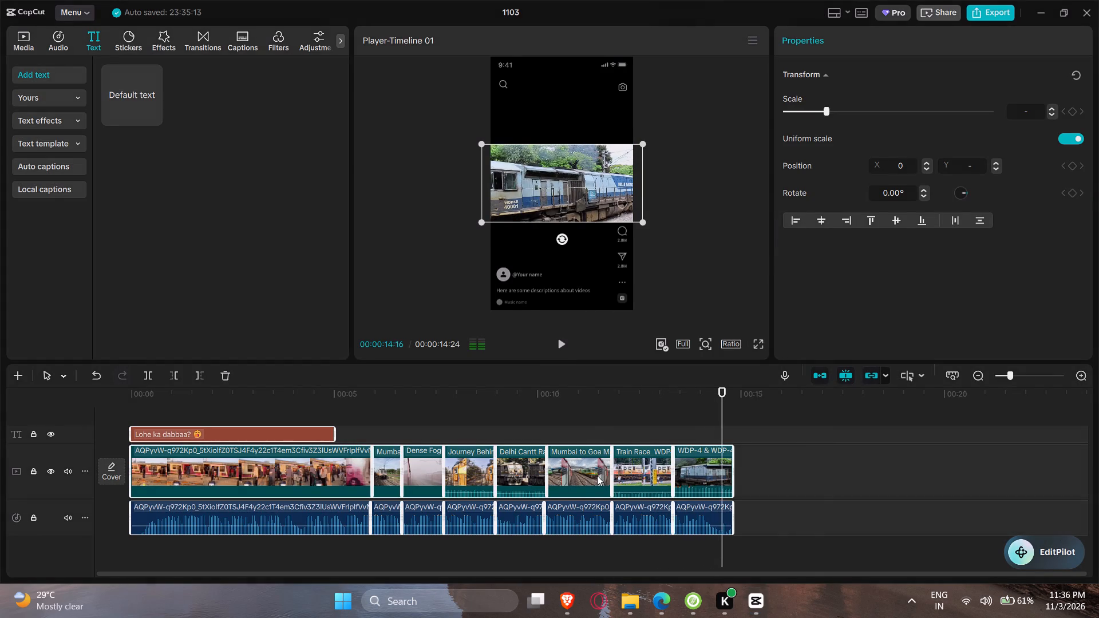
Combine all the selected timeline clips into one compound clip and pre-process that compound clip.
{"action": "left_click", "coordinate": [657, 401]}
{"action": "right_click", "coordinate": [568, 485]}
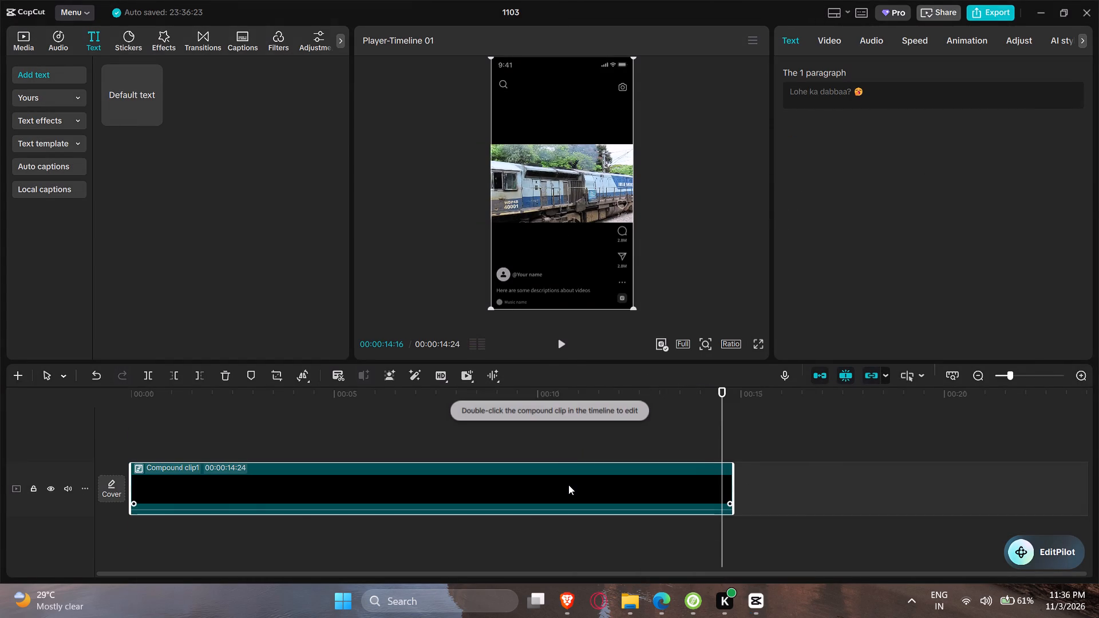
{"action": "left_click", "coordinate": [622, 308]}
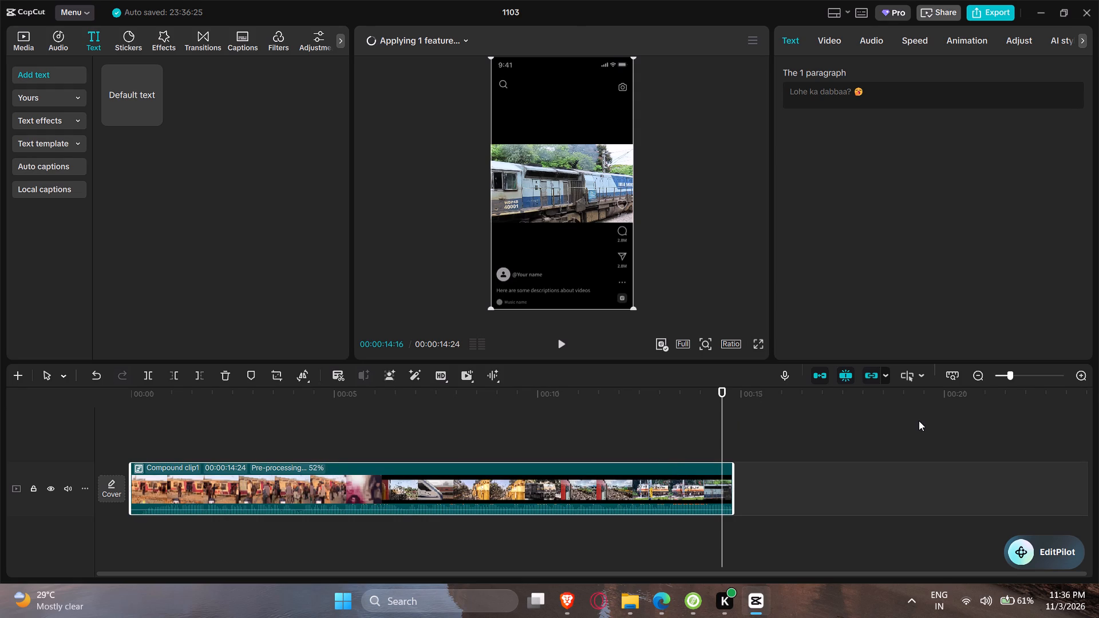
{"action": "left_click", "coordinate": [787, 462]}
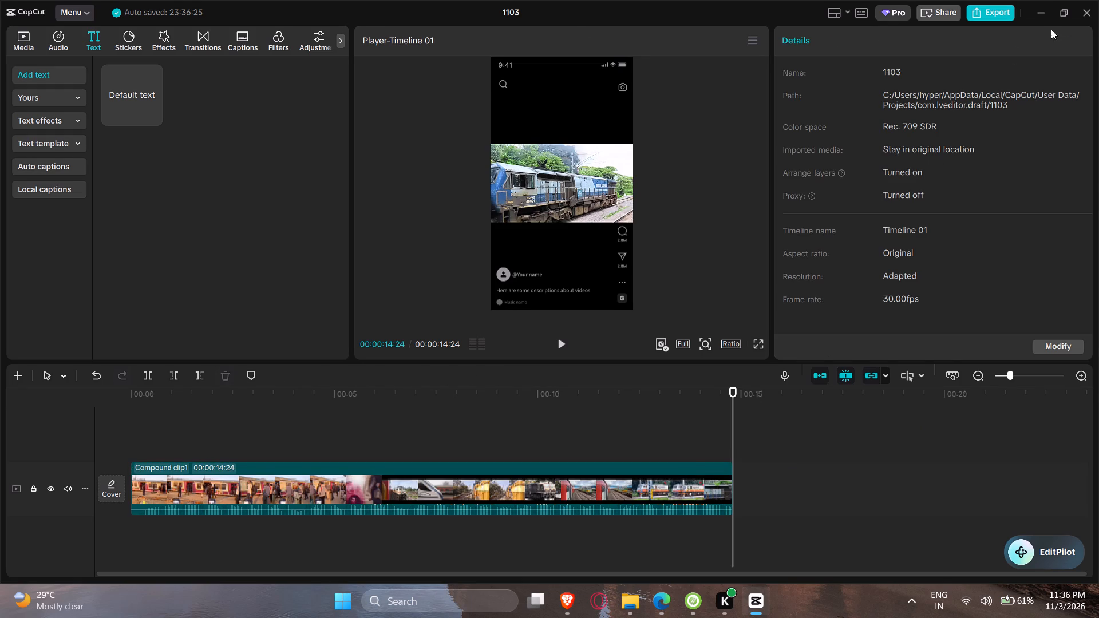
Close the CapCut project and its window.
{"action": "left_click", "coordinate": [1085, 9]}
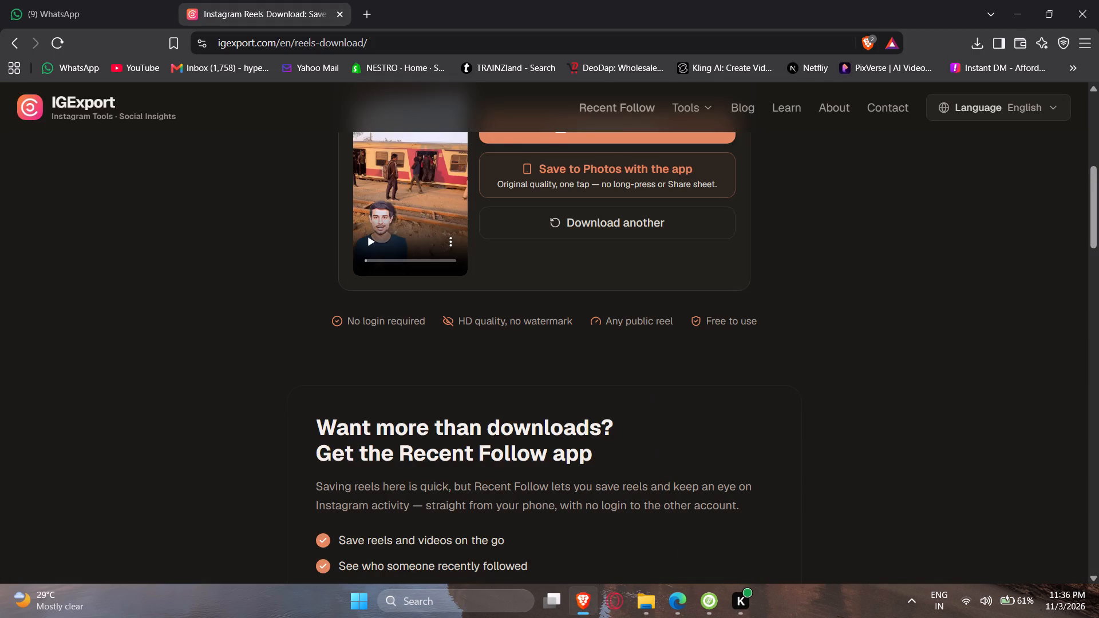
{"action": "left_click", "coordinate": [1073, 15]}
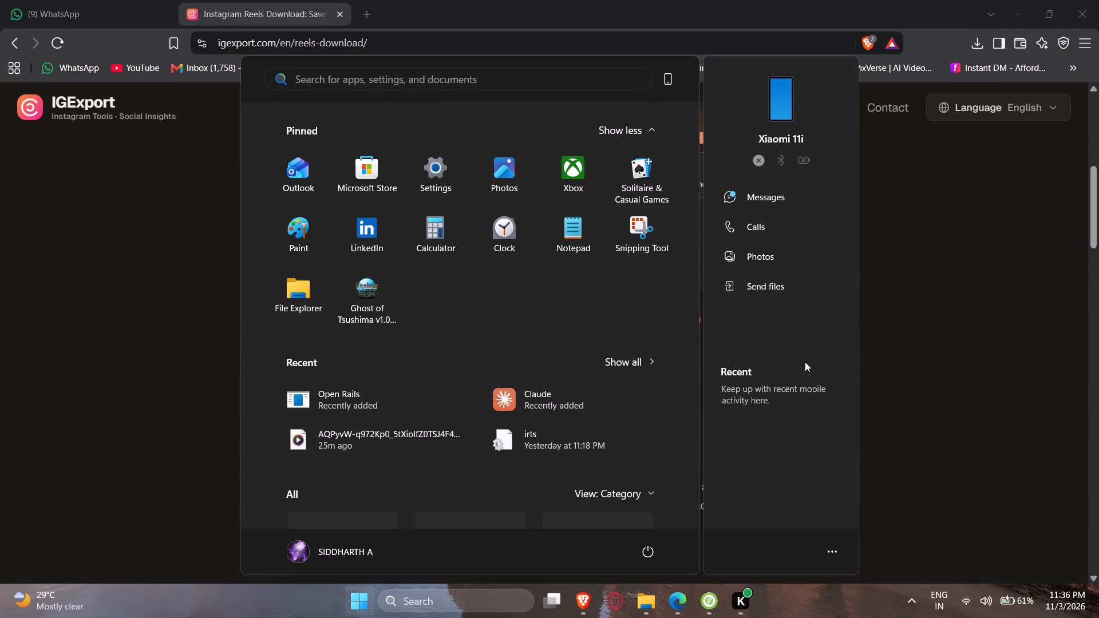
Open the Windows AppData folder using the Run command's appdata entry.
{"action": "key", "text": "super+r"}
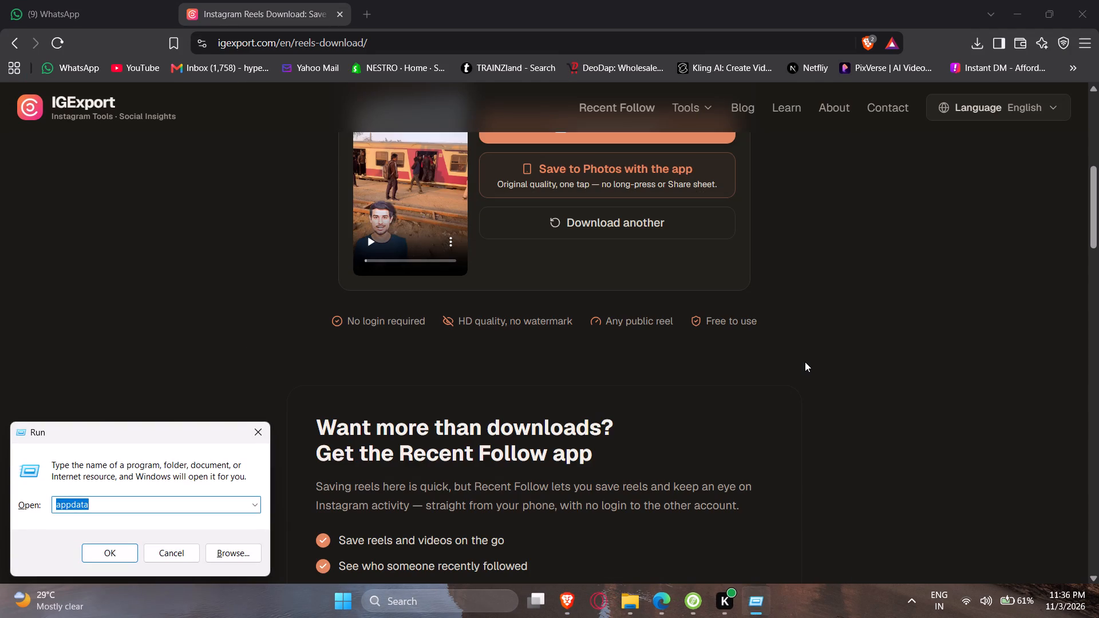
{"action": "key", "text": "Return"}
Search Windows for "cap" and launch the top match.
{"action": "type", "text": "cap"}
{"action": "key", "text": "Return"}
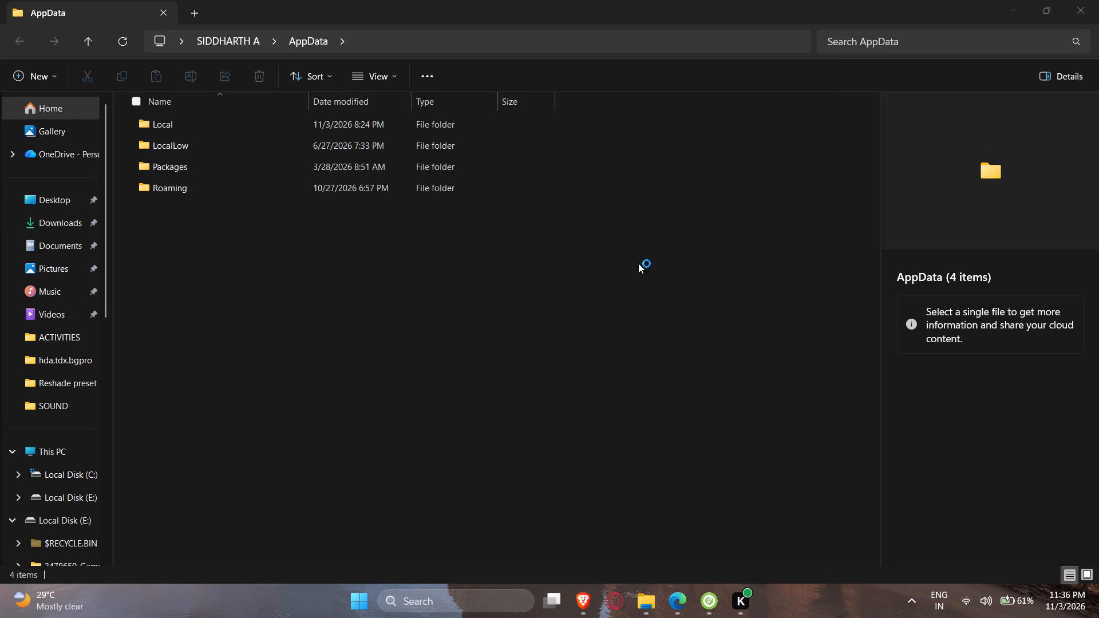
Open the Local folder inside AppData.
{"action": "double_click", "coordinate": [215, 129]}
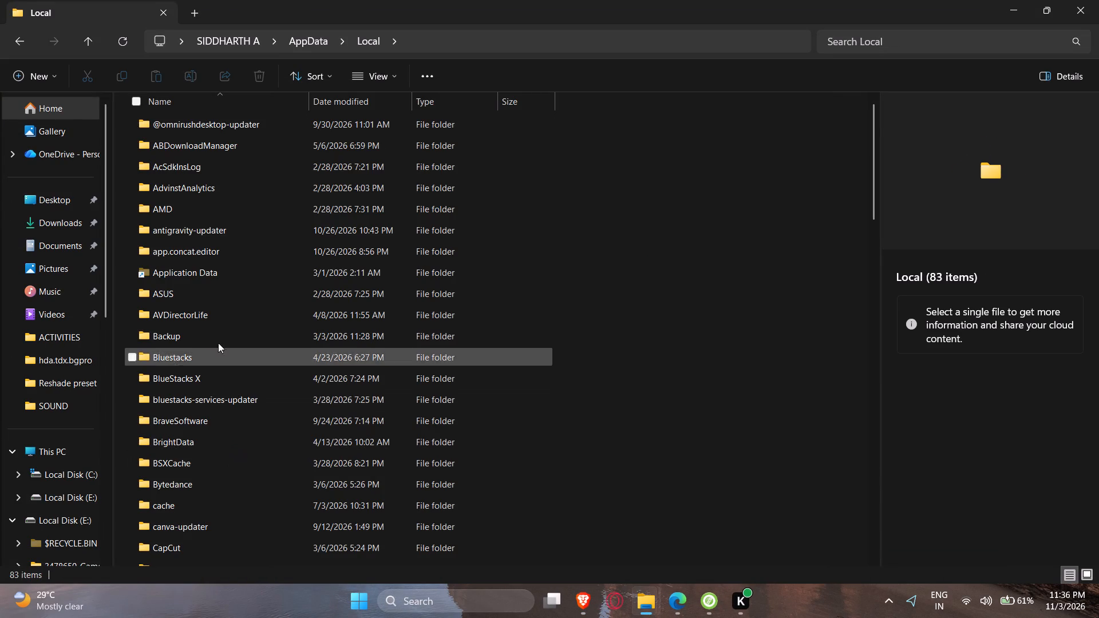
In File Explorer, open CapCut > User Data > Projects > com.lveditor.draft > 1103 > Resources and the subfolder holding the project's video files.
{"action": "double_click", "coordinate": [226, 546]}
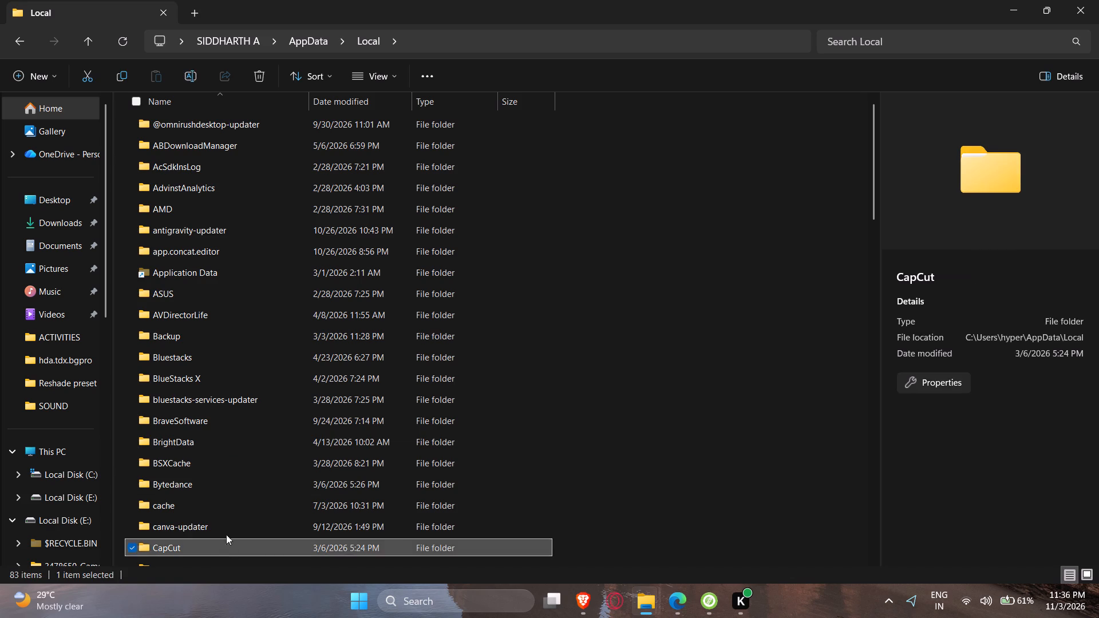
{"action": "double_click", "coordinate": [197, 146]}
{"action": "scroll", "coordinate": [274, 443], "scroll_direction": "down", "scroll_amount": 5}
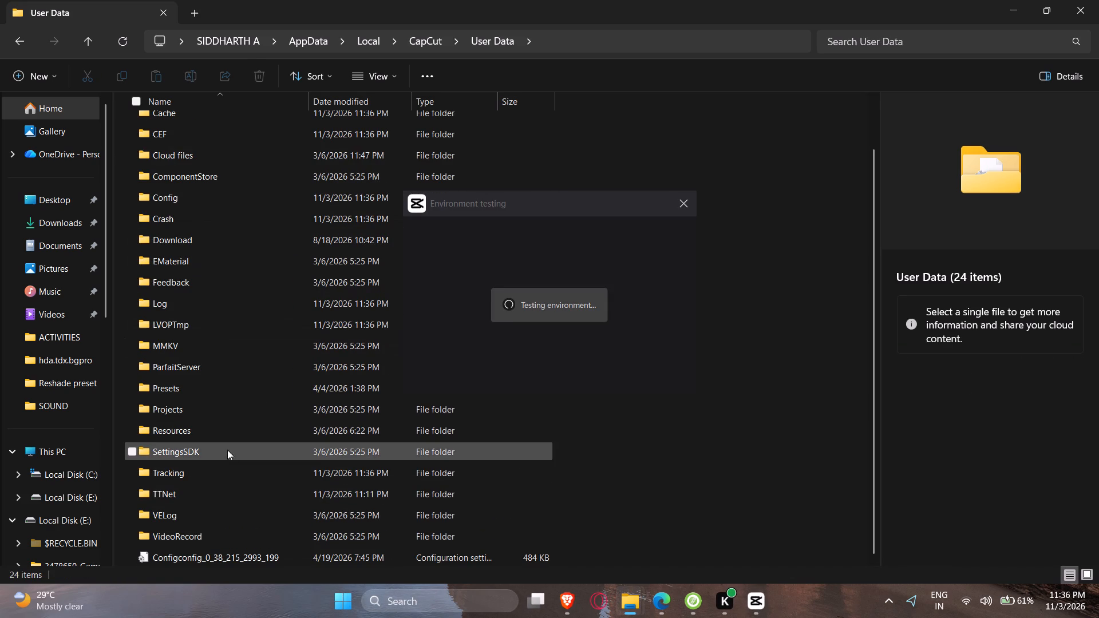
{"action": "double_click", "coordinate": [213, 402]}
{"action": "double_click", "coordinate": [193, 128]}
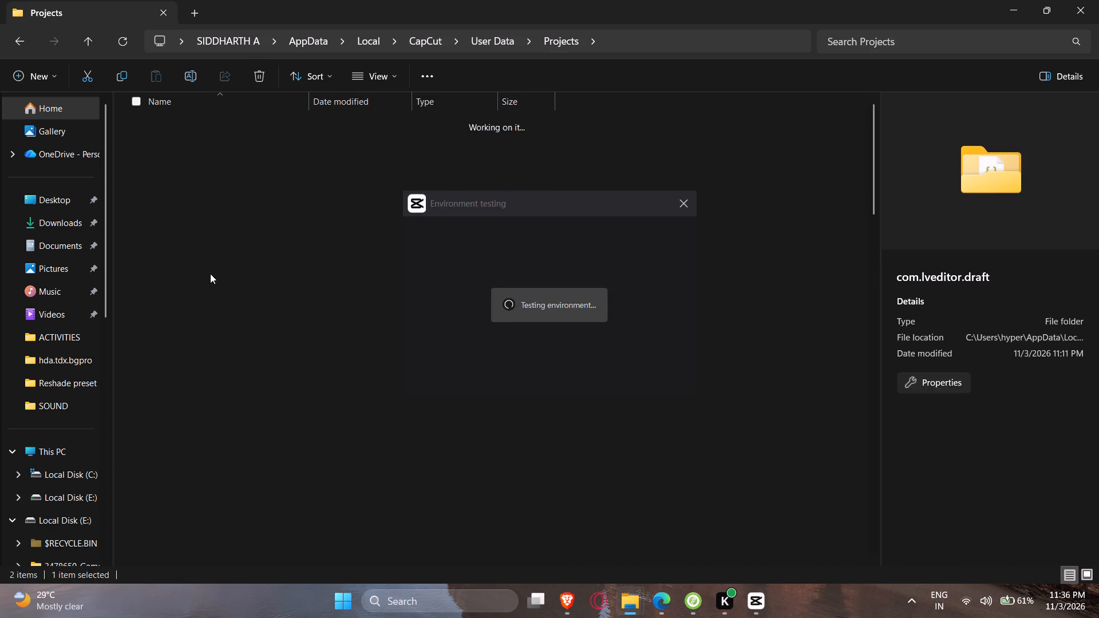
{"action": "scroll", "coordinate": [210, 354], "scroll_direction": "down", "scroll_amount": 17}
{"action": "scroll", "coordinate": [227, 508], "scroll_direction": "down", "scroll_amount": 7}
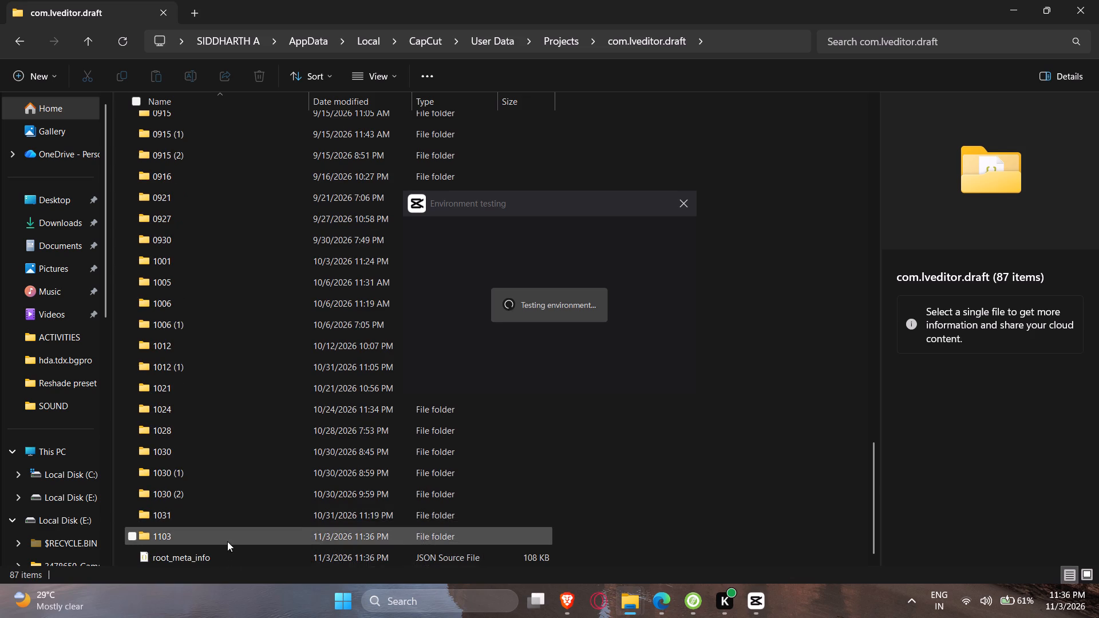
{"action": "double_click", "coordinate": [227, 541]}
{"action": "double_click", "coordinate": [219, 206]}
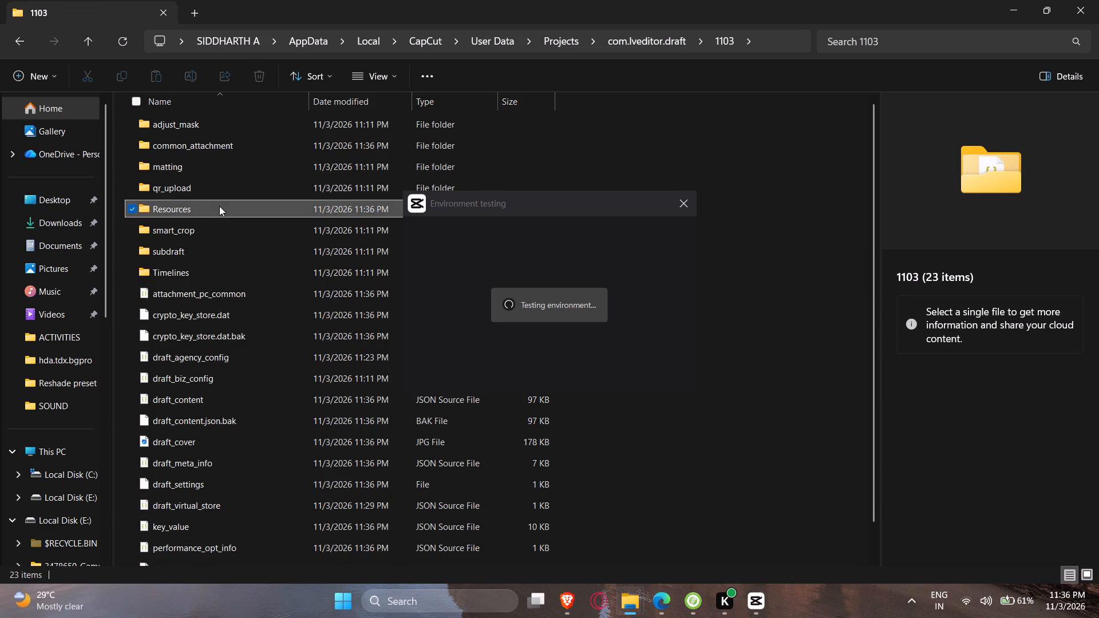
{"action": "double_click", "coordinate": [195, 151]}
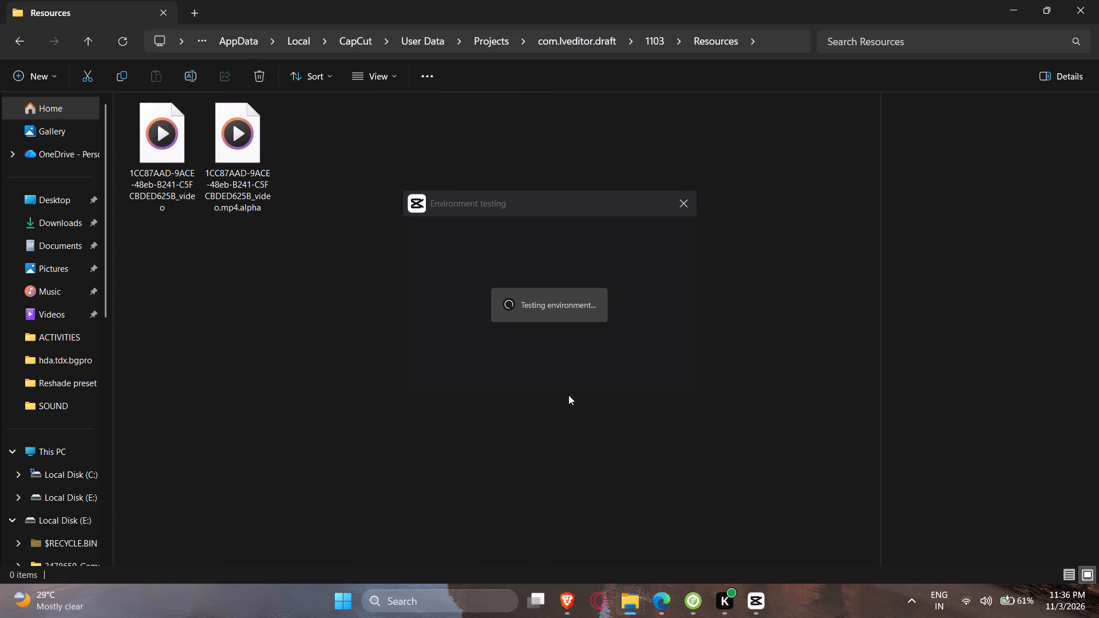
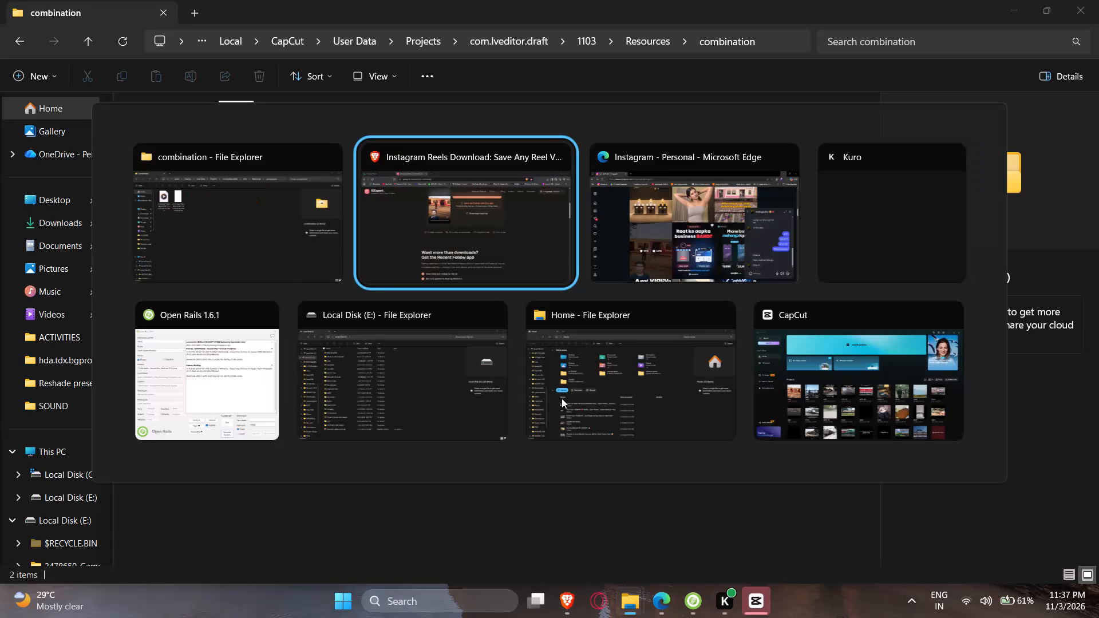
Switch to CapCut and reopen project 1103 from the project list.
{"action": "key", "text": "alt+Tab"}
{"action": "key", "text": "alt+Tab"}
{"action": "key", "text": "alt+Tab"}
{"action": "key", "text": "alt+Tab"}
{"action": "key", "text": "alt+Tab"}
{"action": "key", "text": "alt+Tab"}
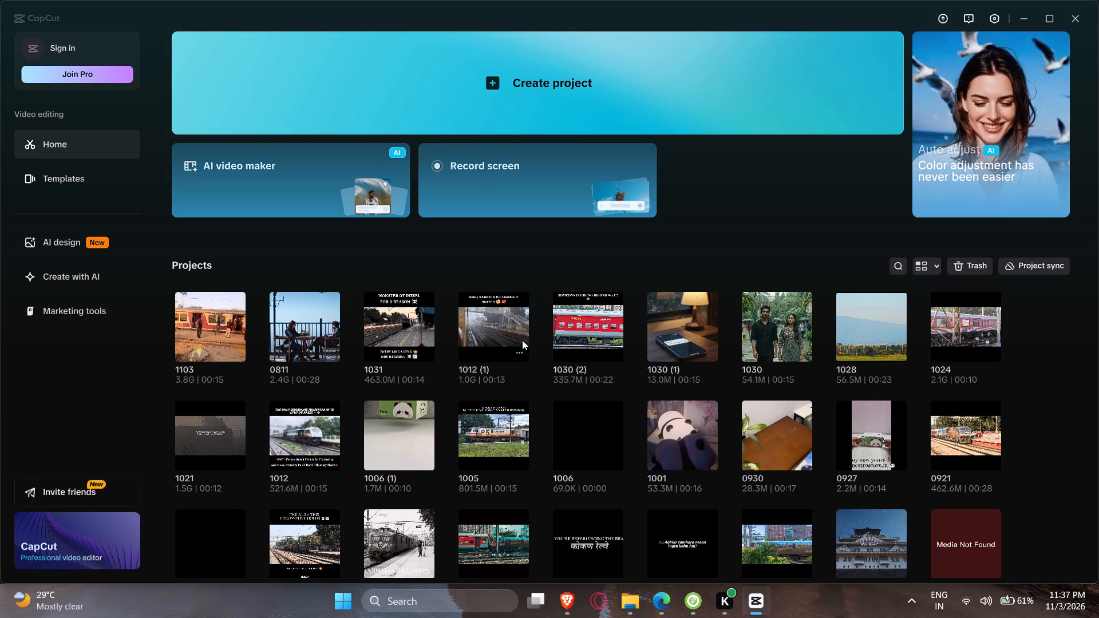
{"action": "left_click", "coordinate": [193, 336]}
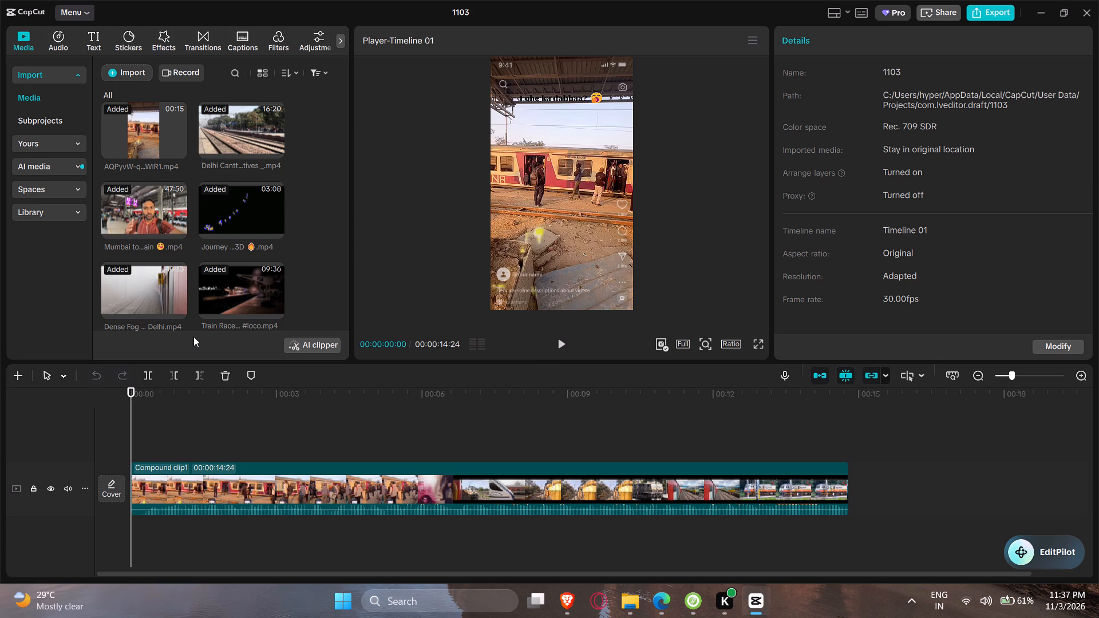
Bring the rendered MP4 video from File Explorer's combination folder into CapCut's timeline, on a track above Compound clip1.
{"action": "left_click", "coordinate": [615, 603]}
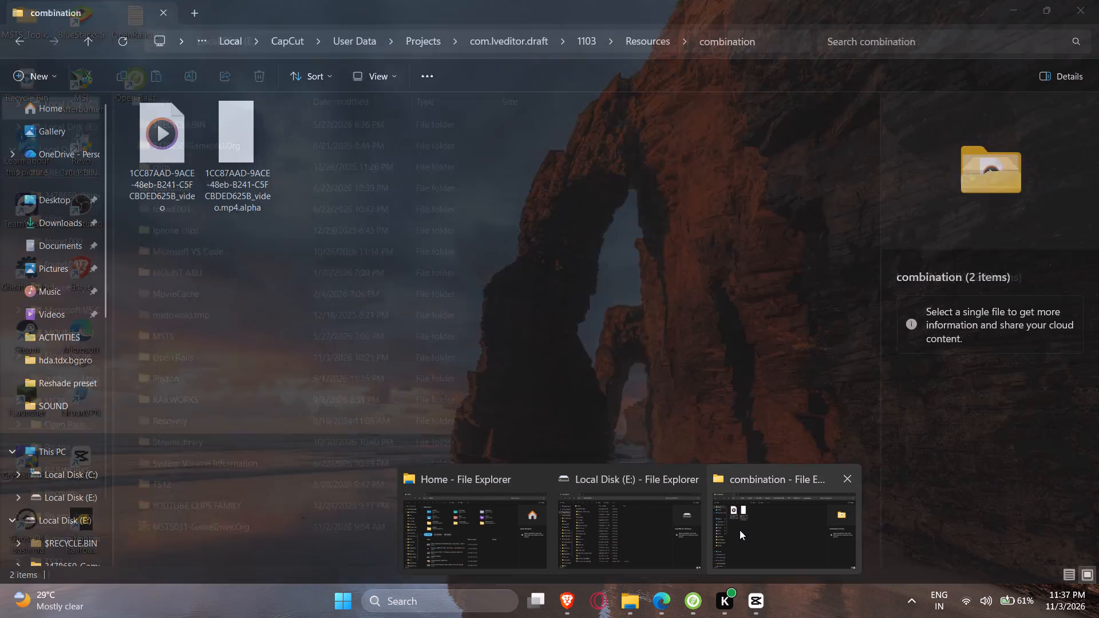
{"action": "left_click", "coordinate": [740, 530]}
{"action": "left_click_drag", "start_coordinate": [160, 165], "coordinate": [764, 617]}
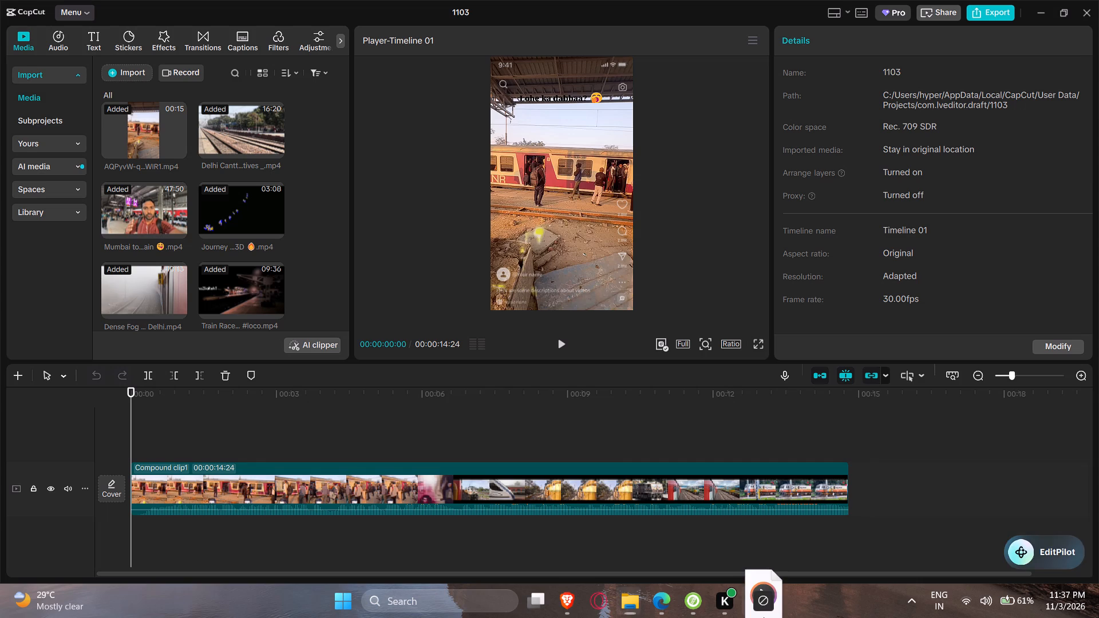
{"action": "left_click_drag", "start_coordinate": [764, 617], "coordinate": [472, 436]}
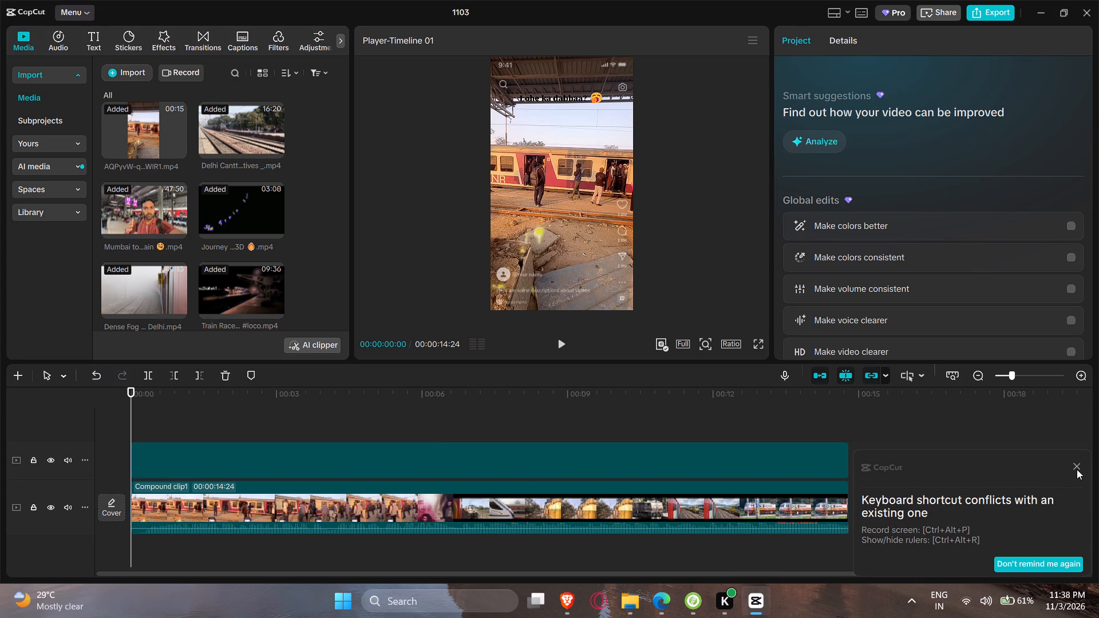
Dismiss the shortcut conflict notice and delete Compound clip1 from the timeline's main track.
{"action": "left_click", "coordinate": [1077, 469]}
{"action": "left_click", "coordinate": [810, 514]}
{"action": "key", "text": "Delete"}
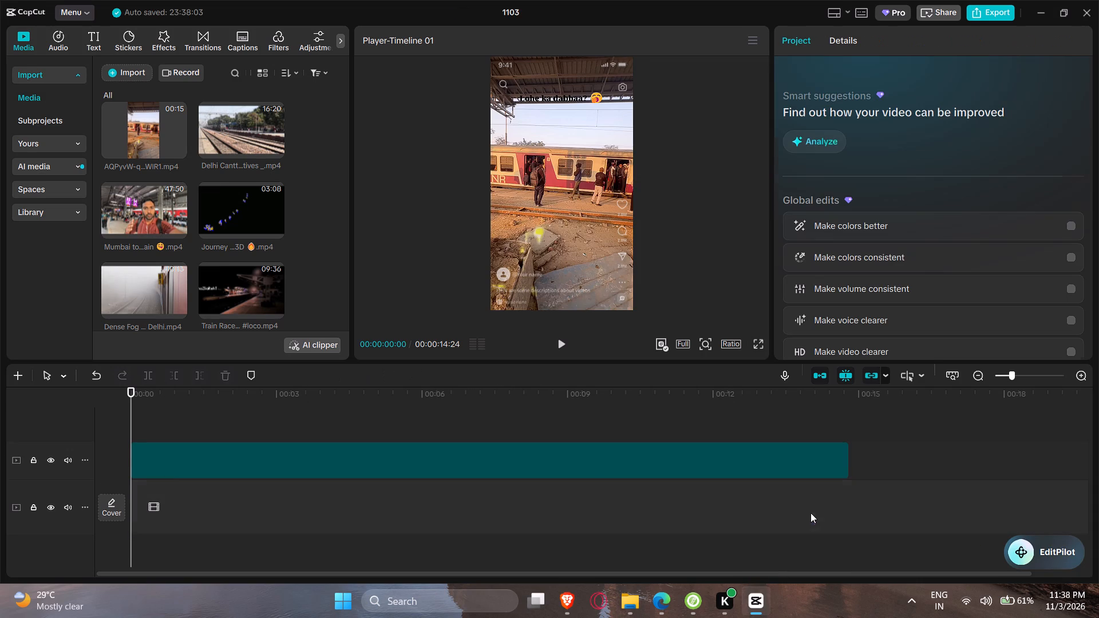
Export the timeline as 1103 with the frame rate set to 60fps, and skip sharing it.
{"action": "left_click", "coordinate": [1003, 14]}
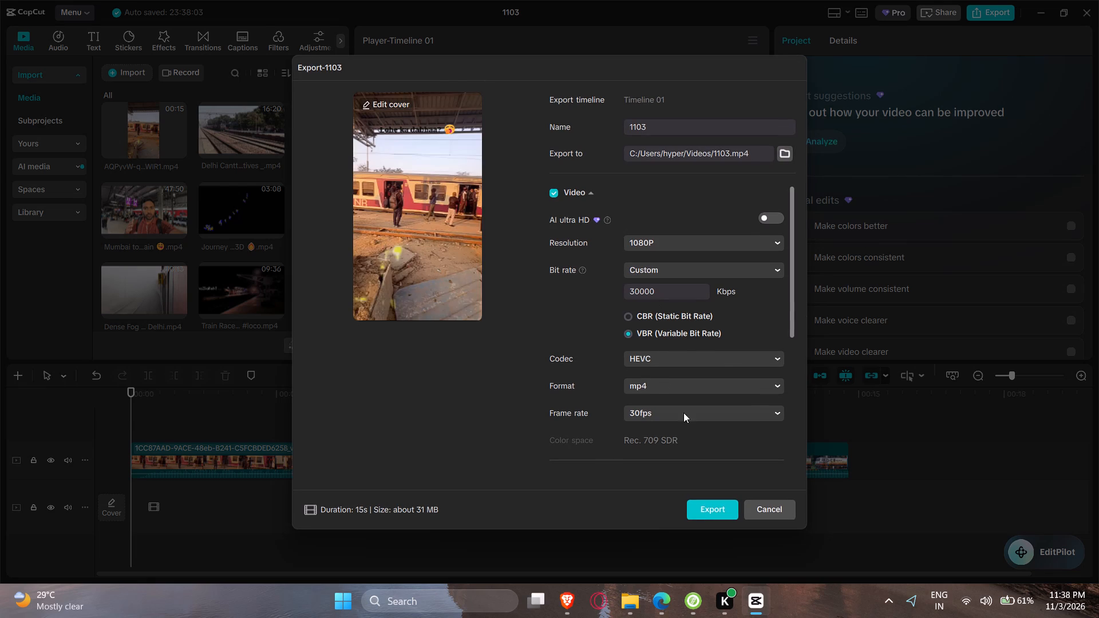
{"action": "left_click", "coordinate": [699, 423]}
{"action": "left_click", "coordinate": [694, 414]}
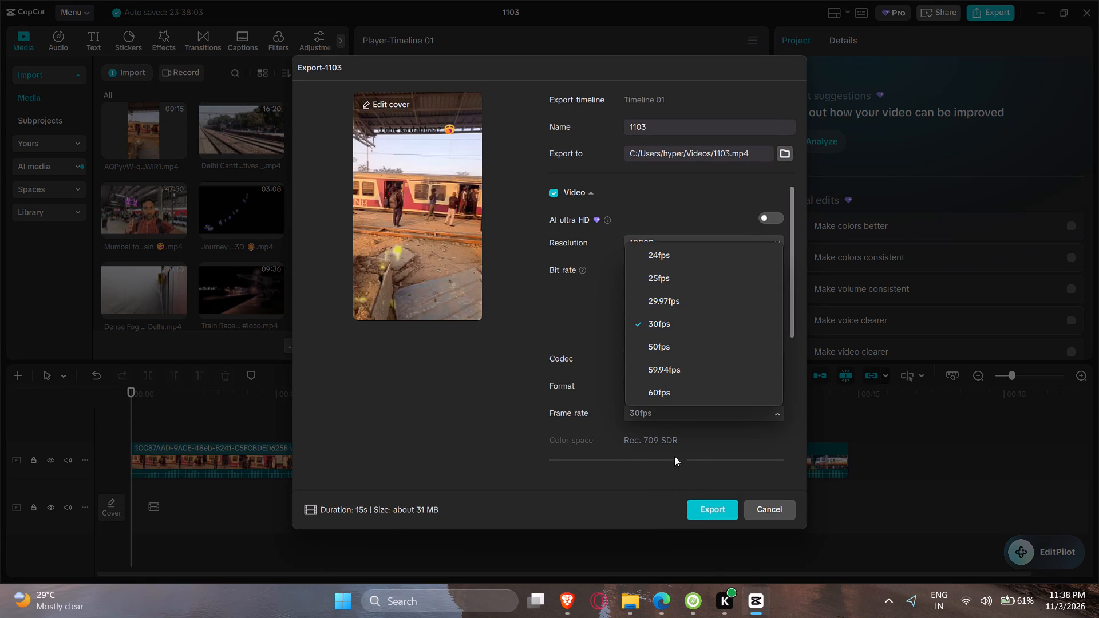
{"action": "left_click", "coordinate": [659, 393]}
{"action": "left_click", "coordinate": [713, 501]}
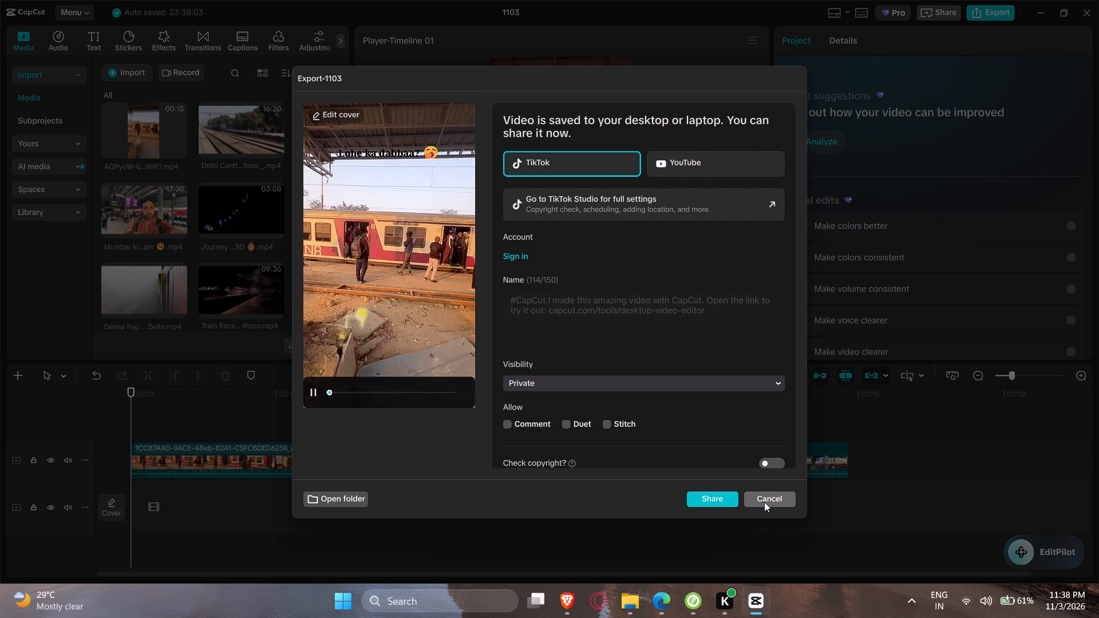
{"action": "left_click", "coordinate": [776, 501]}
Undo the deletion of Compound clip1 and the insertion of the rendered video above it.
{"action": "key", "text": "ctrl+z"}
{"action": "key", "text": "ctrl+z"}
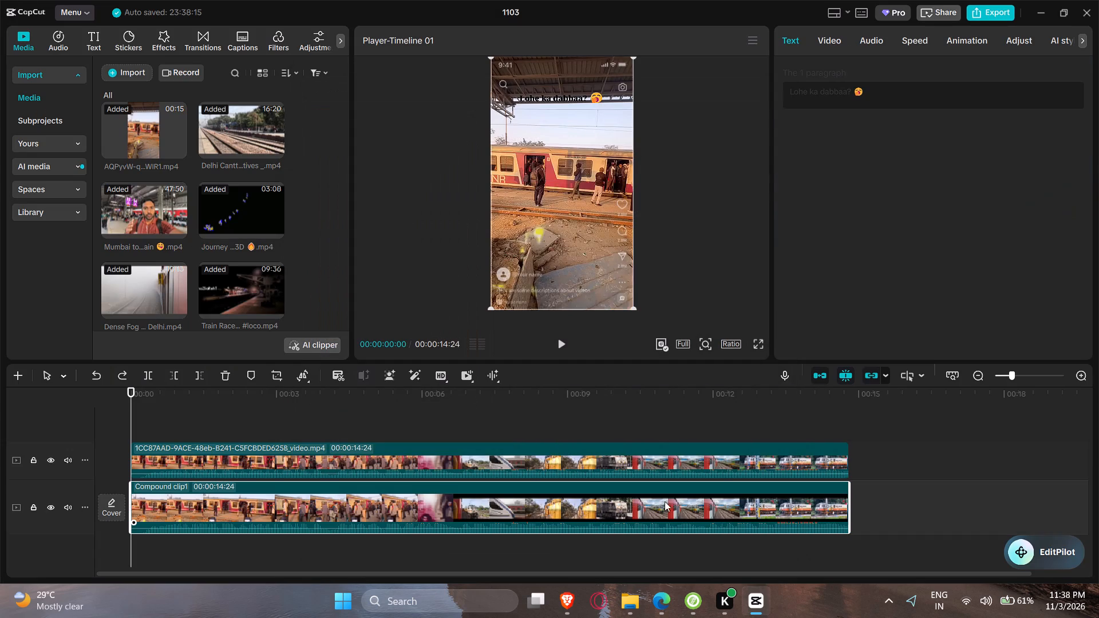
{"action": "right_click", "coordinate": [543, 497]}
{"action": "left_click", "coordinate": [508, 500]}
{"action": "key", "text": "ctrl+z"}
Break Compound clip1 on the timeline back into its individual clips.
{"action": "right_click", "coordinate": [589, 496]}
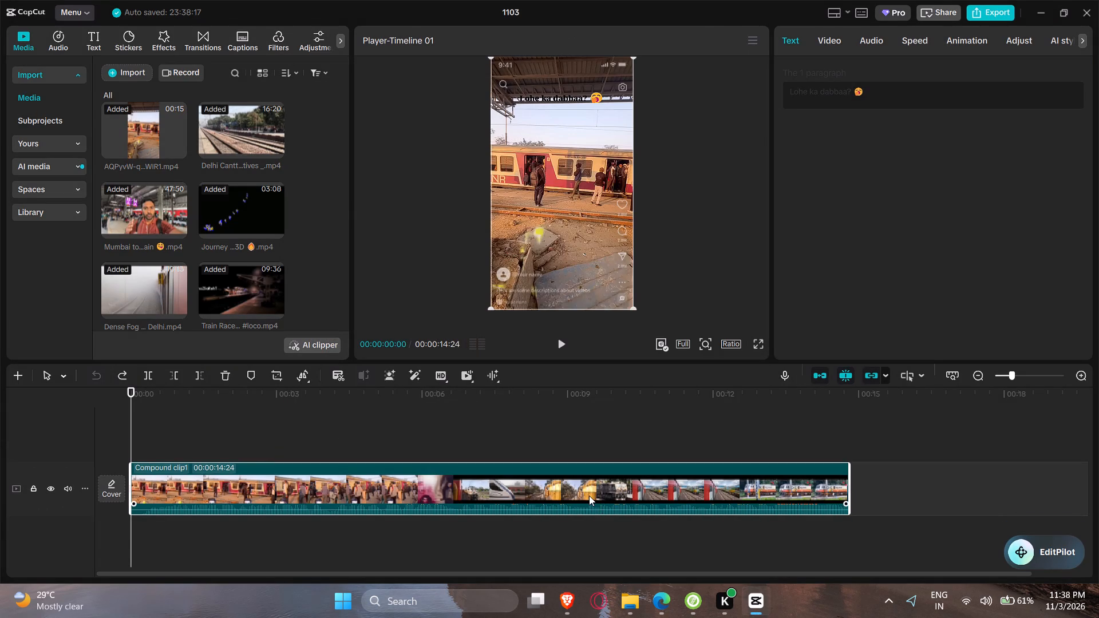
{"action": "left_click", "coordinate": [658, 288]}
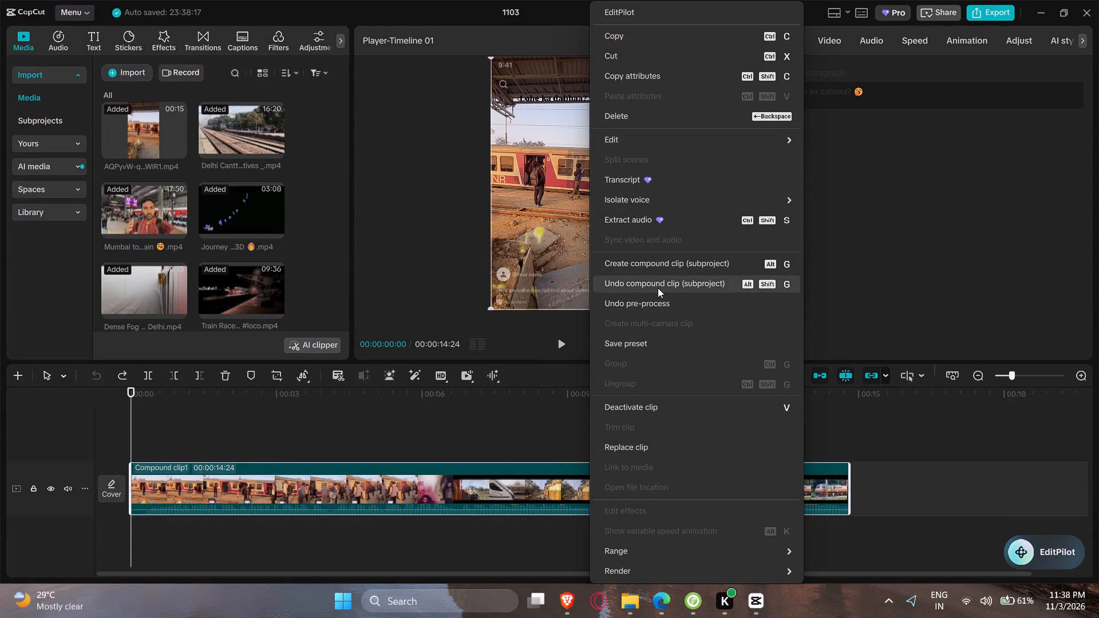
Close project 1103, CapCut and the File Explorer window showing the combination folder.
{"action": "left_click", "coordinate": [1091, 20]}
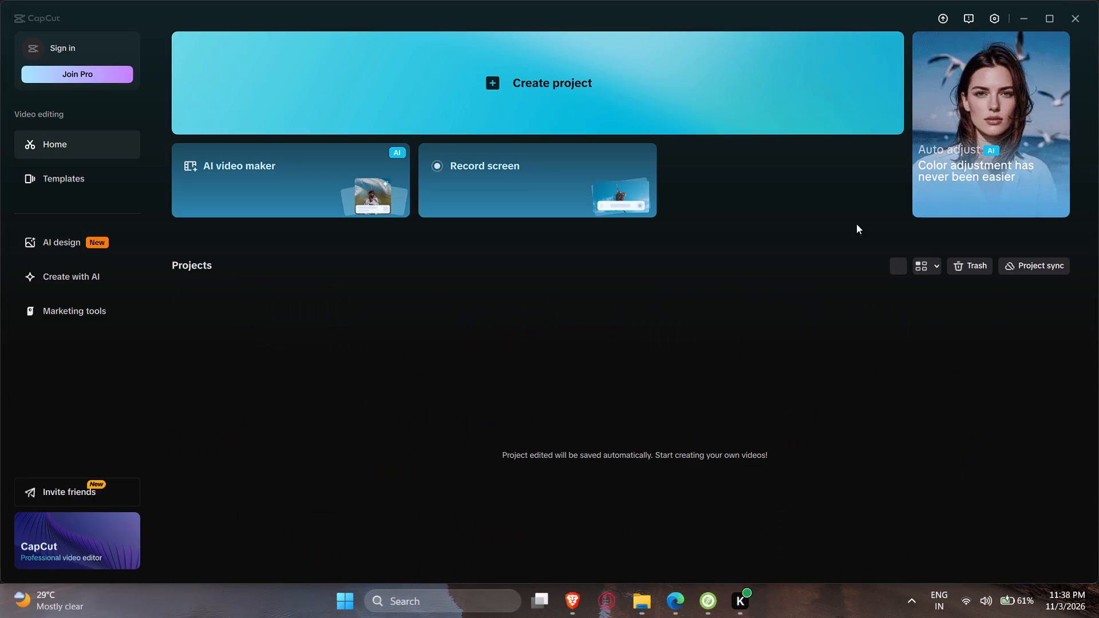
{"action": "left_click", "coordinate": [1076, 22]}
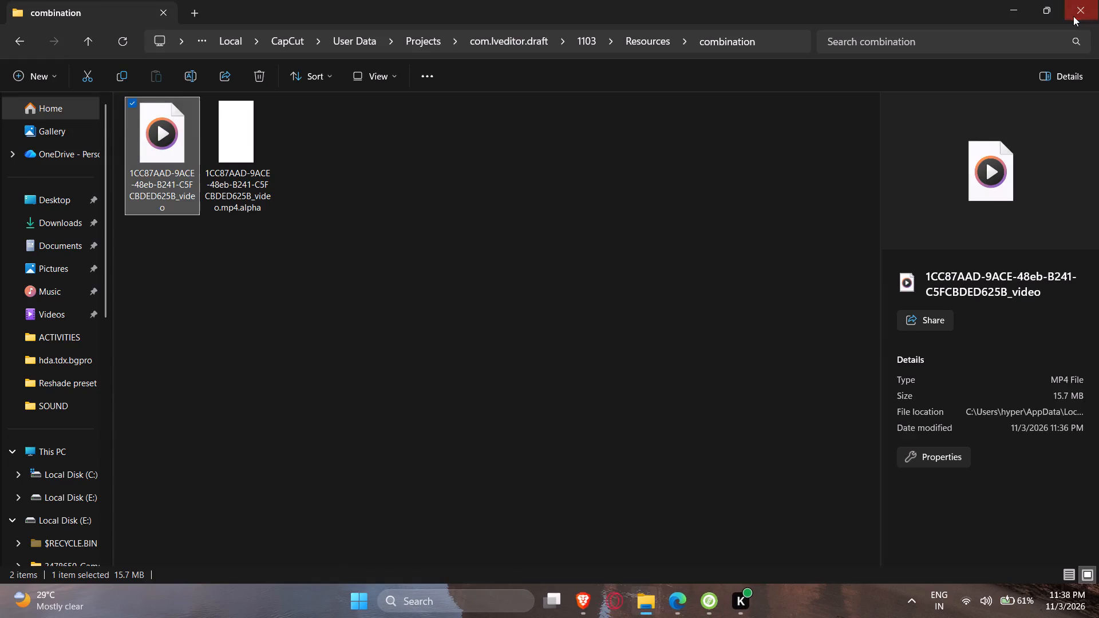
{"action": "left_click", "coordinate": [1073, 16]}
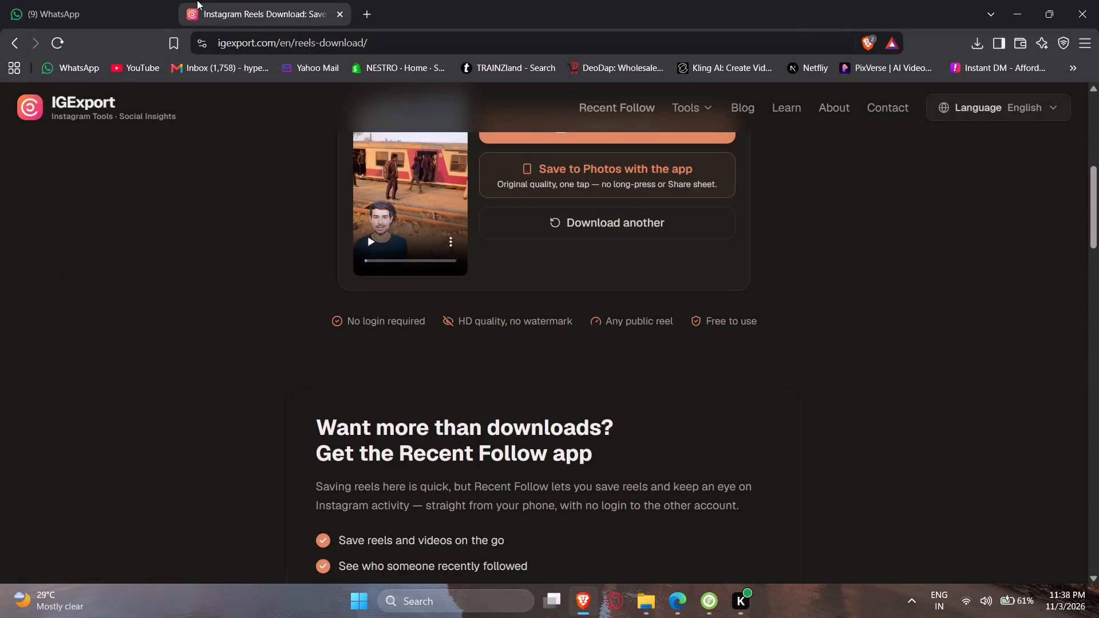